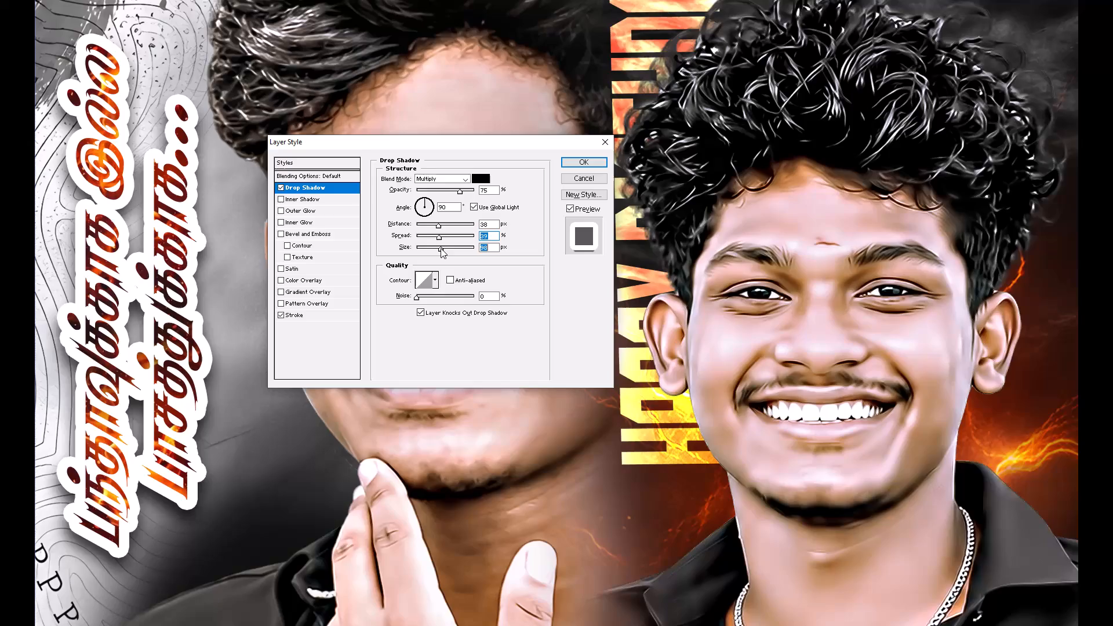
Increase the distance of the vertical Tamil caption's drop shadow and adjust its light angle.
left_click_drag(438, 226, 445, 224)
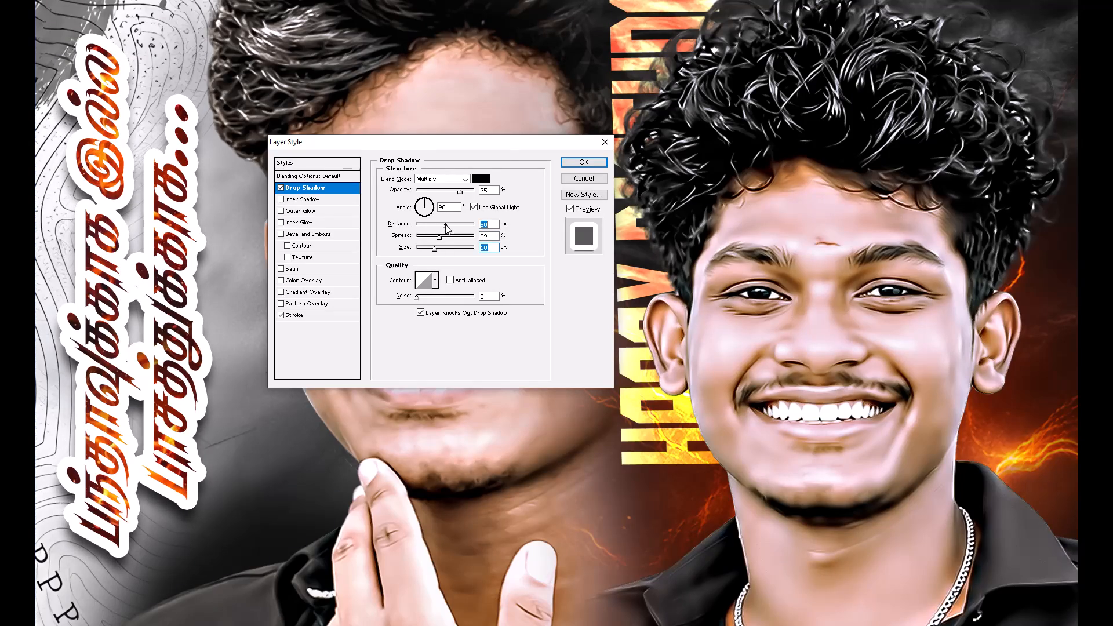
left_click_drag(445, 224, 448, 224)
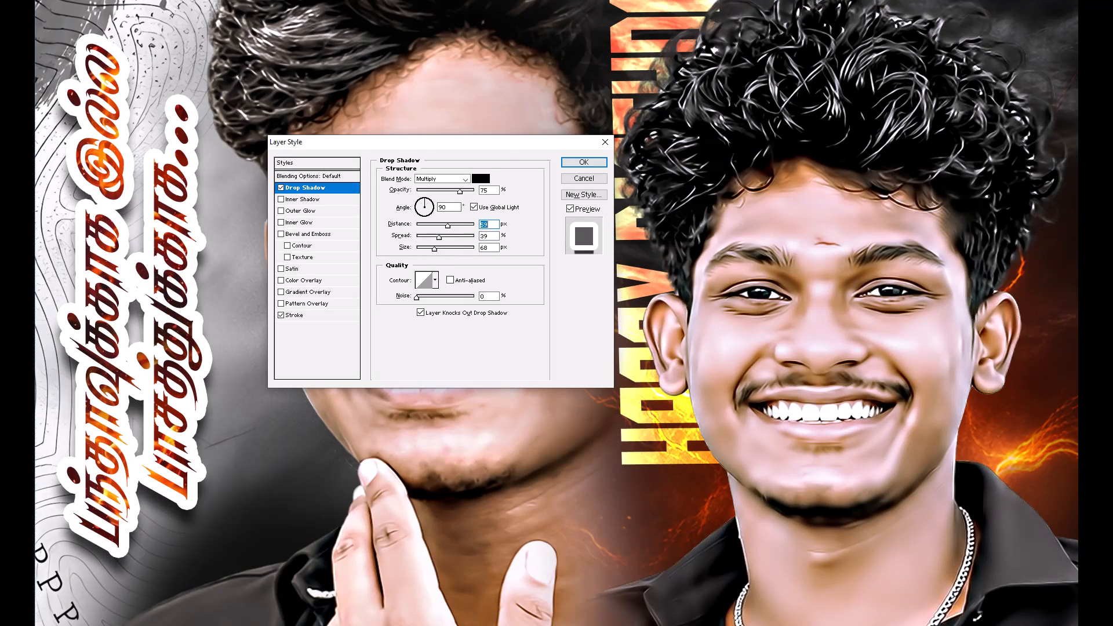
left_click_drag(445, 209, 428, 209)
scroll(428, 209, "down", 20)
scroll(428, 209, "down", 5)
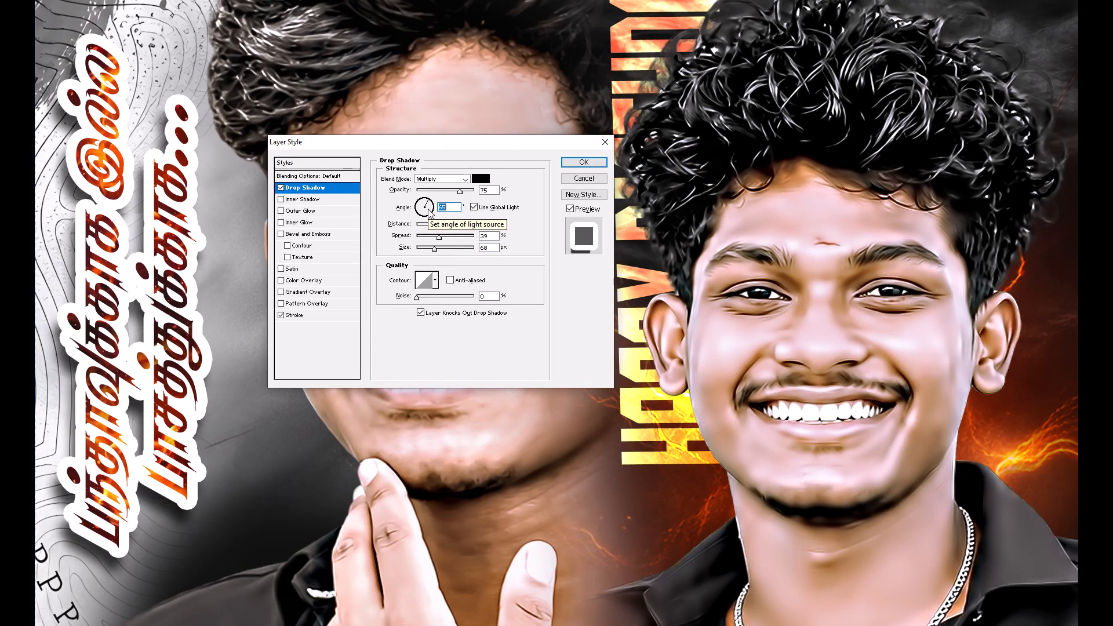
scroll(428, 209, "up", 20)
scroll(428, 209, "up", 9)
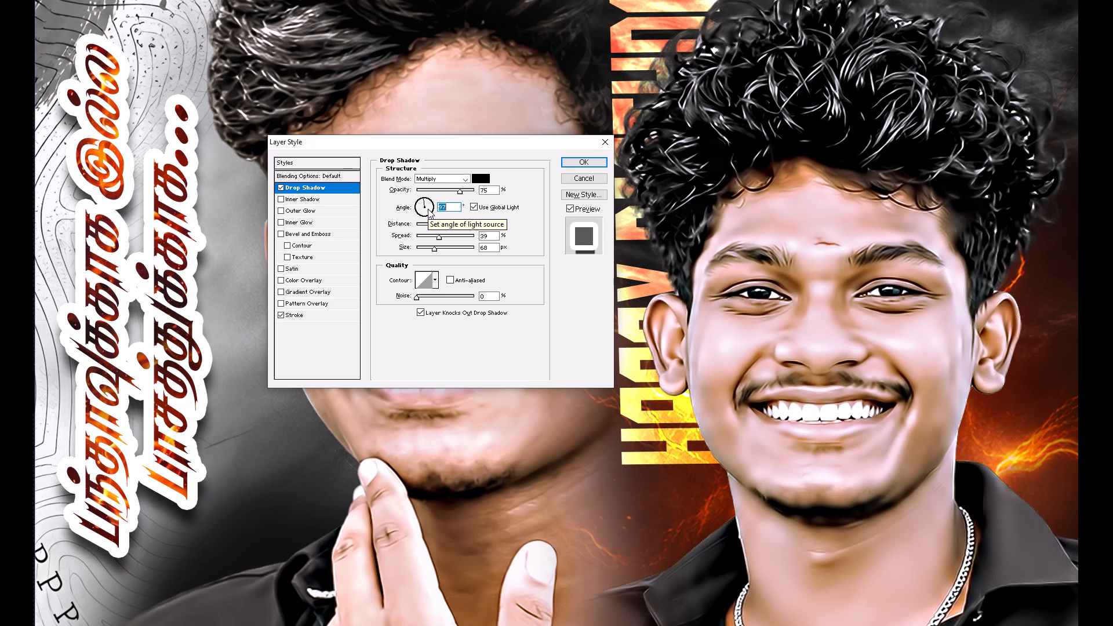
scroll(428, 209, "up", 18)
scroll(428, 209, "down", 2)
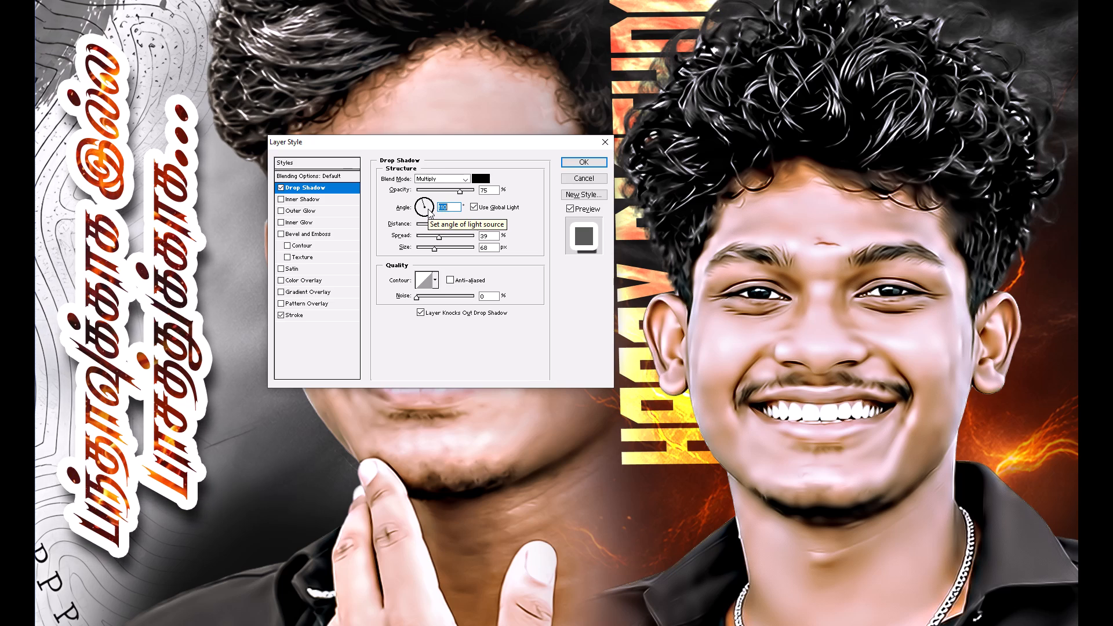
scroll(428, 209, "down", 1)
Set the Tamil caption's white outside stroke to 21 px and apply the layer style.
left_click(321, 315)
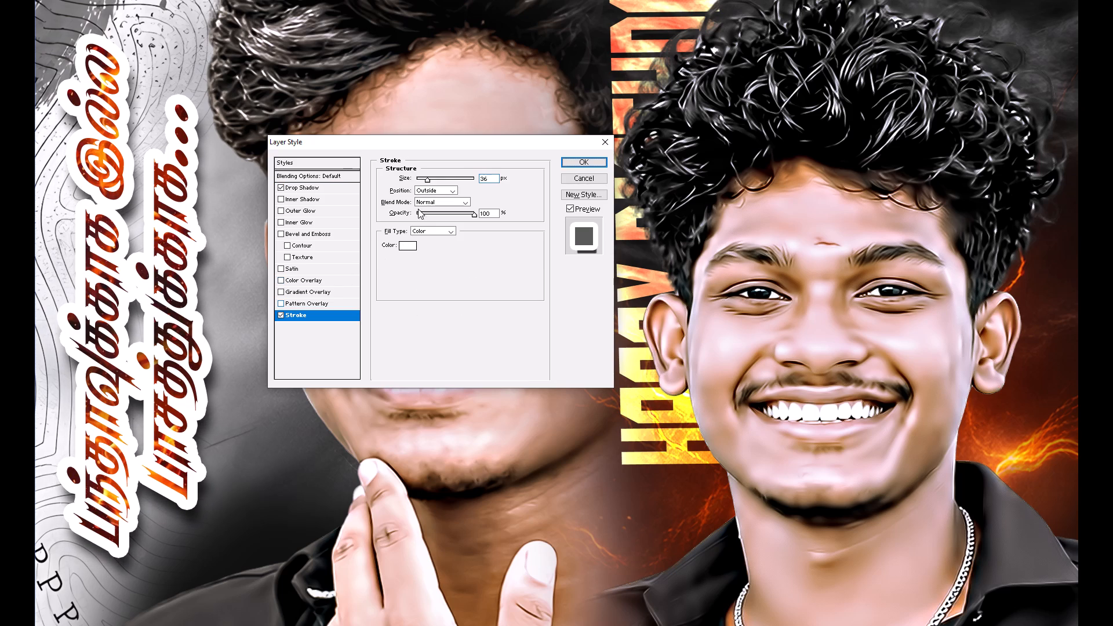
double_click(485, 178)
scroll(485, 178, "down", 15)
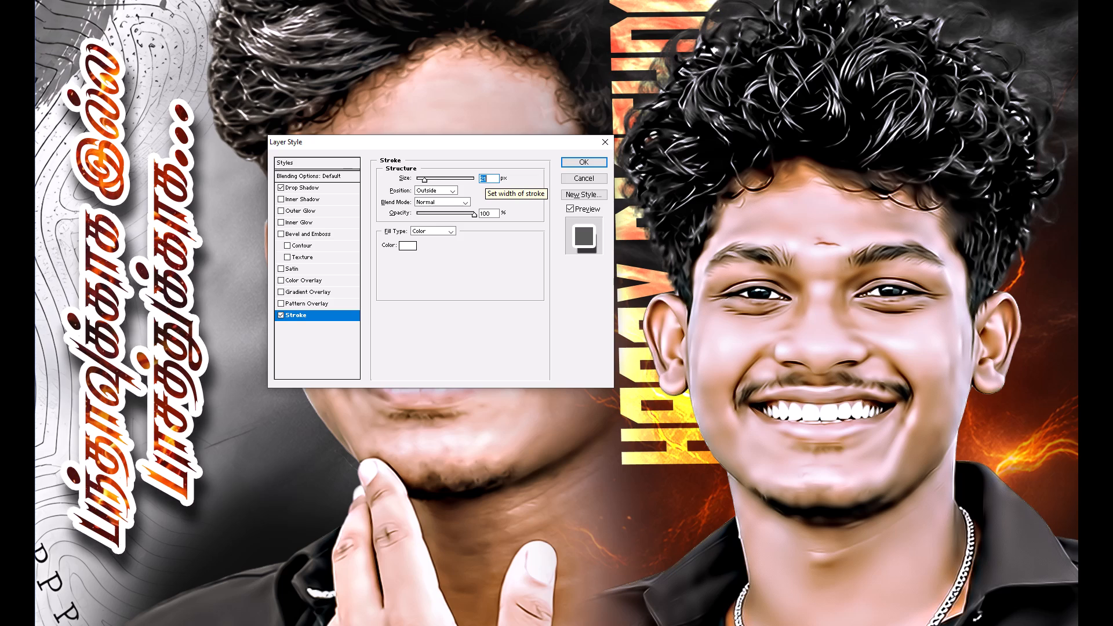
key("Return")
Delete the black fade layer (Layer 9 copy) covering the lower part of the two white-shirt portraits.
key("ctrl+minus")
key("ctrl+minus")
scroll(485, 178, "up", 2)
scroll(485, 178, "down", 2)
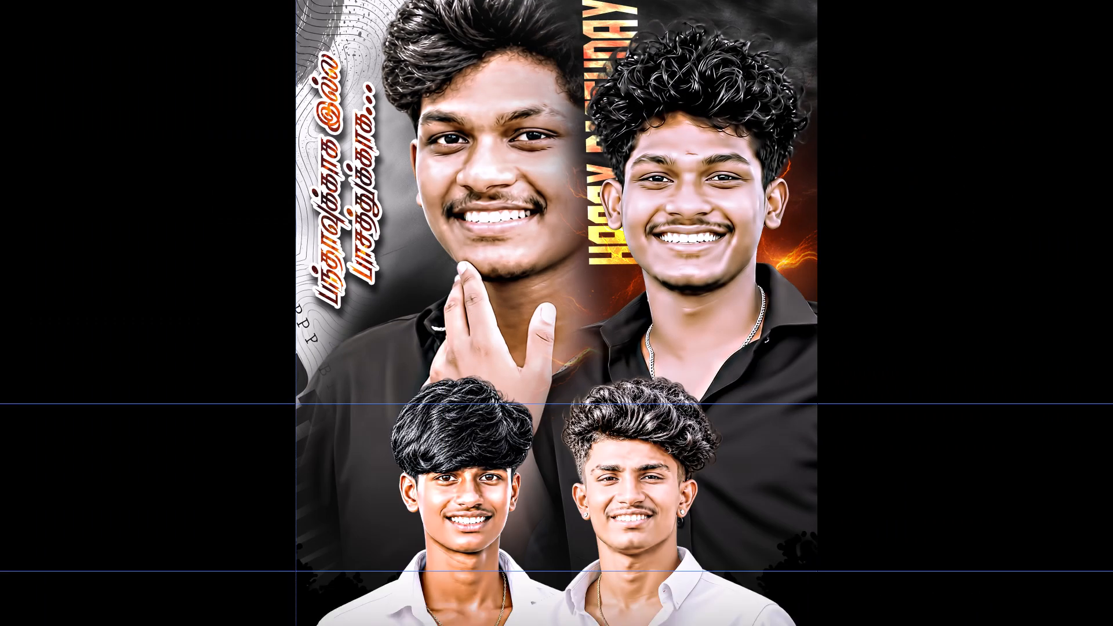
key("Tab")
key("Tab")
key("ctrl+minus")
key("ctrl+minus")
scroll(487, 177, "down", 3)
scroll(487, 177, "up", 1)
scroll(487, 177, "down", 1)
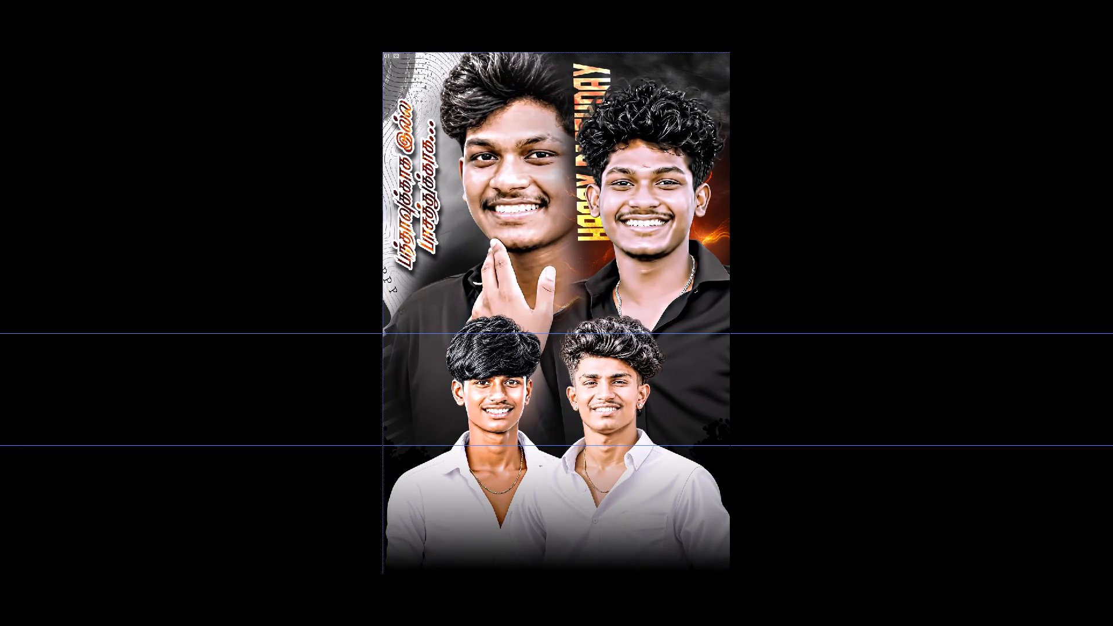
right_click(514, 551)
left_click(537, 472)
right_click(530, 533)
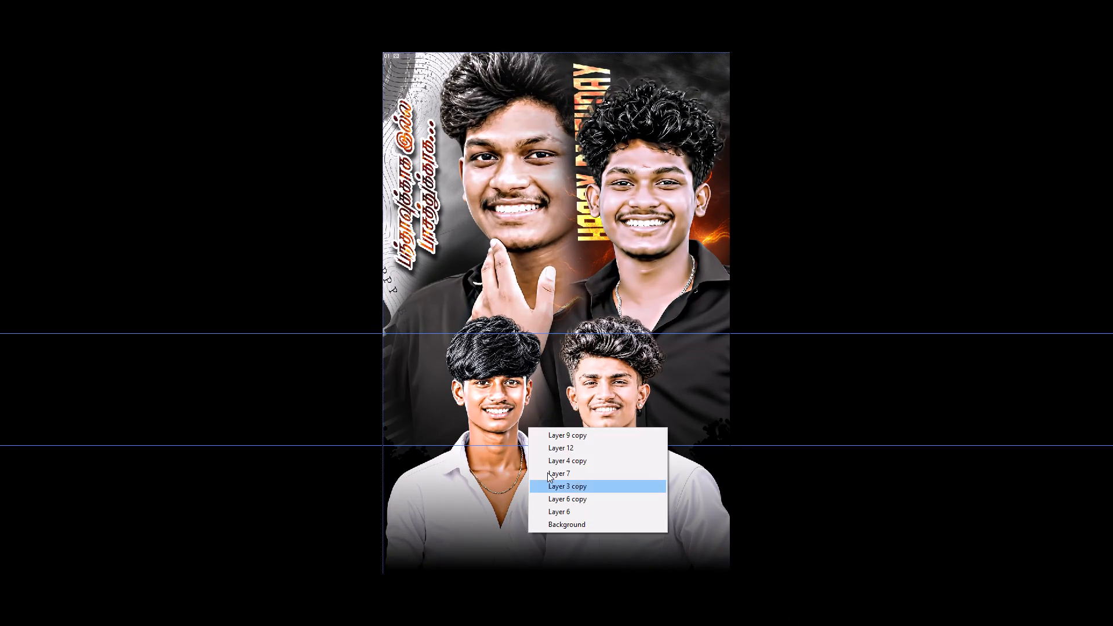
left_click(554, 436)
left_click_drag(548, 482, 539, 416)
key("BackSpace")
scroll(448, 340, "up", 1)
scroll(448, 340, "down", 1)
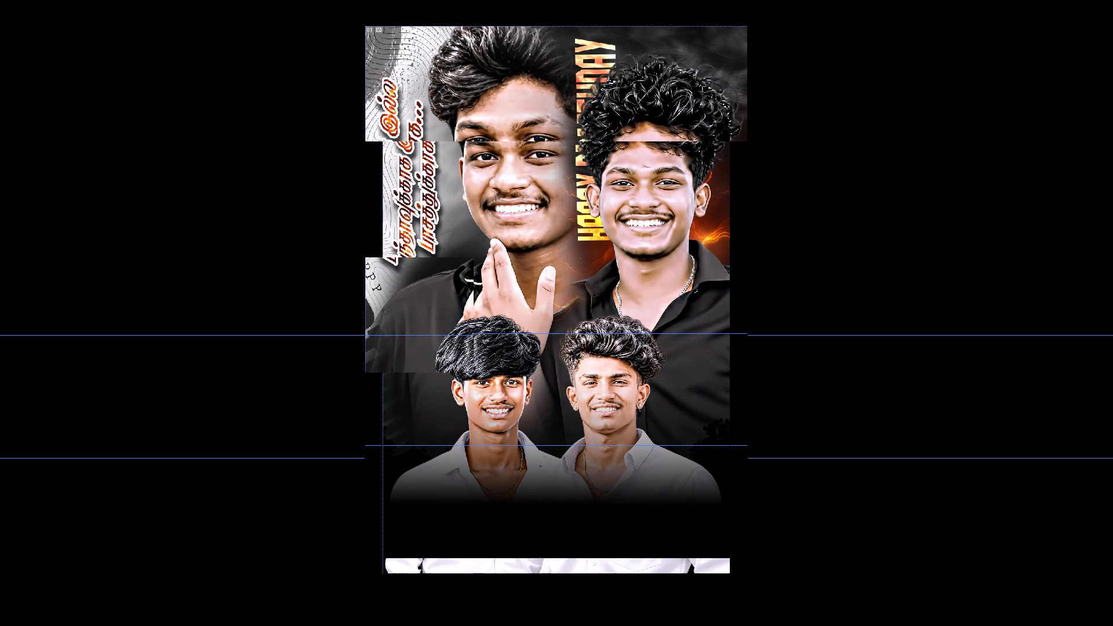
scroll(448, 340, "down", 1)
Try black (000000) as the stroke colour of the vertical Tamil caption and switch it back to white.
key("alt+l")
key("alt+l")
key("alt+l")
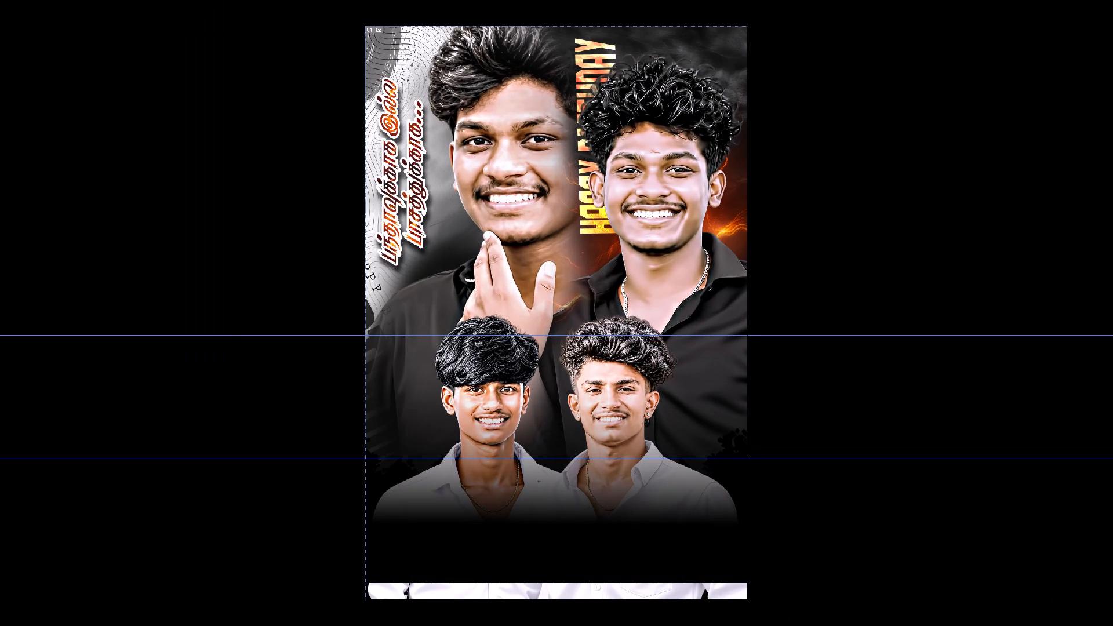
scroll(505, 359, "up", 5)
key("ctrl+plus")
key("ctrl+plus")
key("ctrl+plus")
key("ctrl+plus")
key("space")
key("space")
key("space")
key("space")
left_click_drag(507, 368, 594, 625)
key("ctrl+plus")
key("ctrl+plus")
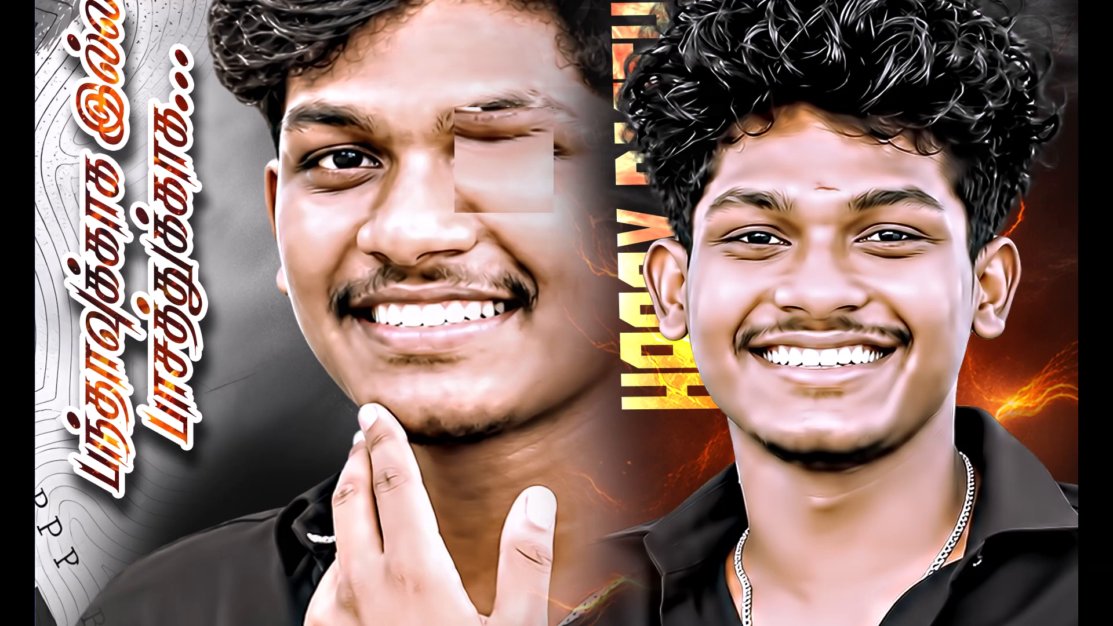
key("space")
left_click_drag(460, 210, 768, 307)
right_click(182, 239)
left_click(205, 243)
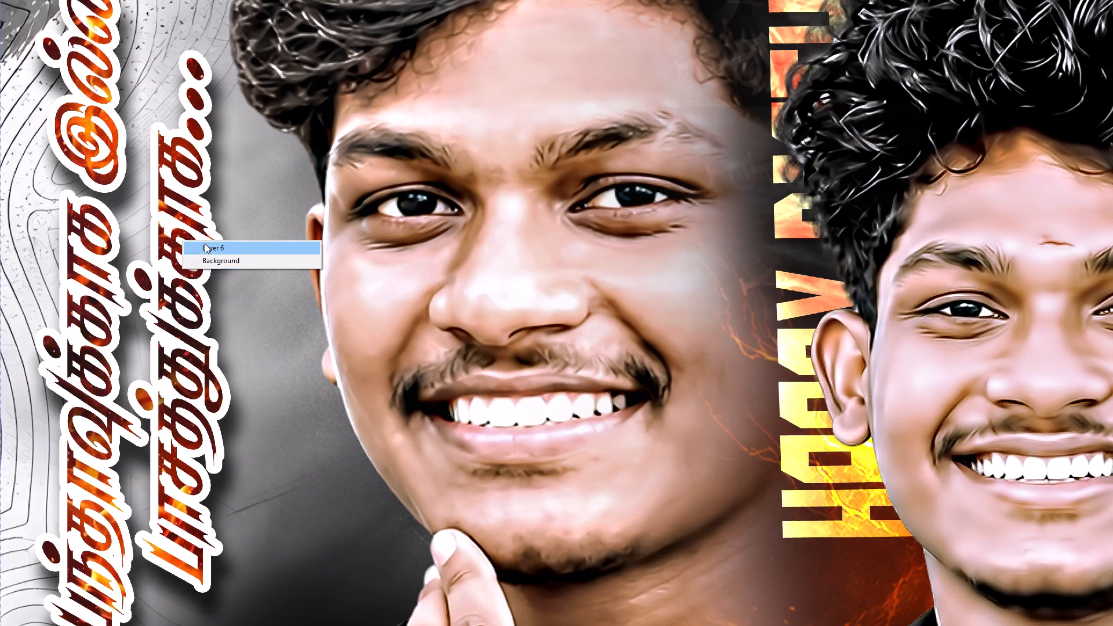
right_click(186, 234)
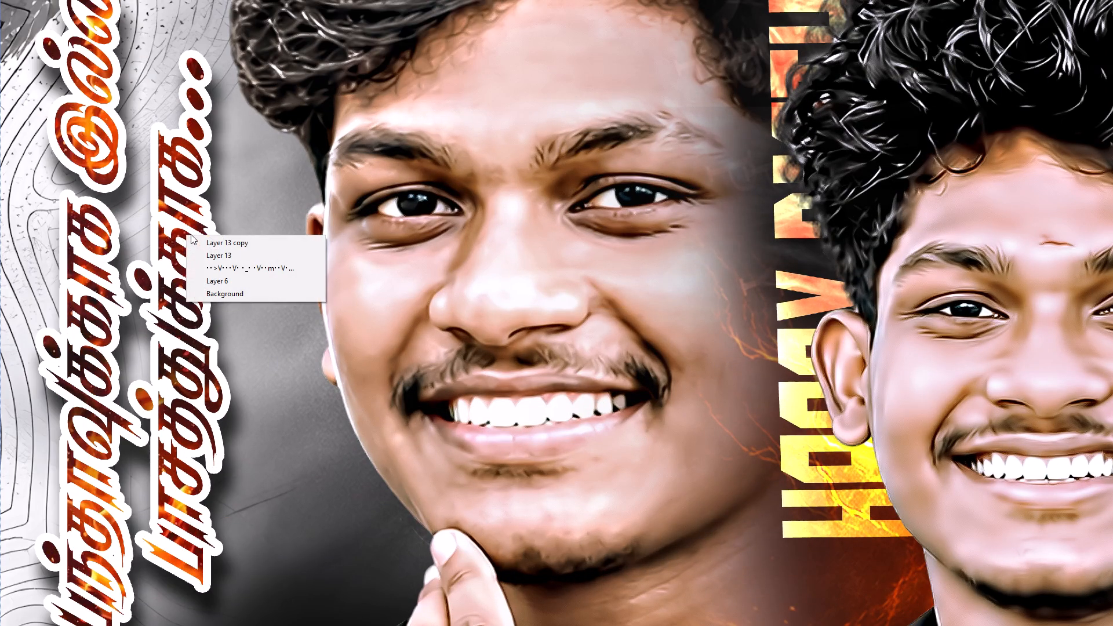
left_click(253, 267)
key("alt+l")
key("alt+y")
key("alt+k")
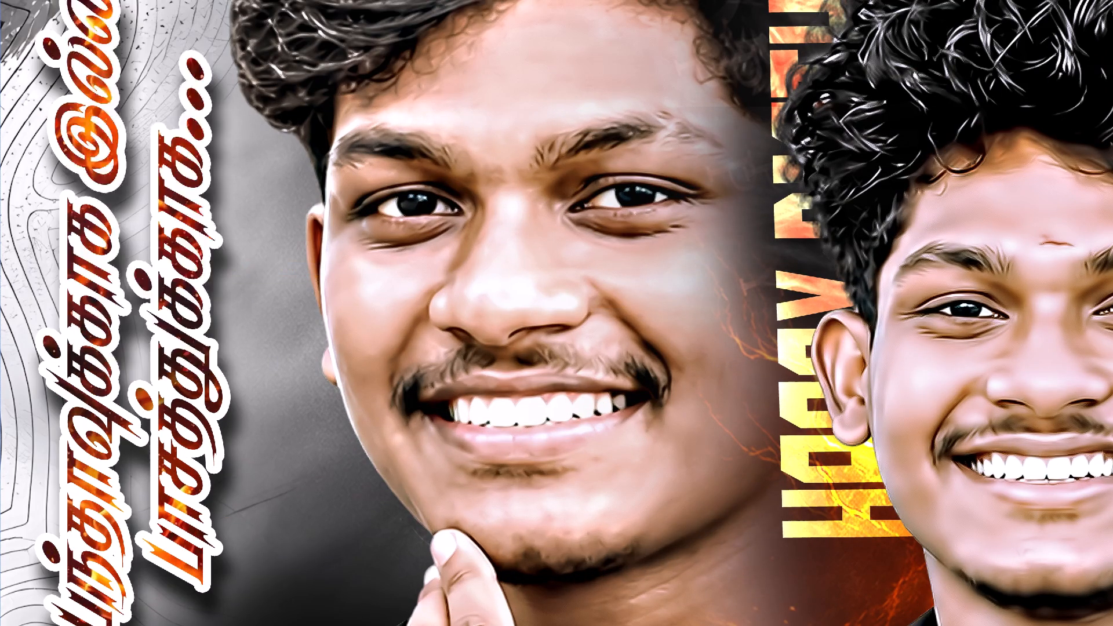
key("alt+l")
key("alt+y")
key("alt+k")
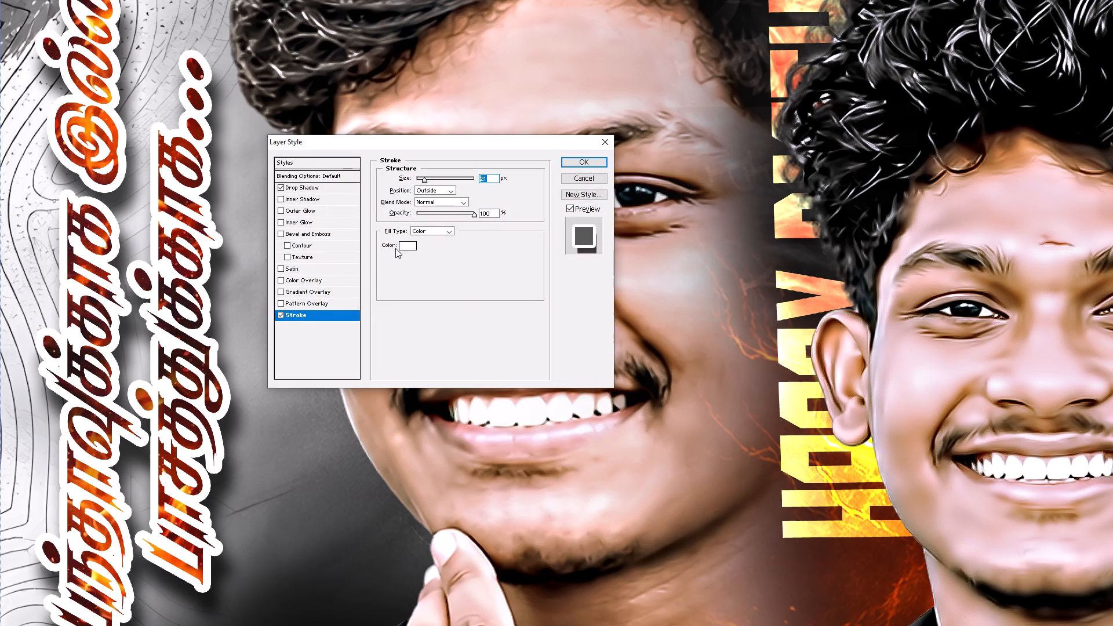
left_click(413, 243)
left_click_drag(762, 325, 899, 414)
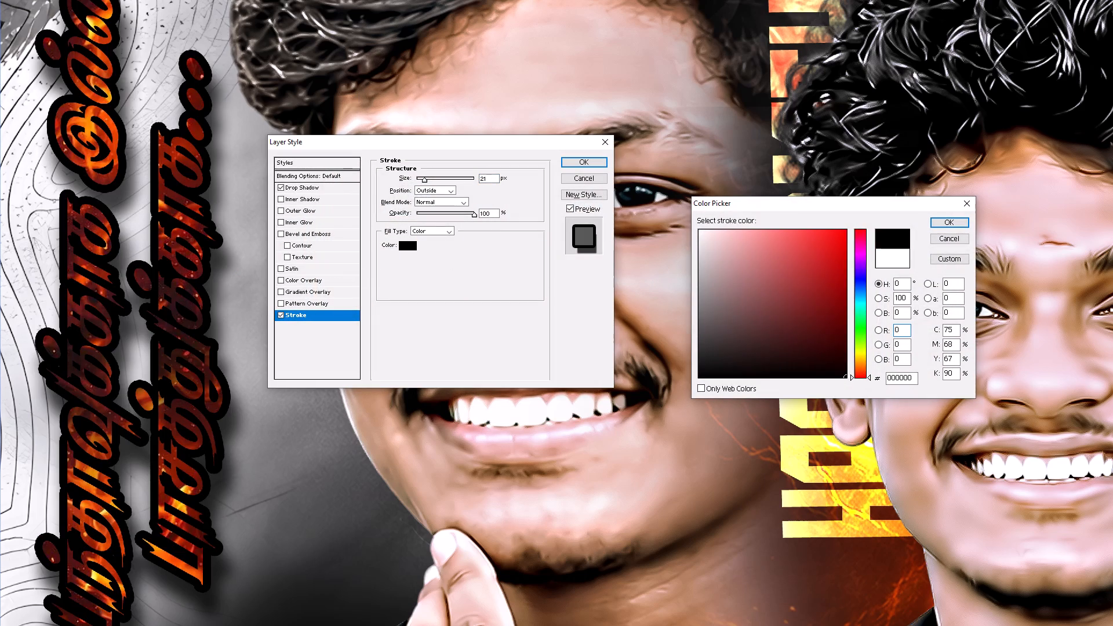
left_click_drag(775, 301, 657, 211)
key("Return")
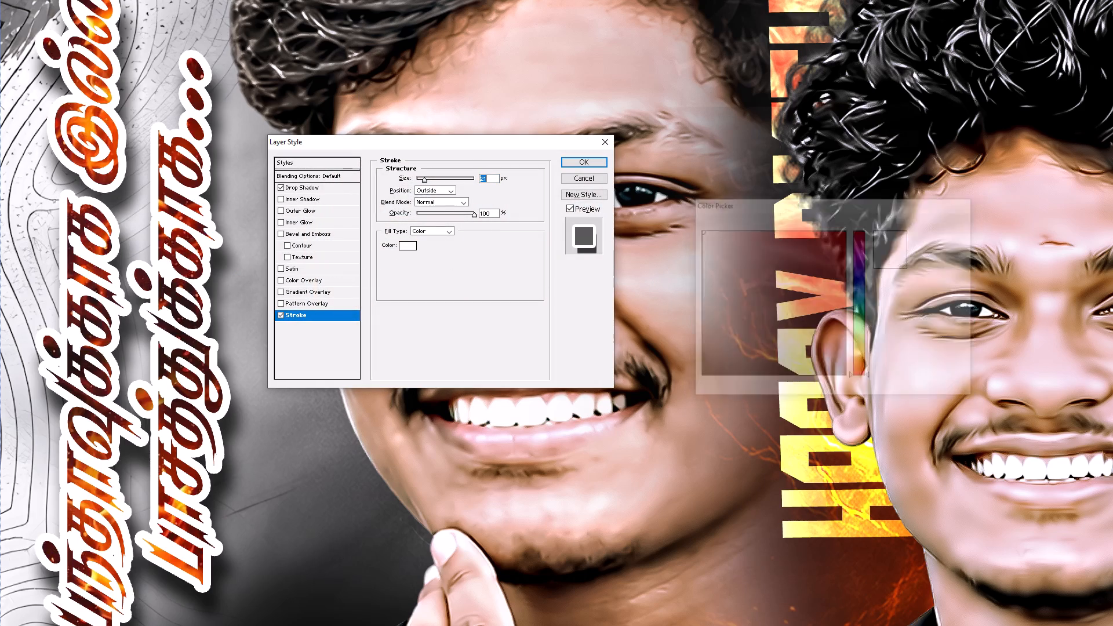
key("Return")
Turn the large background portrait with the raised hand black and white using Layer 8.
key("ctrl+minus")
key("ctrl+minus")
key("ctrl+minus")
key("ctrl+asterisk")
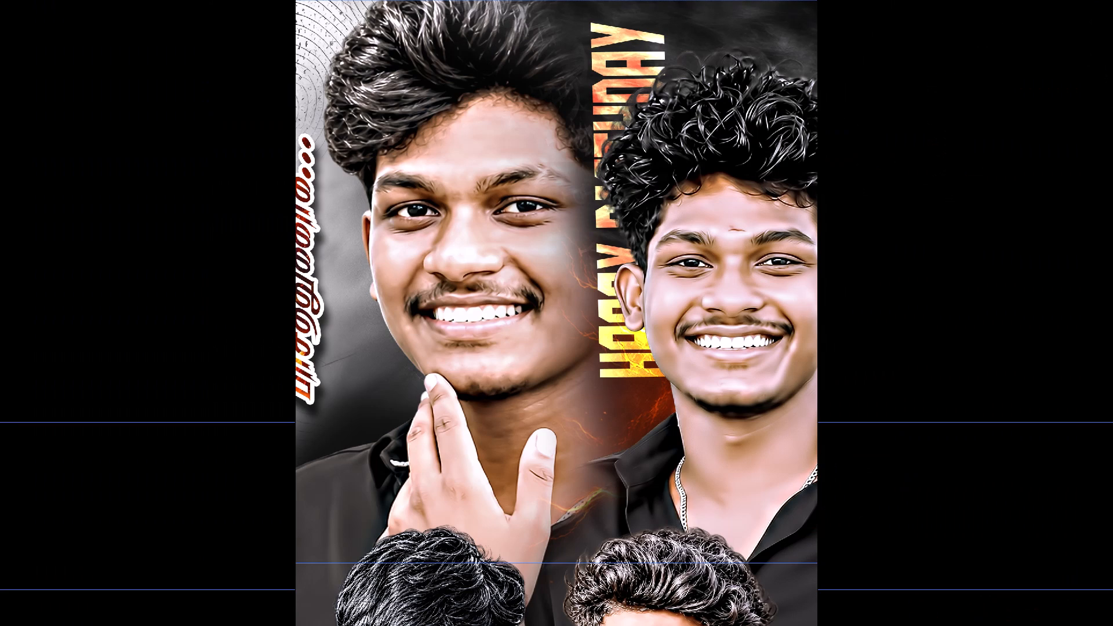
key("ctrl+minus")
right_click(519, 168)
left_click(534, 177)
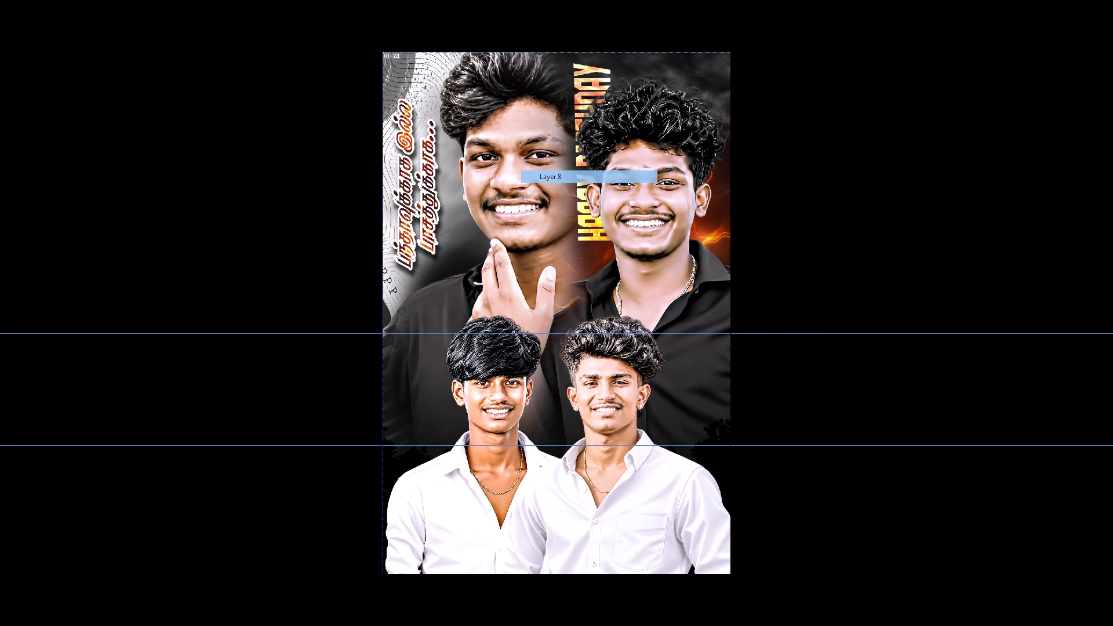
key("shift+minus")
scroll(534, 177, "up", 2)
scroll(534, 177, "down", 2)
scroll(534, 177, "up", 3)
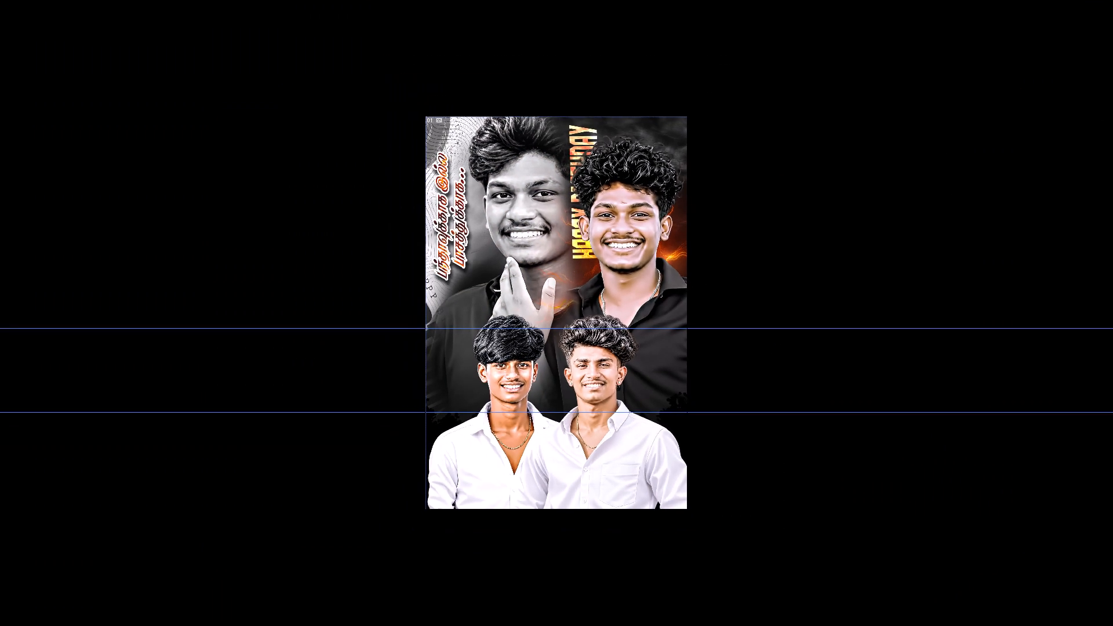
scroll(534, 177, "down", 3)
scroll(534, 177, "up", 2)
scroll(534, 177, "down", 1)
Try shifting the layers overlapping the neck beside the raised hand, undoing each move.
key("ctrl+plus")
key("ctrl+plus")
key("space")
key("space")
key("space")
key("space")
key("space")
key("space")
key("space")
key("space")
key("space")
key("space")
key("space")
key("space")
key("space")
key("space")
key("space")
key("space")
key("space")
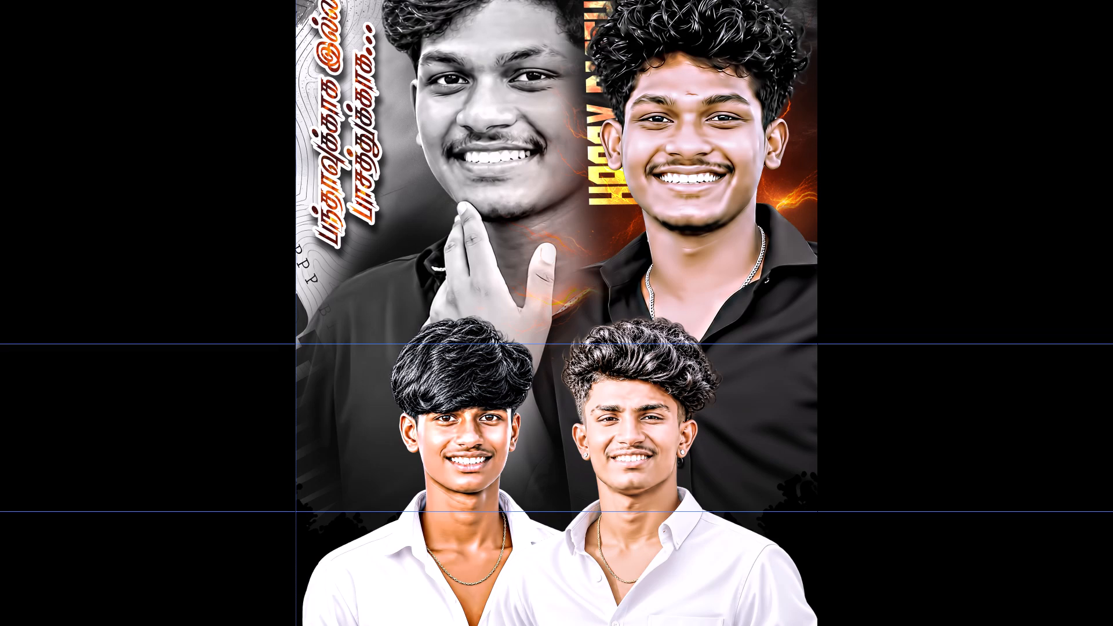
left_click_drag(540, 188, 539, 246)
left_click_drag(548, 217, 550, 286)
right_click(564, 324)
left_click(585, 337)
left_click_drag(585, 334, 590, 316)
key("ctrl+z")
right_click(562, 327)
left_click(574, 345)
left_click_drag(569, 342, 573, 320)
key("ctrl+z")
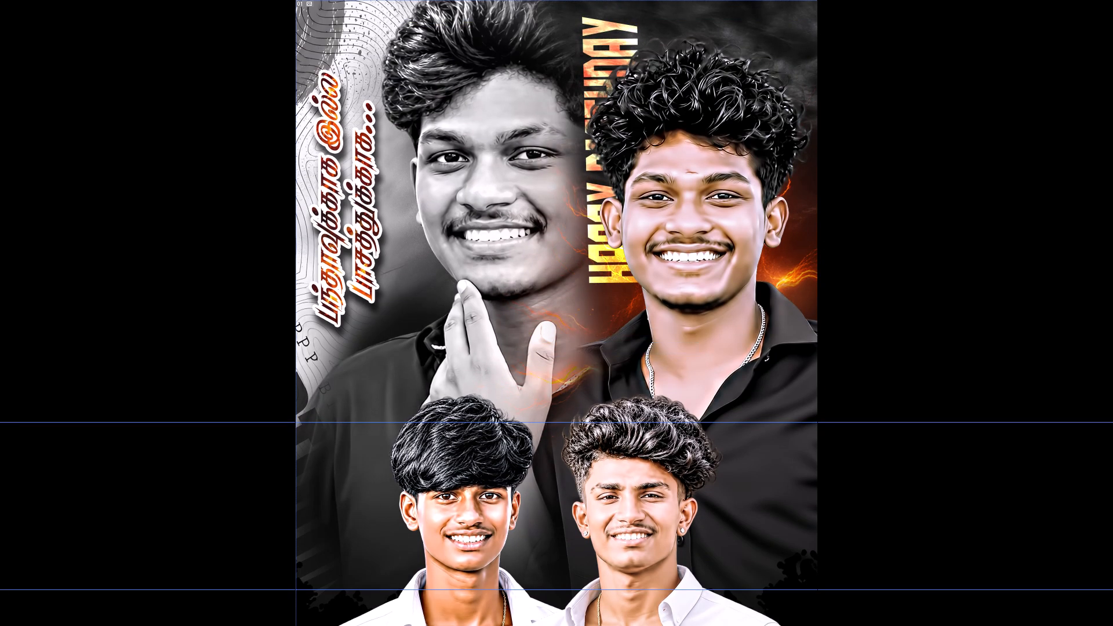
Select the overlapping layer beside the raised hand and erase parts of it around the thumb and neck.
right_click(573, 320)
left_click(585, 327)
left_click_drag(585, 327, 631, 310)
key("ctrl+z")
key("e")
left_click_drag(543, 435, 531, 343)
left_click_drag(531, 341, 535, 362)
left_click_drag(536, 351, 541, 359)
left_click_drag(548, 373, 550, 383)
left_click(549, 383)
key("v")
Examine the whole poster composition, including the vertical lettering and the upper portraits up close.
scroll(592, 278, "up", 3)
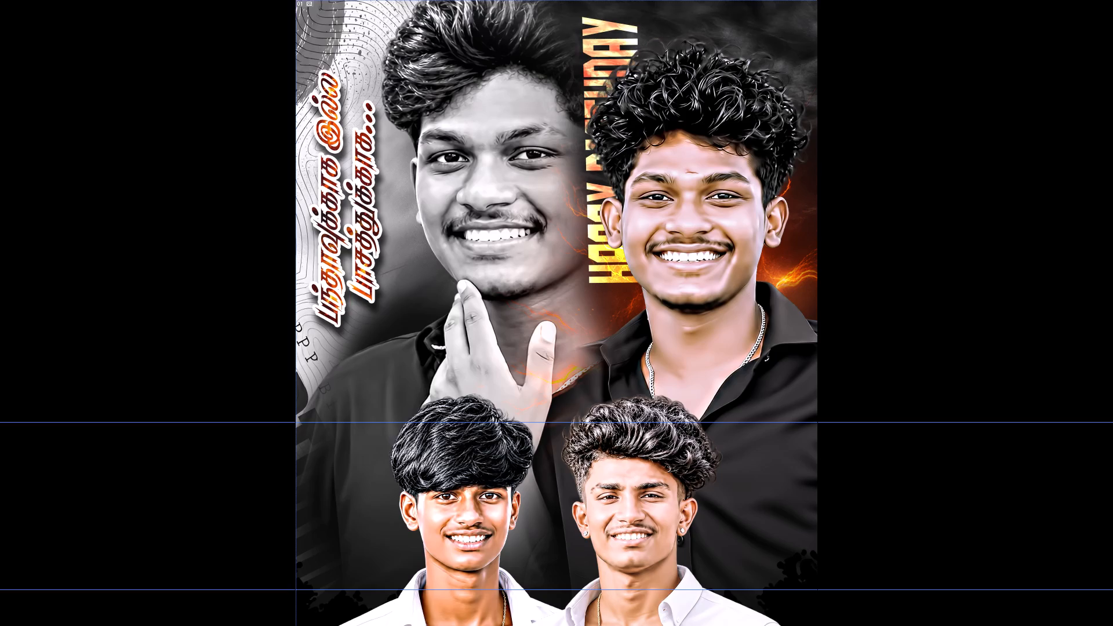
scroll(592, 278, "down", 3)
key("ctrl+minus")
key("ctrl+plus")
key("minus")
key("ctrl+minus")
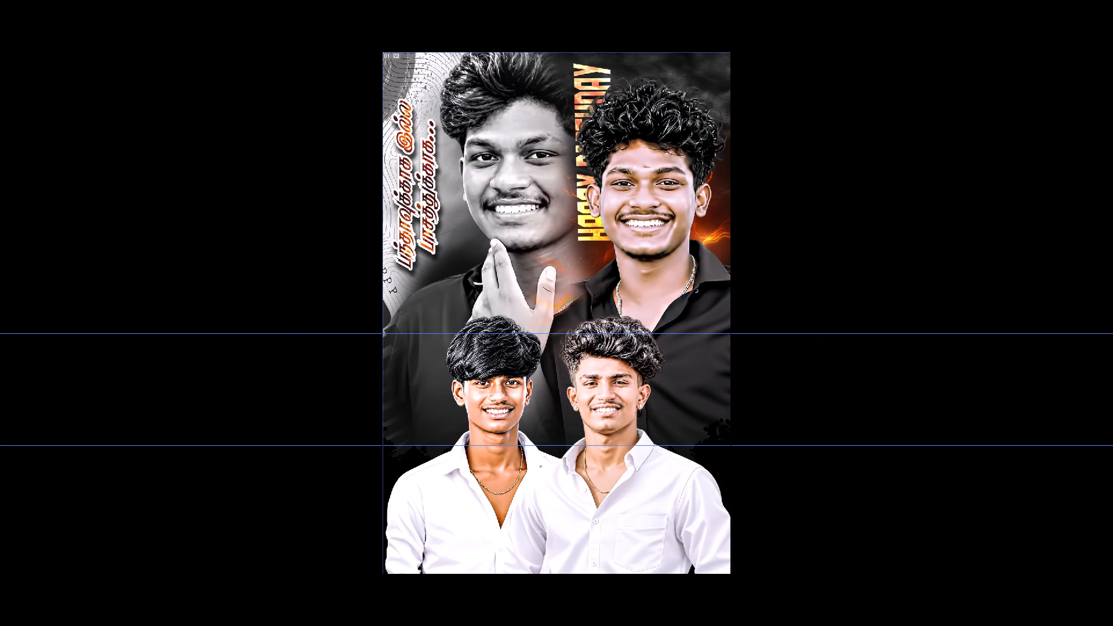
scroll(576, 268, "up", 4)
scroll(575, 268, "down", 3)
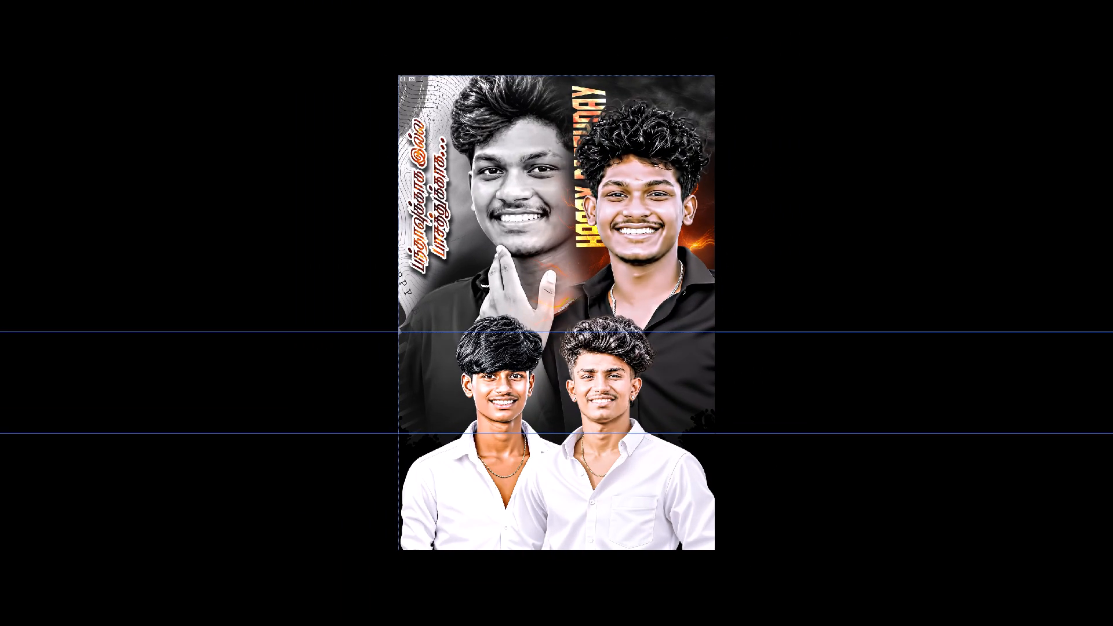
scroll(481, 215, "up", 1)
scroll(481, 215, "down", 2)
scroll(481, 215, "up", 1)
scroll(481, 215, "down", 2)
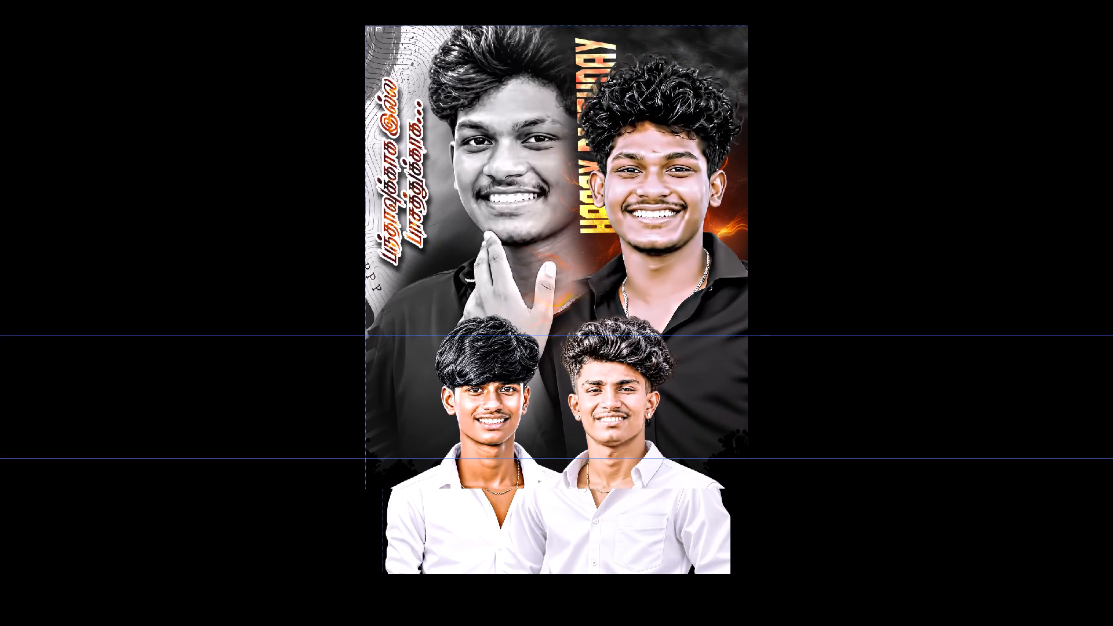
key("ctrl+plus")
key("ctrl+plus")
key("space")
key("space")
key("space")
key("space")
key("space")
key("space")
key("space")
key("space")
key("space")
key("space")
key("space")
key("space")
key("space")
key("space")
key("space")
key("space")
left_click_drag(419, 127, 431, 212)
left_click_drag(431, 197, 431, 287)
left_click_drag(429, 254, 431, 319)
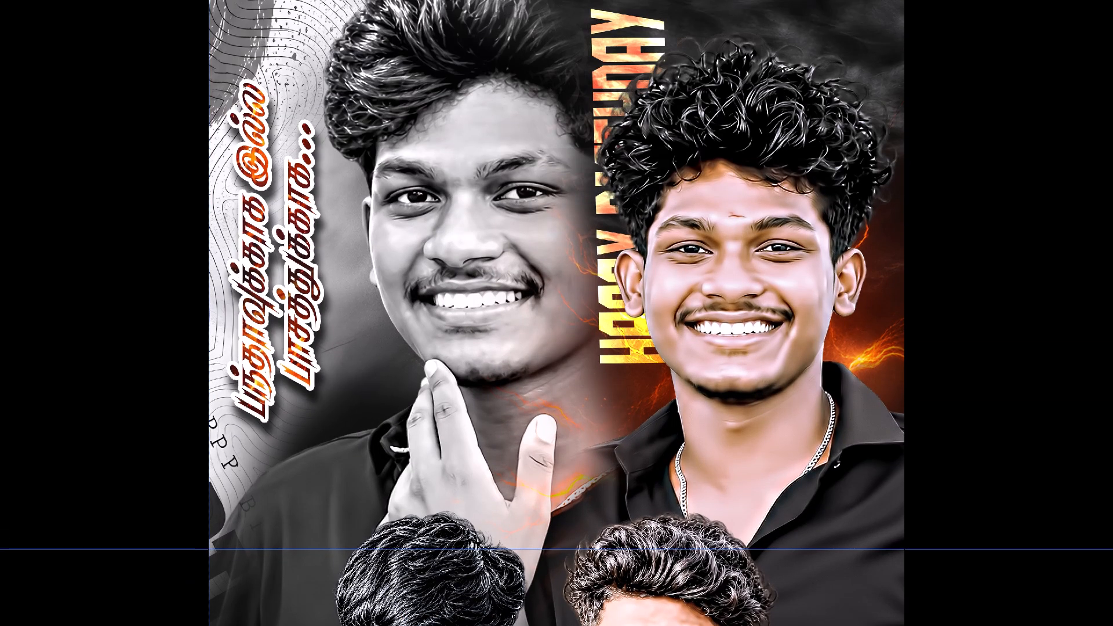
Select the large black-and-white portrait's layer and add a new empty layer directly beneath it.
right_click(427, 238)
left_click(442, 246)
left_click_drag(443, 246, 460, 231)
key("ctrl+z")
key("ctrl+shift+n")
key("Return")
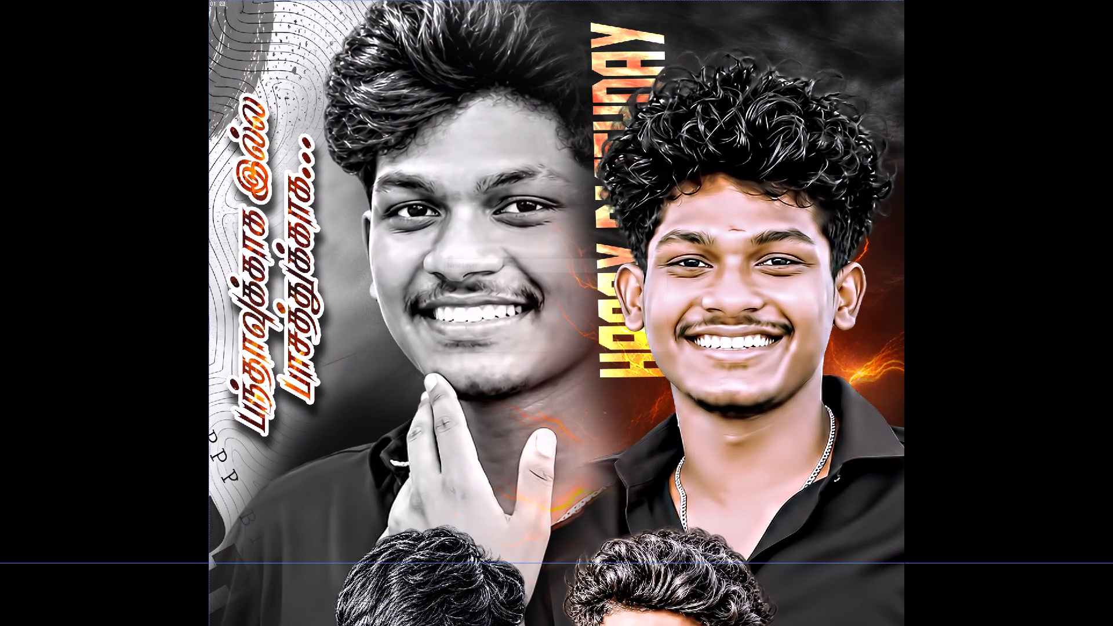
key("ctrl+bracketleft")
Brush soft black shading on the new layer behind the black-and-white portrait's hair and face, using an enlarged brush.
key("b")
key("Tab")
key("Tab")
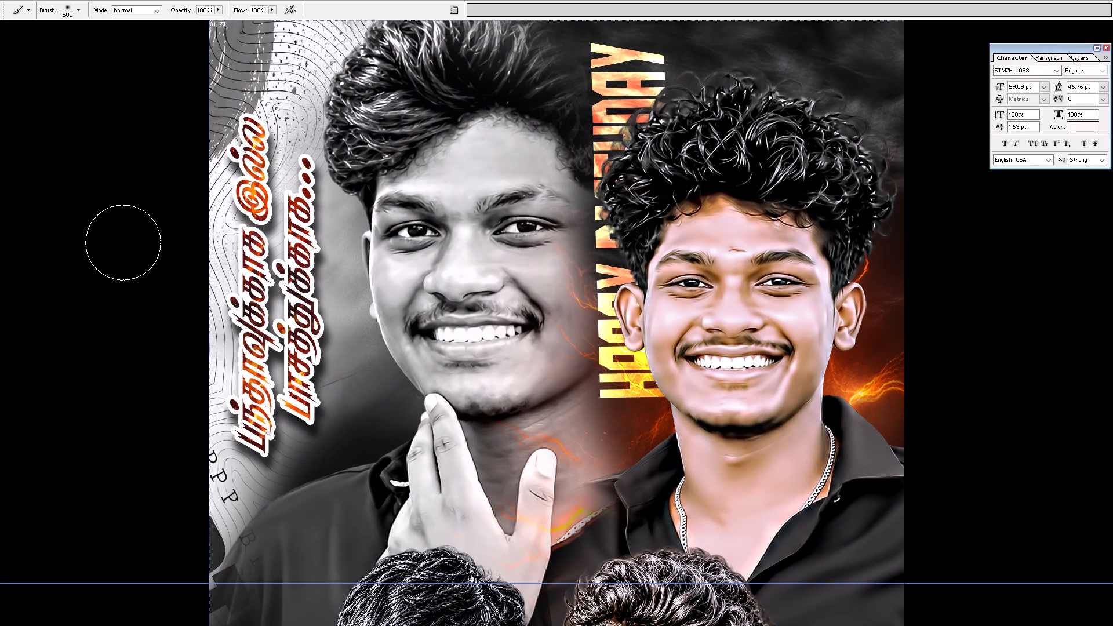
scroll(376, 165, "up", 4)
key("bracketright")
key("bracketright")
key("bracketright")
key("bracketright")
key("bracketright")
left_click_drag(389, 84, 395, 160)
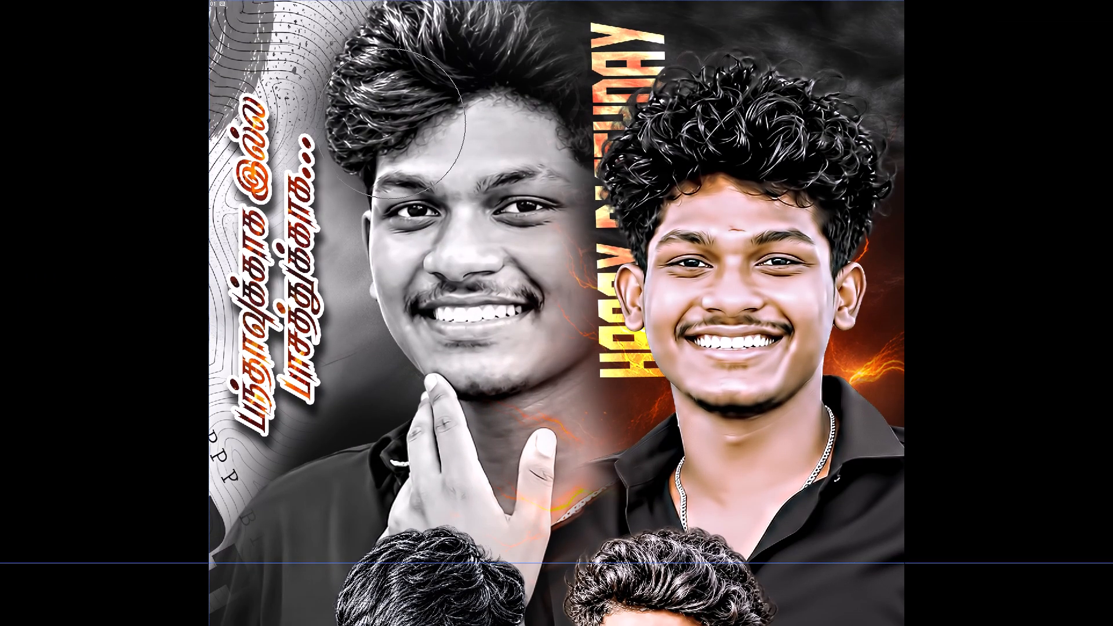
left_click_drag(417, 150, 424, 187)
left_click_drag(450, 259, 453, 265)
left_click(458, 273)
left_click(468, 280)
key("v")
Outline a narrow sideways triangle on the black-and-white portrait's forehead, make it a selection, and copy it to a new topmost layer.
scroll(503, 201, "up", 3)
key("ctrl+plus")
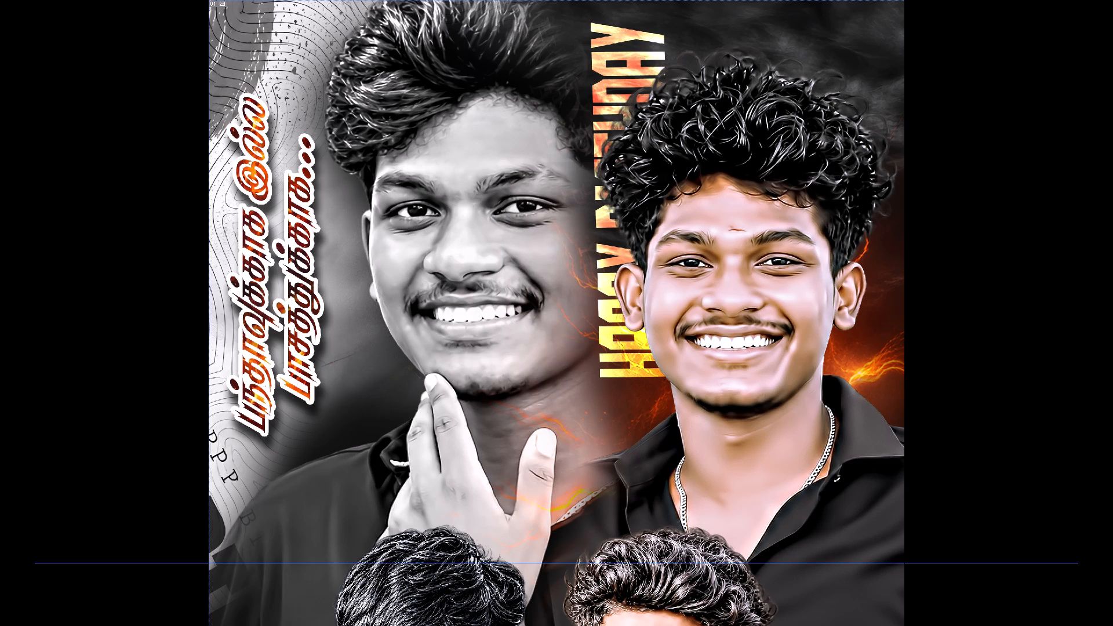
key("ctrl+plus")
key("space")
left_click_drag(503, 201, 540, 437)
right_click(487, 312)
left_click(517, 361)
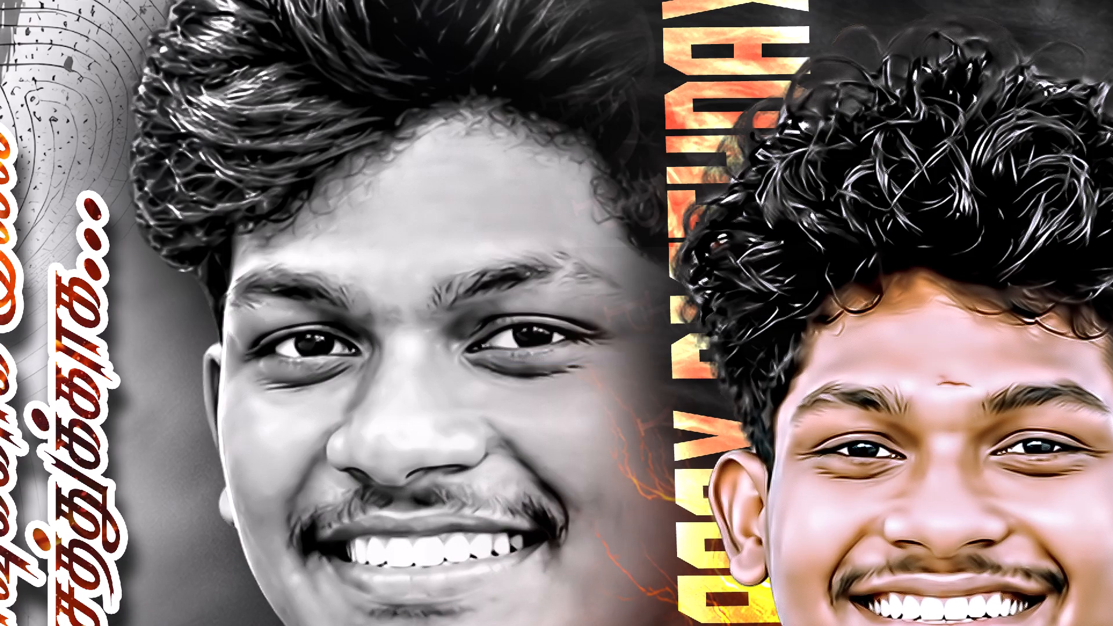
key("p")
left_click(368, 217)
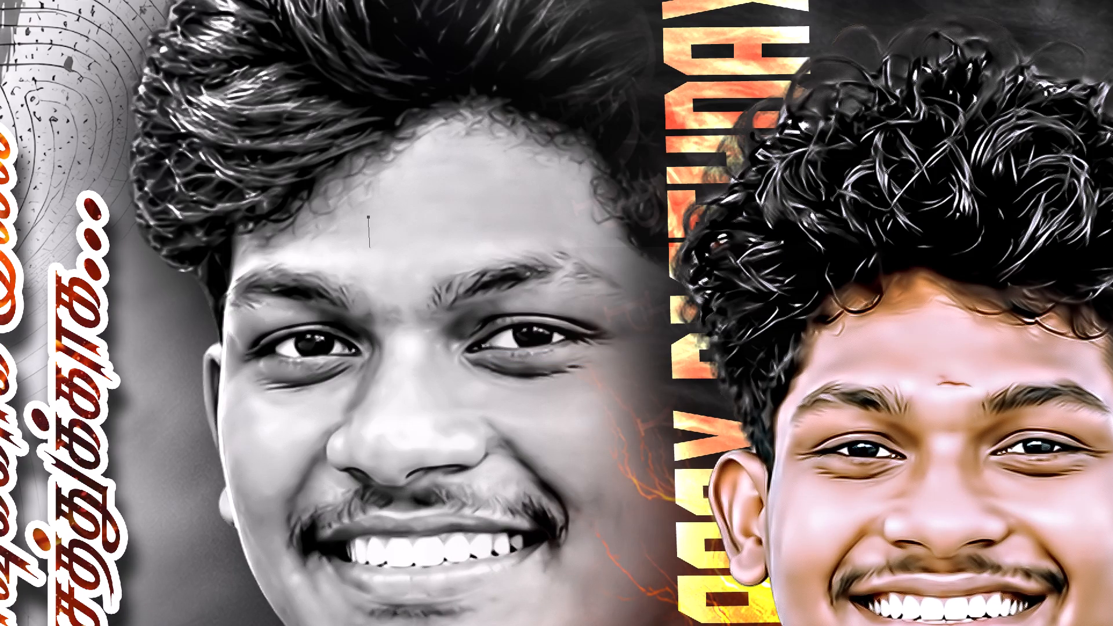
left_click(370, 255)
left_click(475, 237)
key("ctrl+Return")
key("ctrl+Return")
key("ctrl+Return")
key("ctrl+Return")
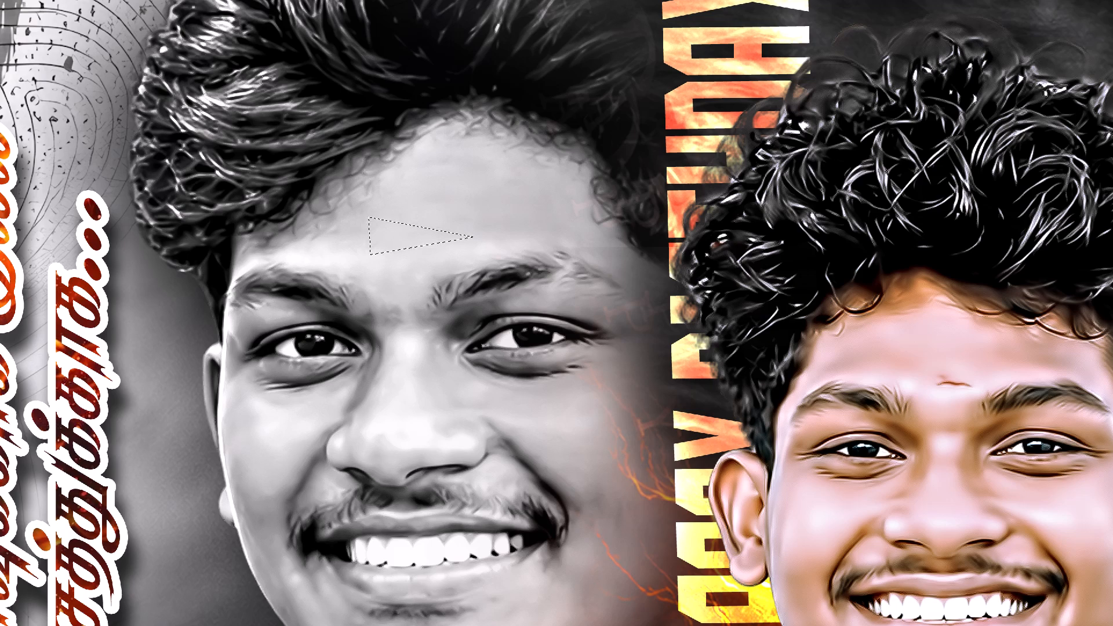
key("ctrl+Return")
key("ctrl+Return")
key("ctrl+j")
key("ctrl+shift+bracketright")
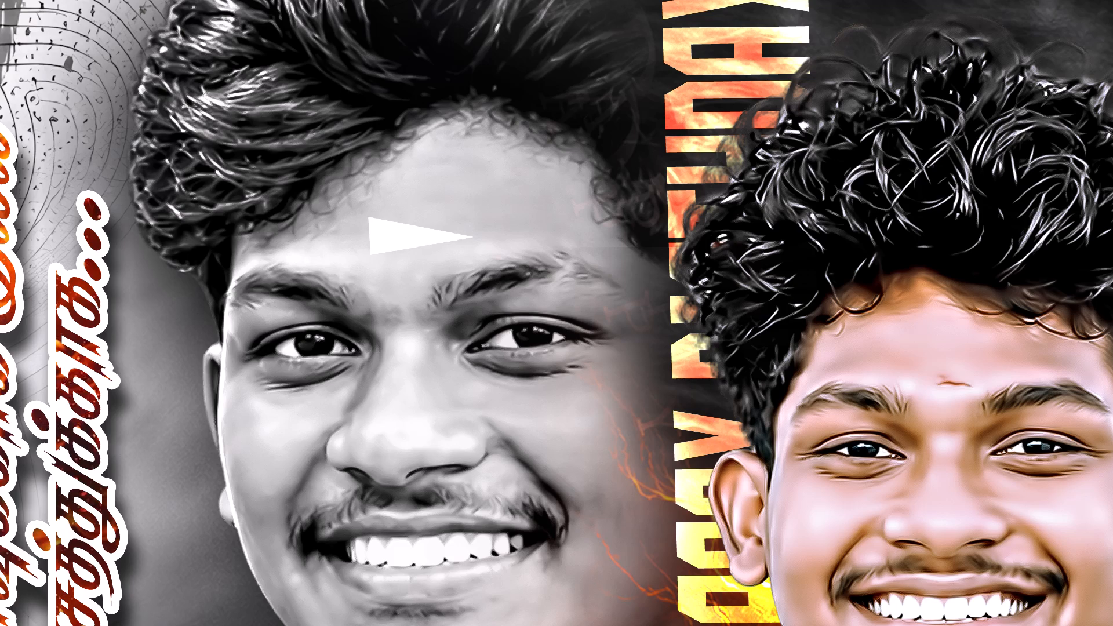
Set the foreground colour to bright red and fill the forehead triangle with it.
key("Tab")
key("v")
left_click(35, 254)
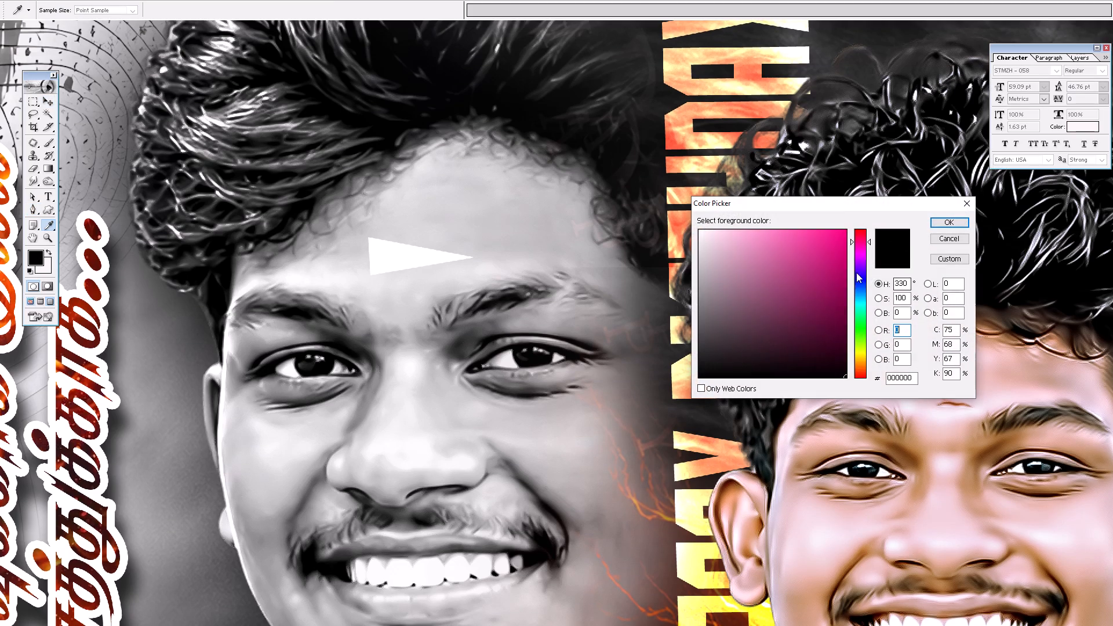
left_click_drag(814, 249, 853, 200)
left_click_drag(862, 232, 854, 203)
key("Return")
key("alt+shift+BackSpace")
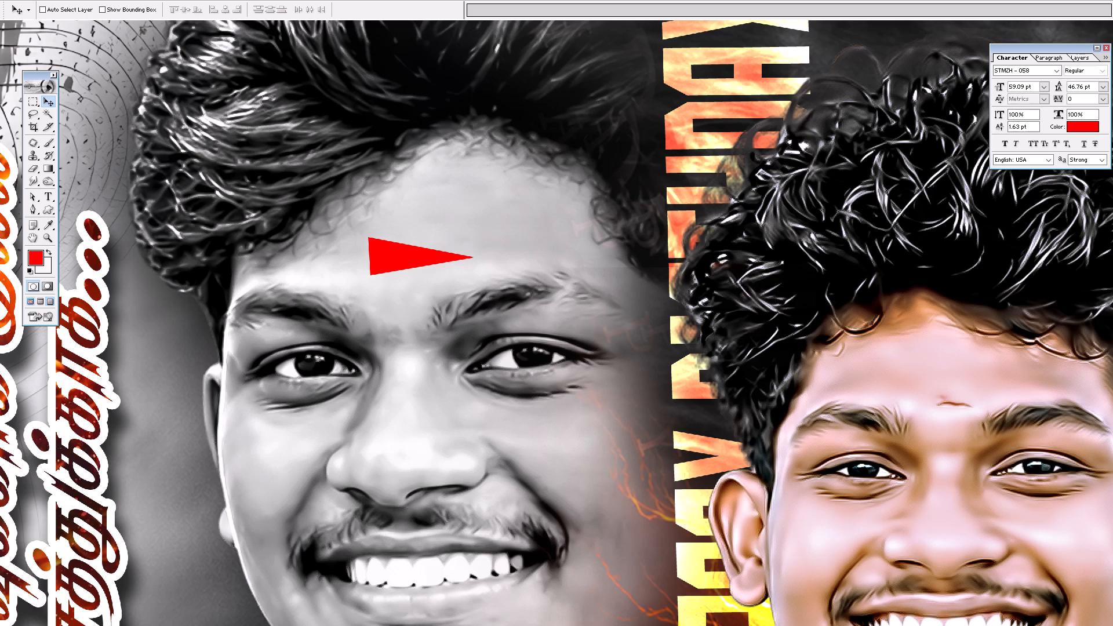
Soften the red triangle with a Gaussian Blur of 10.5 pixels radius.
key("Tab")
key("Tab")
type("ff")
left_click(150, 0)
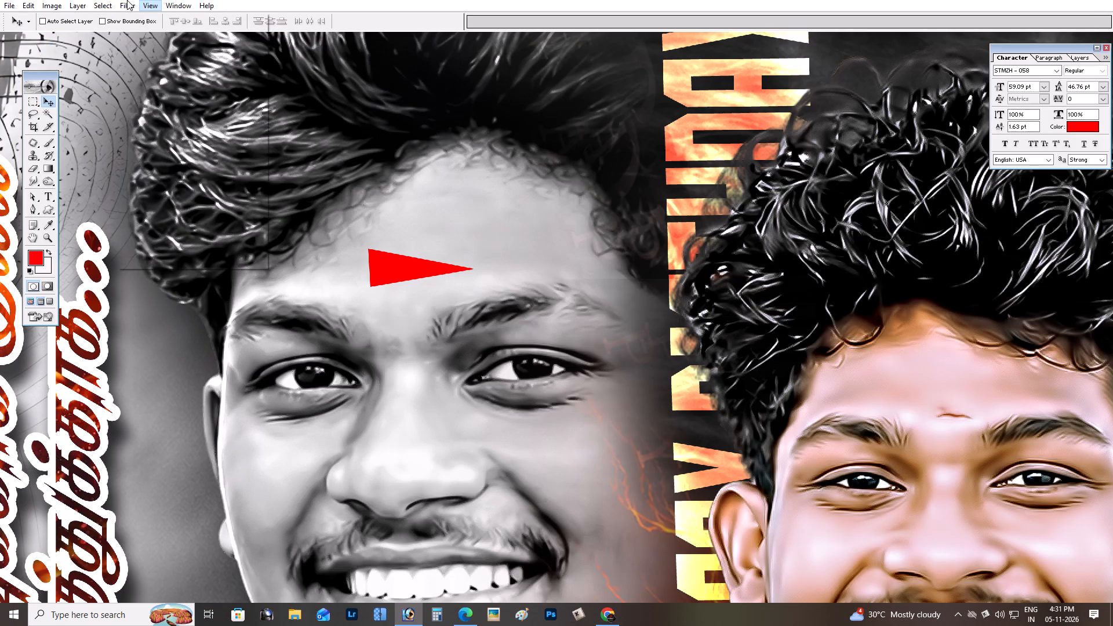
left_click(177, 263)
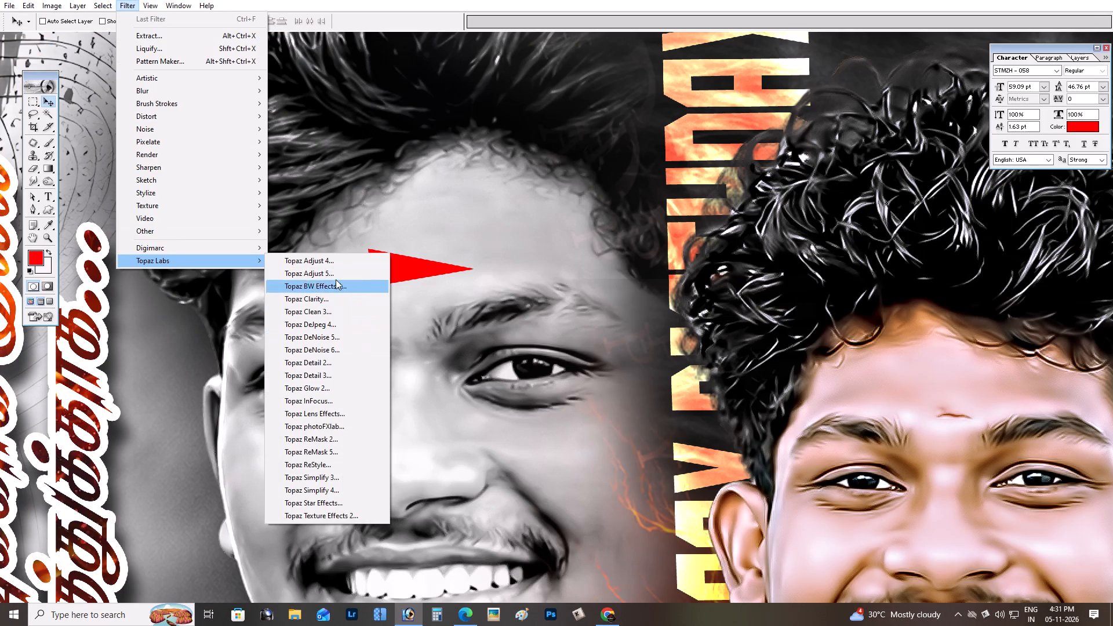
left_click(202, 93)
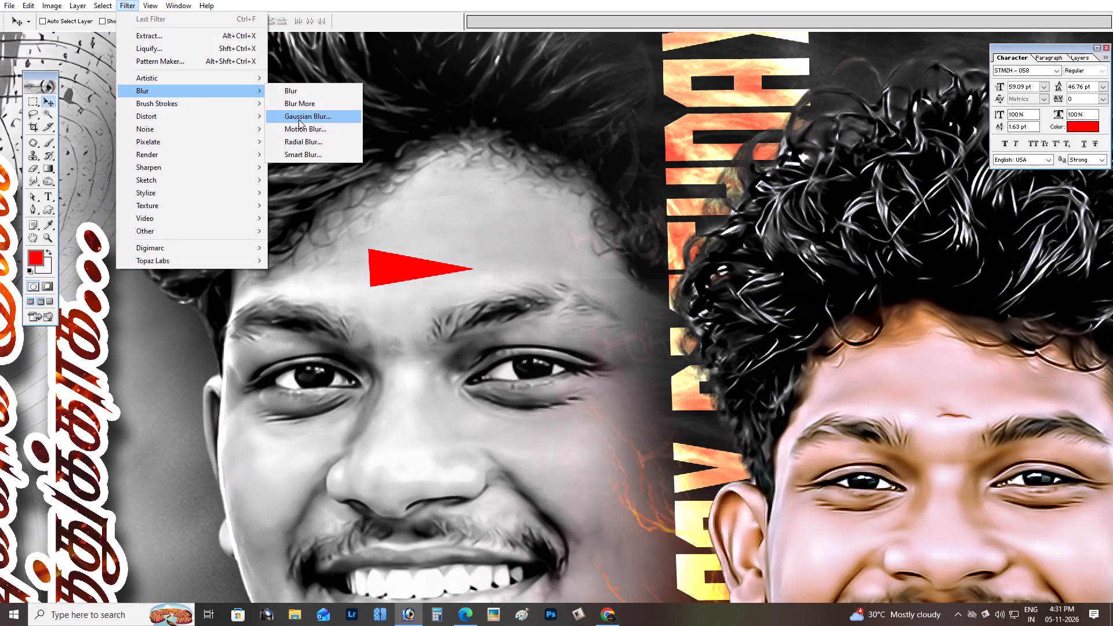
left_click(299, 119)
left_click_drag(367, 525, 361, 524)
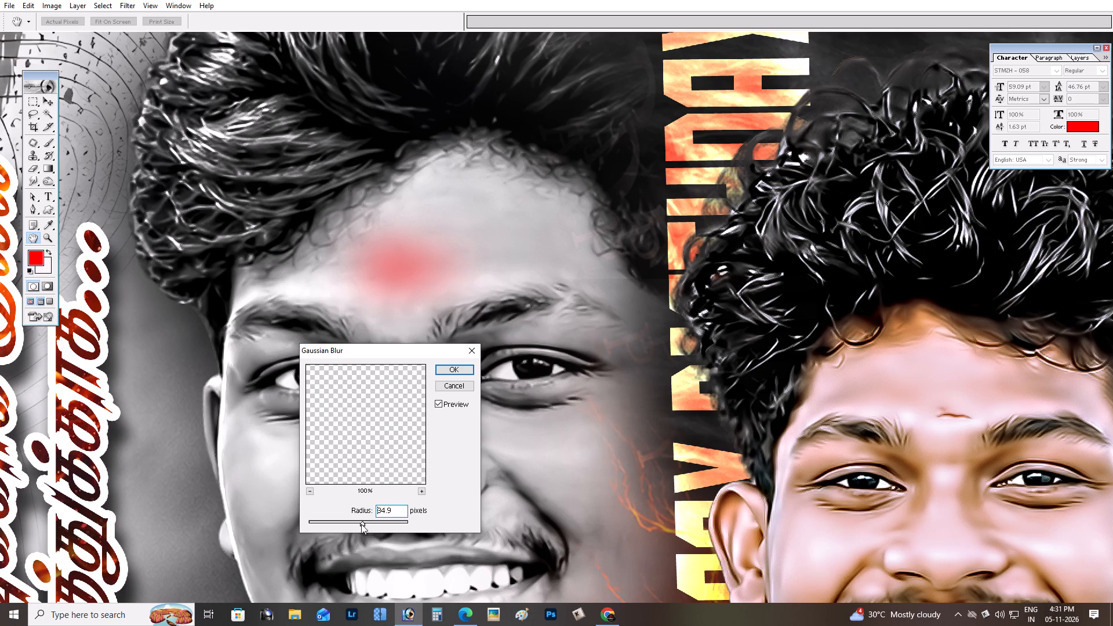
left_click_drag(361, 524, 349, 524)
left_click(347, 524)
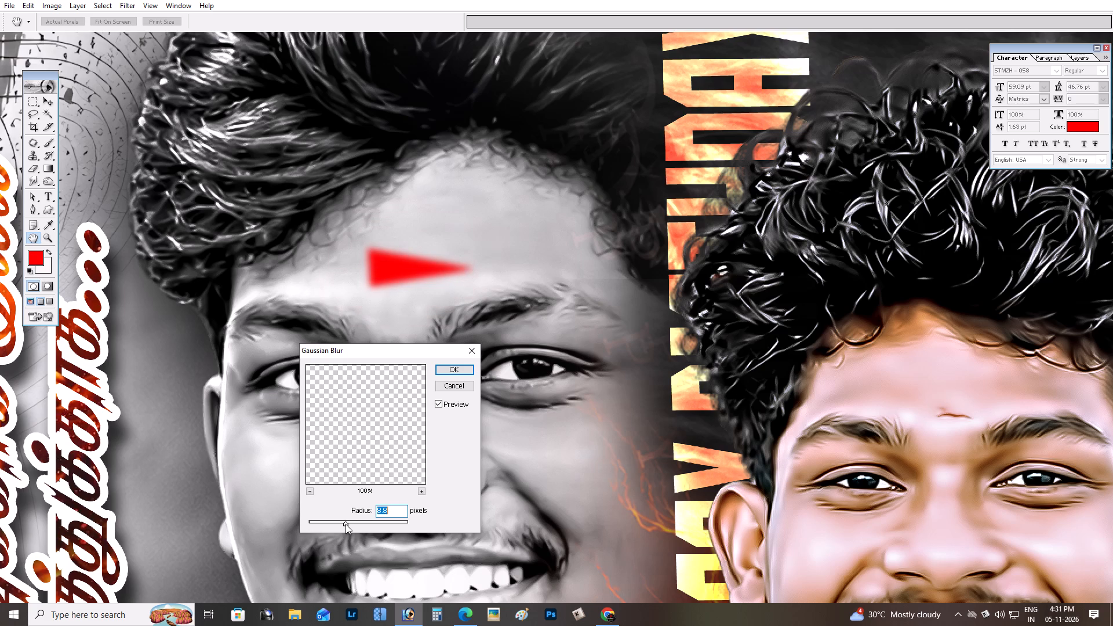
left_click_drag(345, 524, 351, 522)
left_click(351, 522)
key("Return")
Push the middle of the red mark's blunt end outward with the Smudge tool at brush size 60 and 20% strength.
key("ctrl+plus")
key("ctrl+plus")
key("space")
key("space")
key("space")
key("space")
key("space")
key("space")
key("space")
left_click_drag(347, 497, 493, 560)
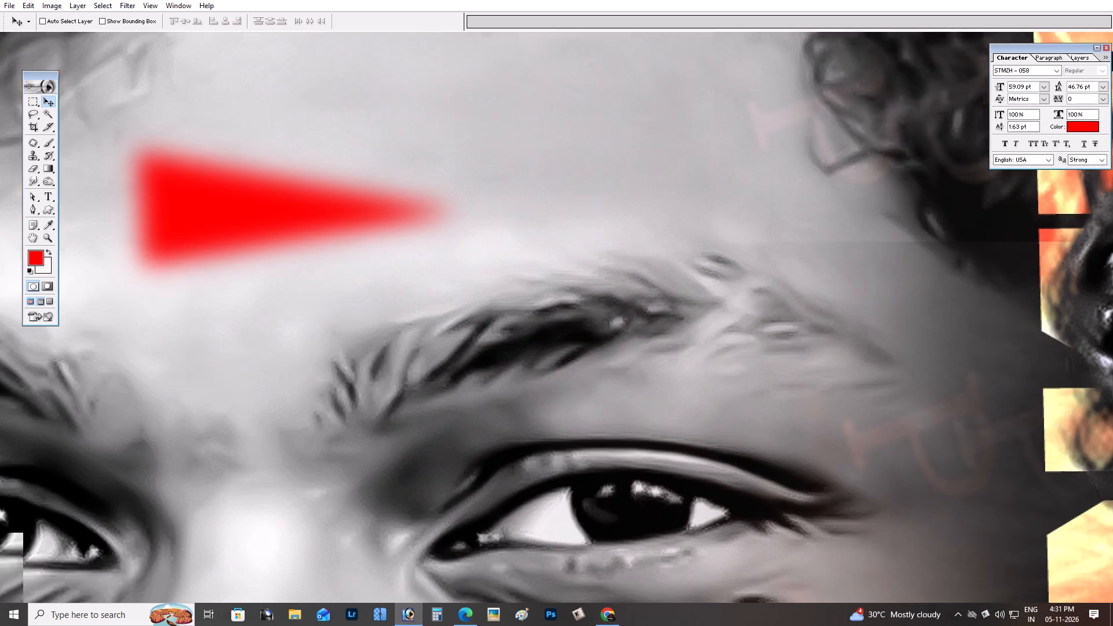
left_click_drag(493, 560, 613, 578)
left_click_drag(590, 498, 705, 521)
key("ctrl+plus")
scroll(574, 390, "up", 3)
key("r")
key("ctrl+plus")
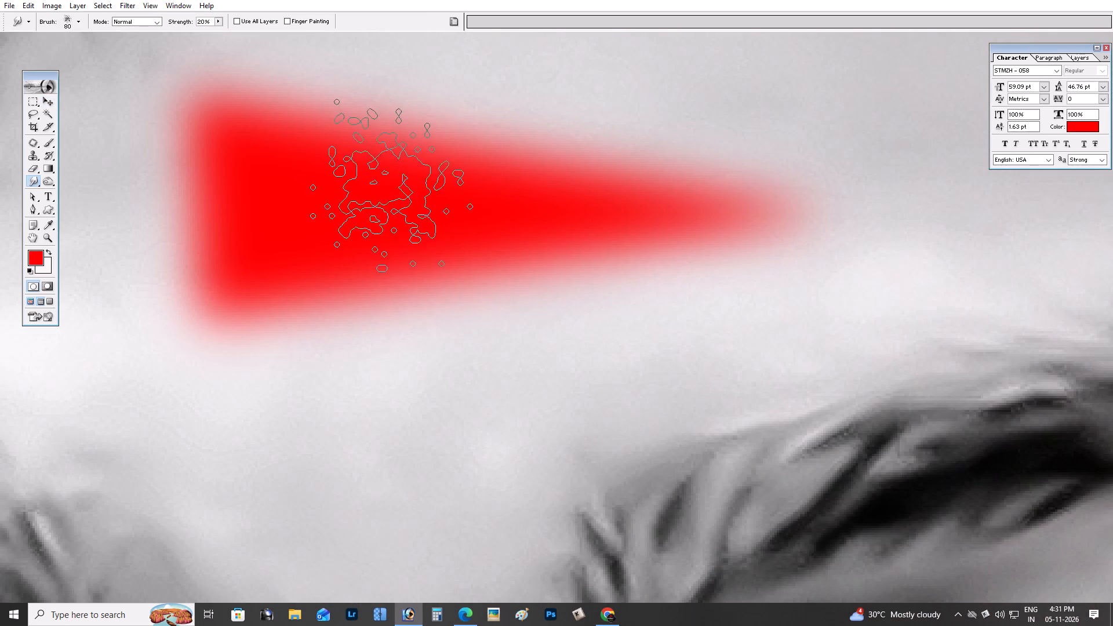
key("bracketleft")
key("bracketleft")
key("bracketleft")
key("bracketleft")
key("bracketleft")
left_click_drag(229, 274, 139, 183)
key("bracketright")
key("bracketright")
key("bracketright")
left_click_drag(224, 256, 188, 230)
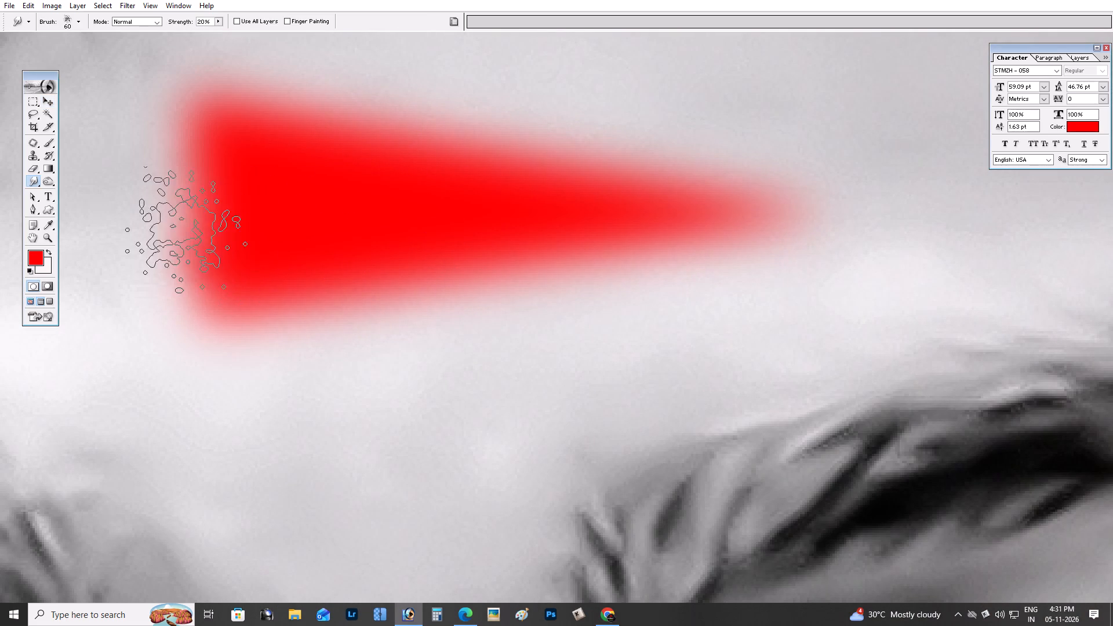
left_click_drag(188, 230, 186, 218)
left_click_drag(203, 243, 162, 198)
left_click_drag(235, 246, 161, 196)
left_click_drag(184, 259, 198, 198)
left_click_drag(205, 239, 218, 193)
left_click_drag(230, 181, 223, 178)
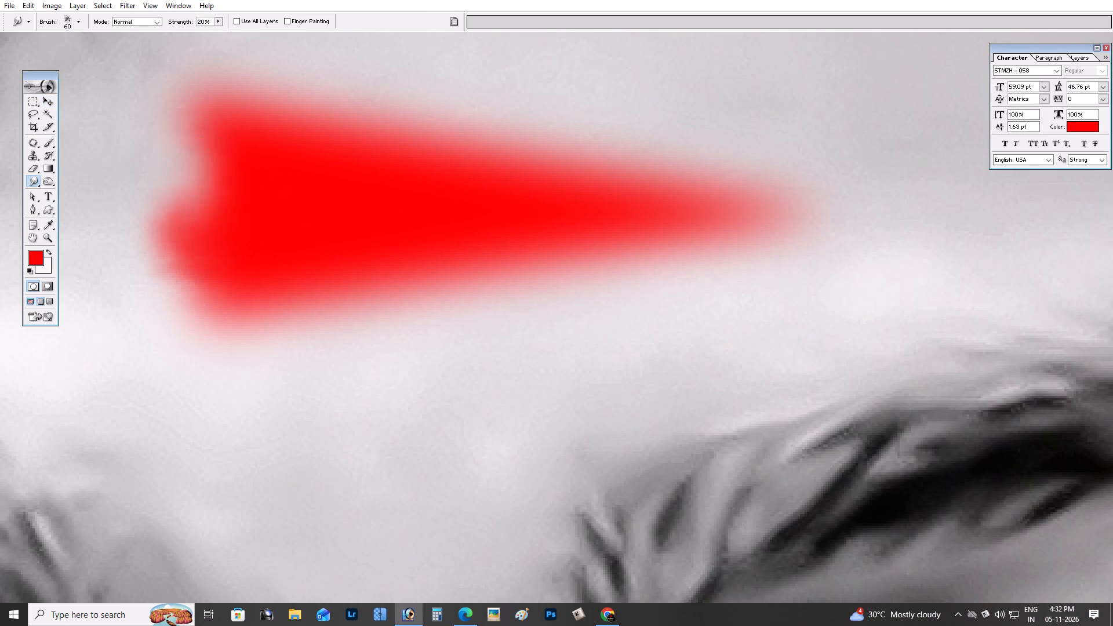
Smudge the red outward along the upper part of the mark's blunt end to even out its uneven edge.
left_click_drag(223, 178, 197, 176)
left_click_drag(247, 185, 160, 168)
left_click_drag(268, 180, 168, 188)
left_click_drag(278, 166, 218, 187)
left_click_drag(254, 173, 202, 201)
left_click_drag(205, 177, 179, 191)
left_click_drag(238, 154, 184, 196)
left_click_drag(265, 190, 156, 192)
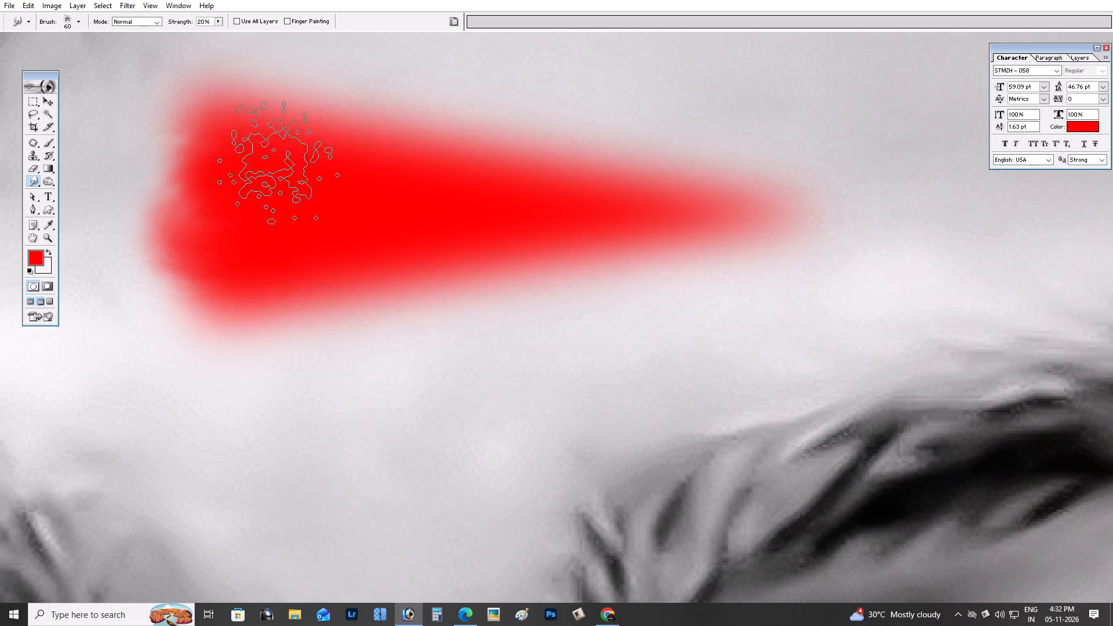
left_click_drag(271, 239, 218, 171)
left_click_drag(223, 151, 201, 223)
left_click_drag(211, 149, 159, 206)
left_click_drag(213, 266, 198, 263)
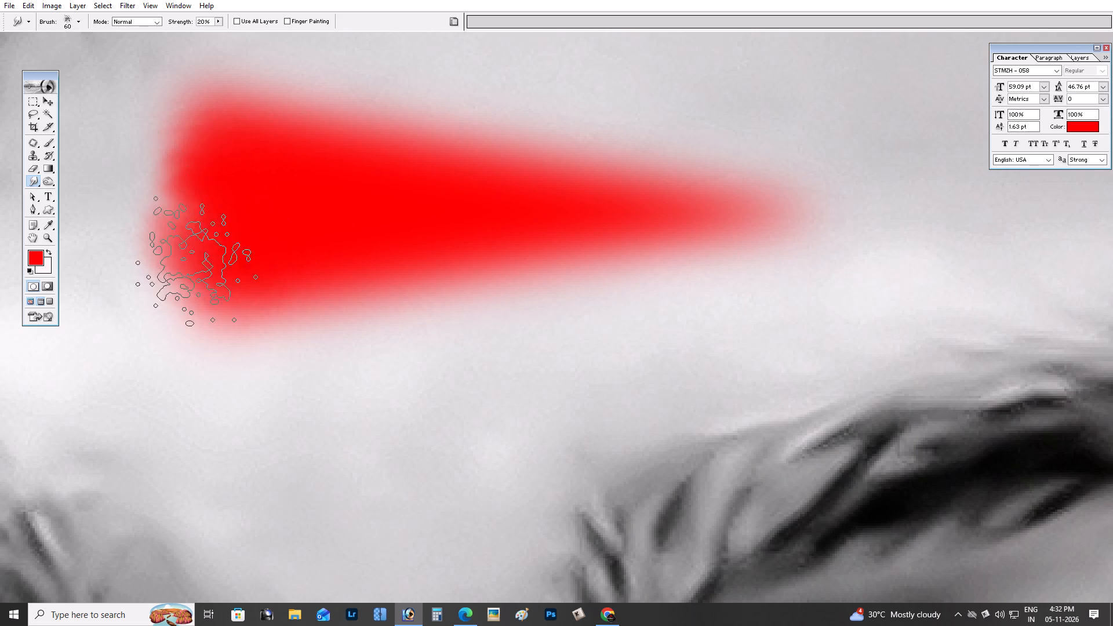
left_click_drag(198, 263, 165, 132)
left_click_drag(183, 228, 144, 121)
left_click_drag(173, 126, 190, 267)
left_click_drag(206, 178, 216, 282)
left_click_drag(261, 238, 162, 271)
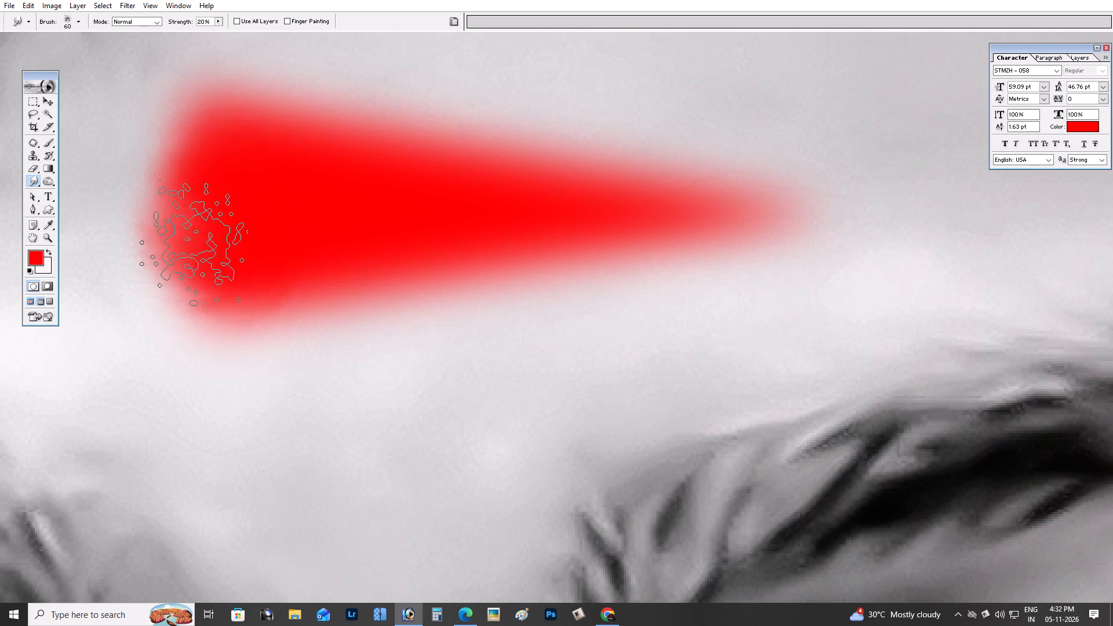
Smudge the corners and edge of the red mark's blunt end into a smooth rounded curve.
left_click_drag(212, 244, 168, 152)
left_click_drag(235, 170, 192, 130)
left_click_drag(211, 179, 146, 185)
left_click_drag(192, 165, 150, 186)
left_click_drag(185, 144, 154, 195)
left_click_drag(171, 139, 147, 247)
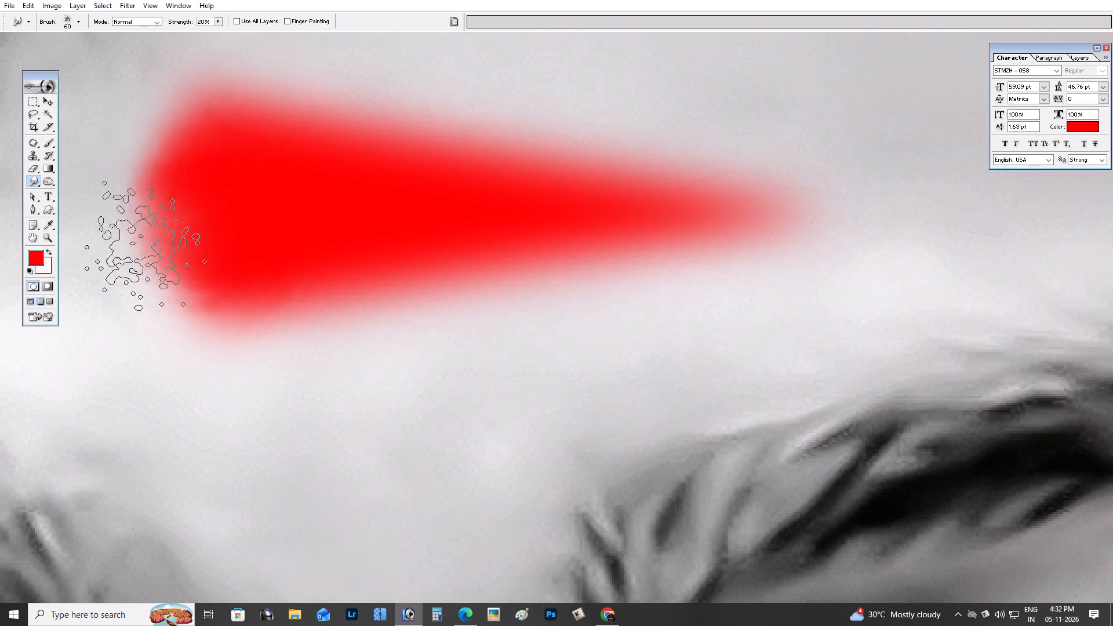
left_click_drag(147, 247, 156, 248)
left_click_drag(165, 164, 211, 348)
left_click_drag(242, 286, 177, 249)
left_click_drag(195, 182, 198, 139)
left_click_drag(263, 156, 201, 192)
left_click_drag(208, 139, 160, 214)
left_click_drag(205, 174, 187, 248)
left_click_drag(230, 260, 161, 217)
key("v")
key("ctrl+minus")
key("ctrl+minus")
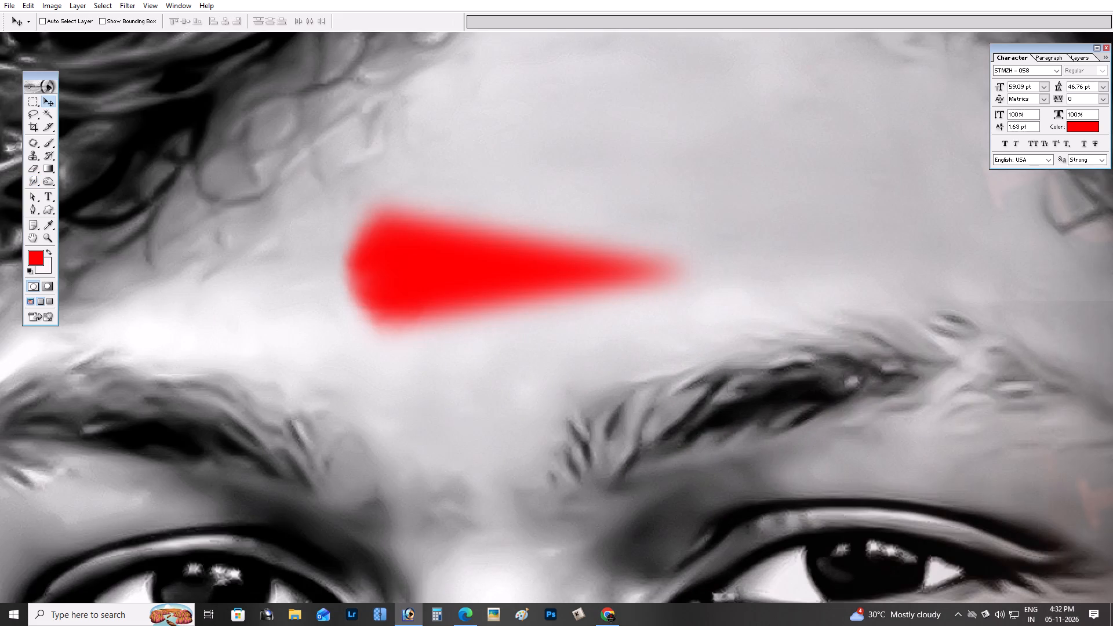
Lower the red forehead mark's layer opacity to 80%.
key("ctrl+minus")
key("Tab")
key("Tab")
key("Tab")
key("Tab")
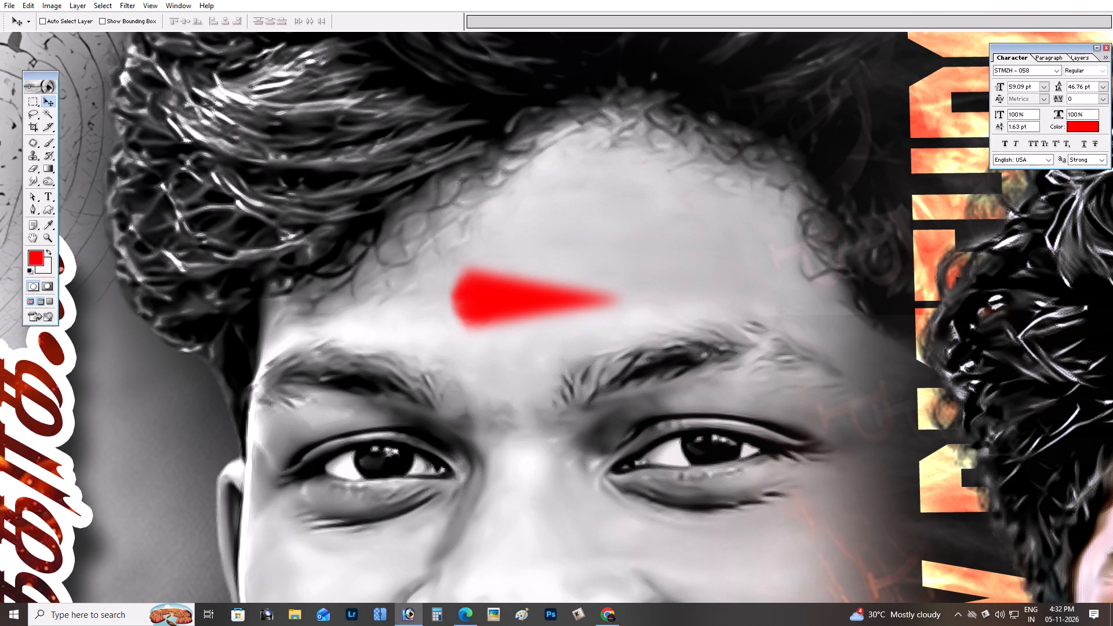
key("8")
key("Tab")
Scale the red forehead mark down and rotate it slightly counterclockwise to follow the head's tilt.
key("ctrl+t")
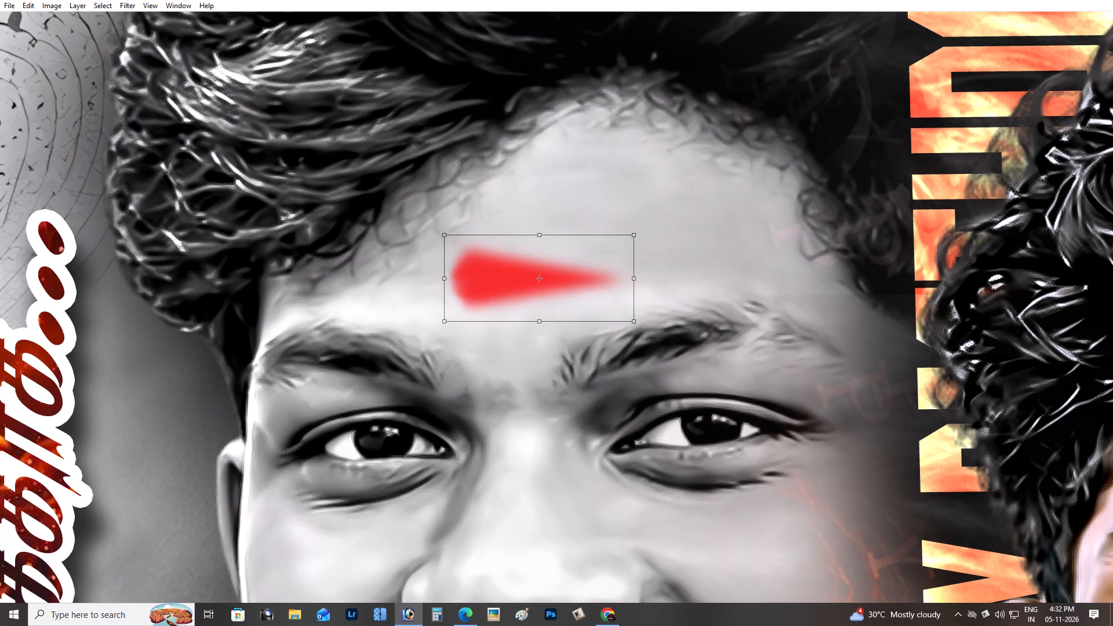
left_click_drag(634, 232, 594, 249, "alt+shift")
left_click_drag(628, 267, 628, 261)
key("Return")
Examine the red forehead mark against both portraits and up close.
key("ctrl+minus")
key("ctrl+minus")
key("minus")
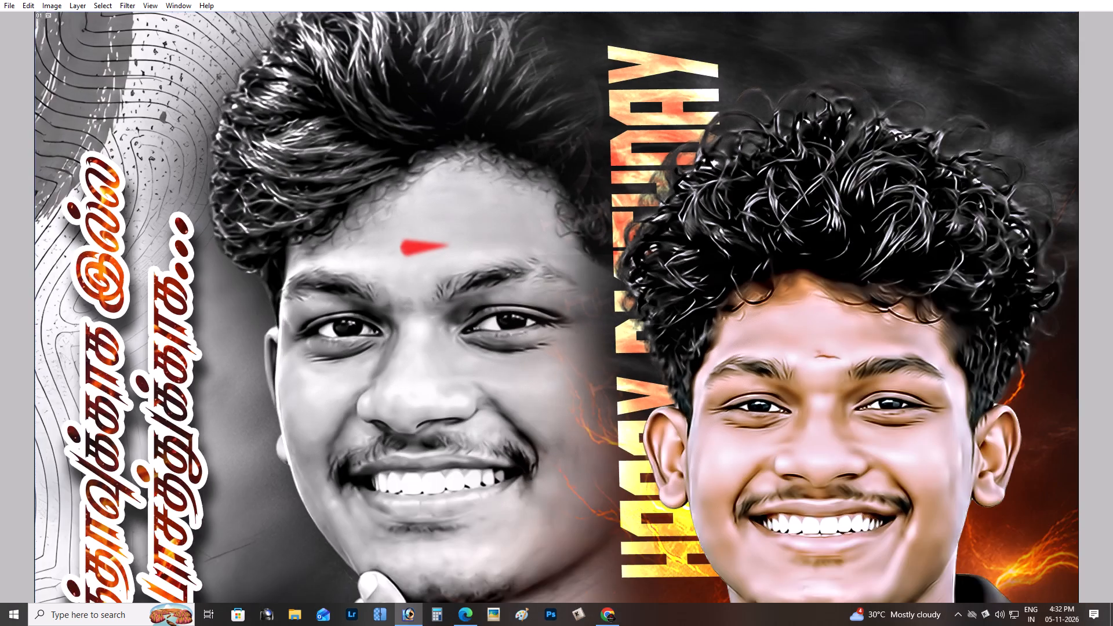
key("ctrl+plus")
key("ctrl+plus")
key("ctrl+plus")
key("space")
key("space")
key("space")
key("space")
key("space")
key("space")
key("space")
key("space")
left_click_drag(563, 260, 929, 457)
left_click_drag(445, 343, 540, 389)
left_click_drag(461, 289, 438, 316)
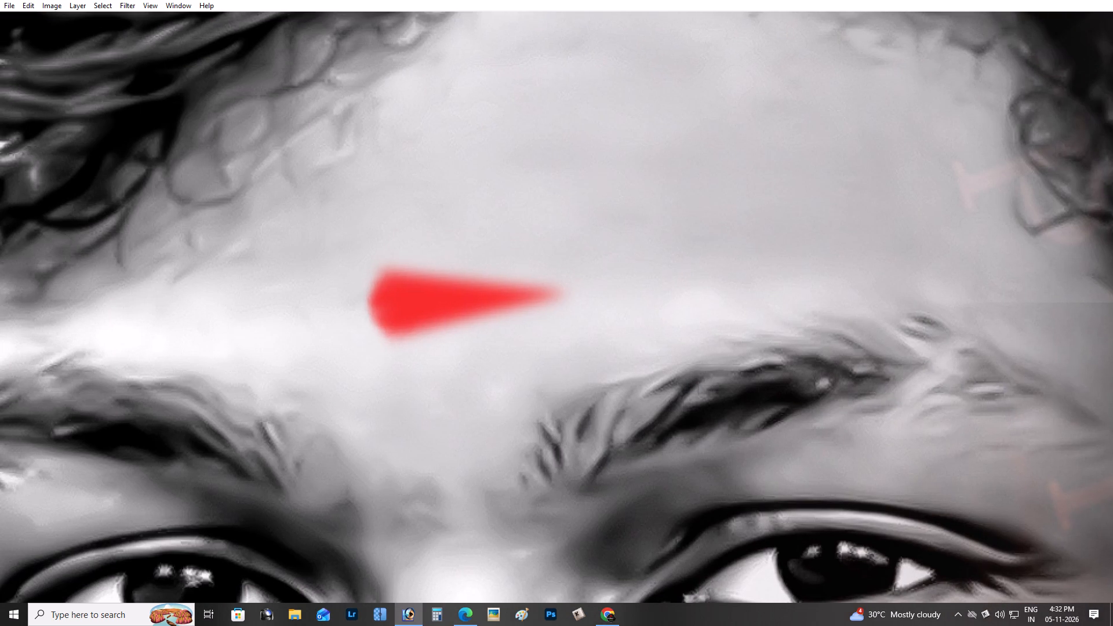
Scale the red forehead mark down slightly and rotate it a touch clockwise on the black-and-white portrait.
key("ctrl+t")
left_click_drag(577, 252, 564, 261, "alt")
left_click_drag(561, 233, 567, 234)
key("Return")
key("ctrl+minus")
key("ctrl+minus")
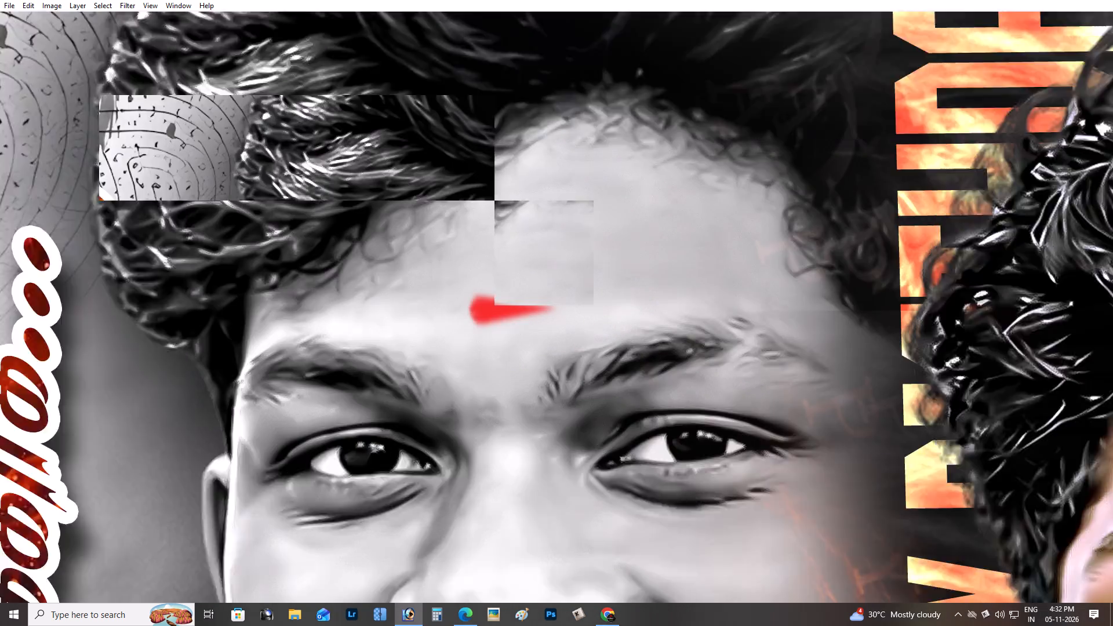
key("ctrl+minus")
key("ctrl+minus")
key("ctrl+minus")
Nudge the red mark down and slightly left to centre it between the black-and-white portrait's eyebrows.
key("Down")
key("Down")
key("Down")
key("Down")
key("Down")
key("Down")
key("Down")
key("Down")
key("Down")
key("Down")
key("Down")
key("Down")
key("Down")
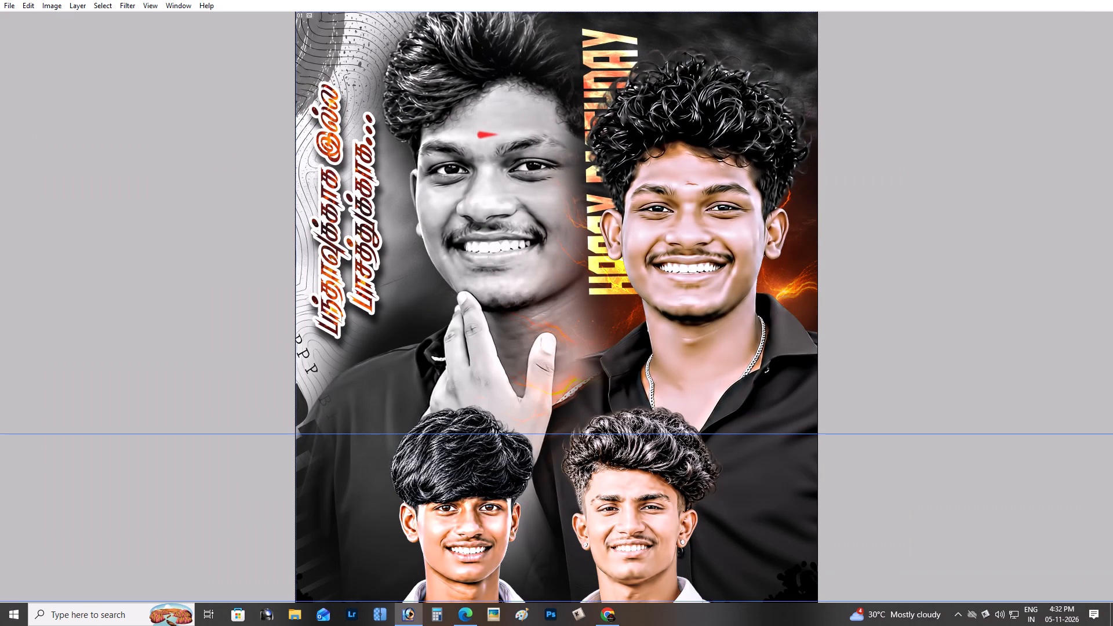
key("Left")
key("Left")
key("Left")
key("Up")
key("Up")
key("Up")
Scale the black-and-white portrait's red mark down slightly once more.
scroll(567, 234, "up", 3)
scroll(519, 216, "down", 4)
key("z")
left_click_drag(462, 83, 642, 301)
key("space")
key("space")
key("space")
left_click_drag(559, 198, 743, 613)
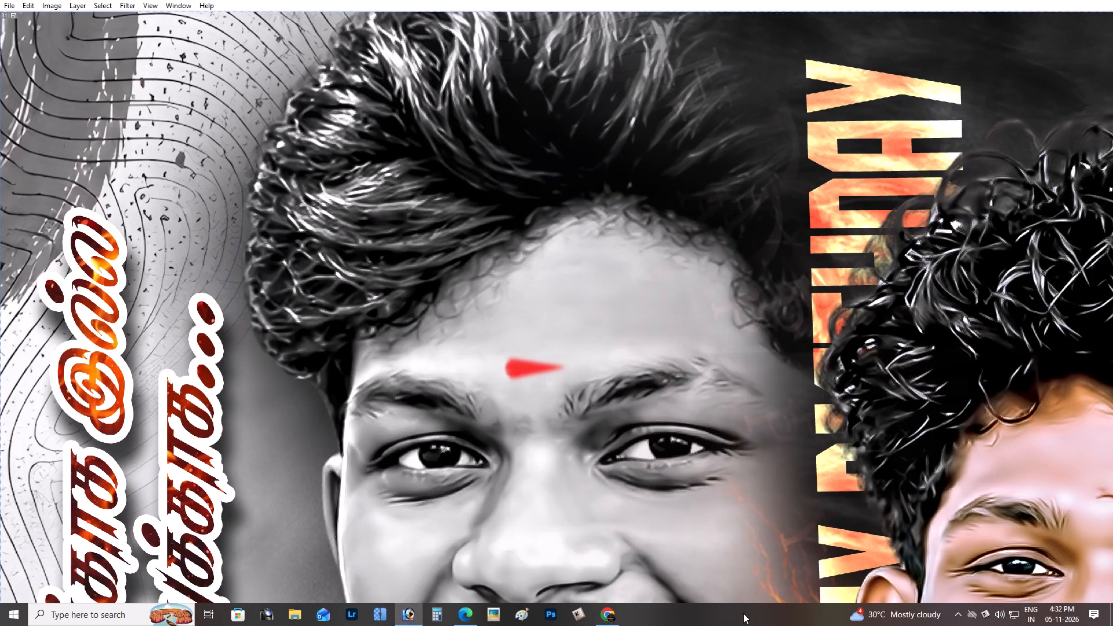
left_click_drag(492, 343, 685, 431)
key("space")
left_click_drag(519, 415, 620, 540)
key("v")
key("ctrl+t")
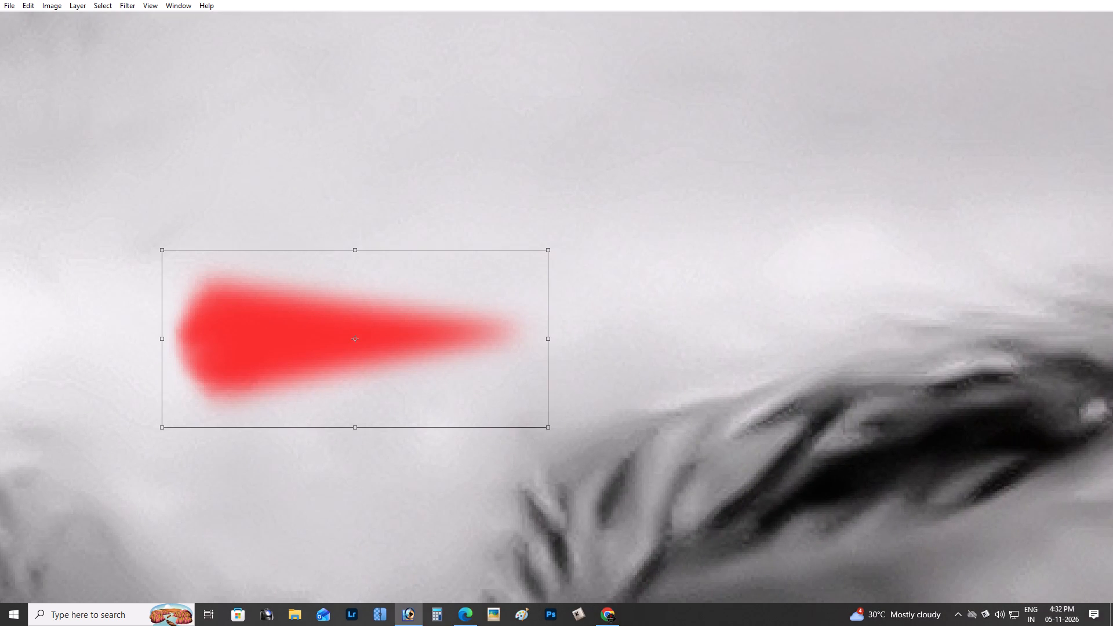
left_click_drag(548, 249, 537, 257, "alt+shift")
key("Return")
key("ctrl+minus")
key("ctrl+minus")
key("ctrl+minus")
key("ctrl+minus")
key("ctrl+minus")
key("ctrl+minus")
key("ctrl+minus")
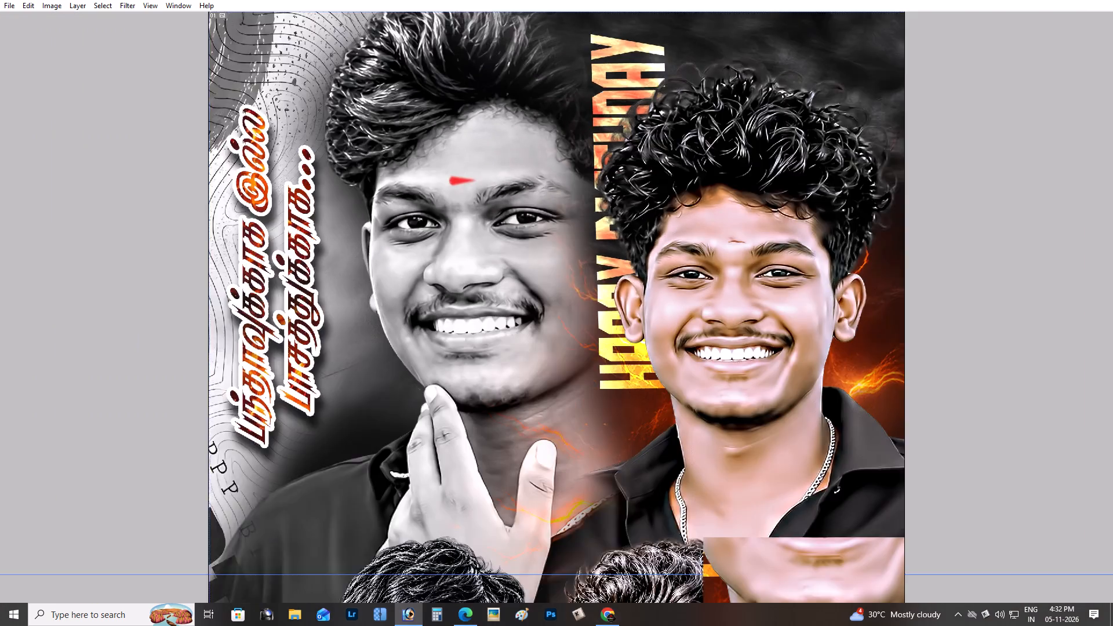
key("ctrl+minus")
Rotate the black-and-white portrait's red mark slightly counterclockwise so its pointed end lifts with the head's tilt.
key("z")
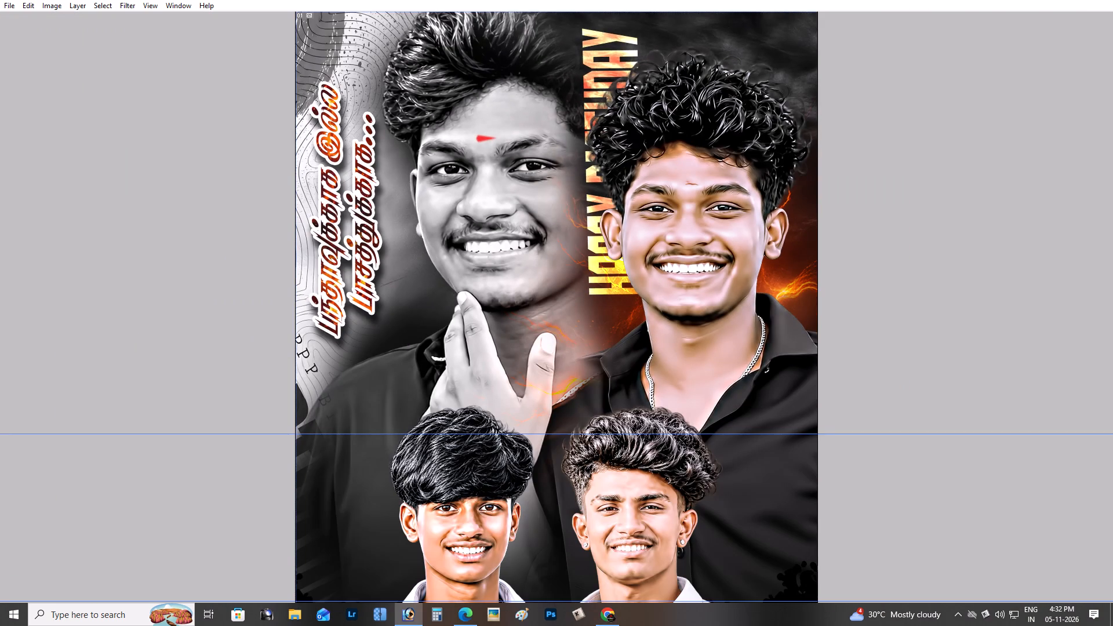
left_click_drag(474, 134, 534, 217)
key("space")
left_click_drag(521, 212, 555, 413)
left_click_drag(349, 165, 517, 354)
key("space")
left_click_drag(499, 328, 520, 378)
key("v")
key("ctrl+t")
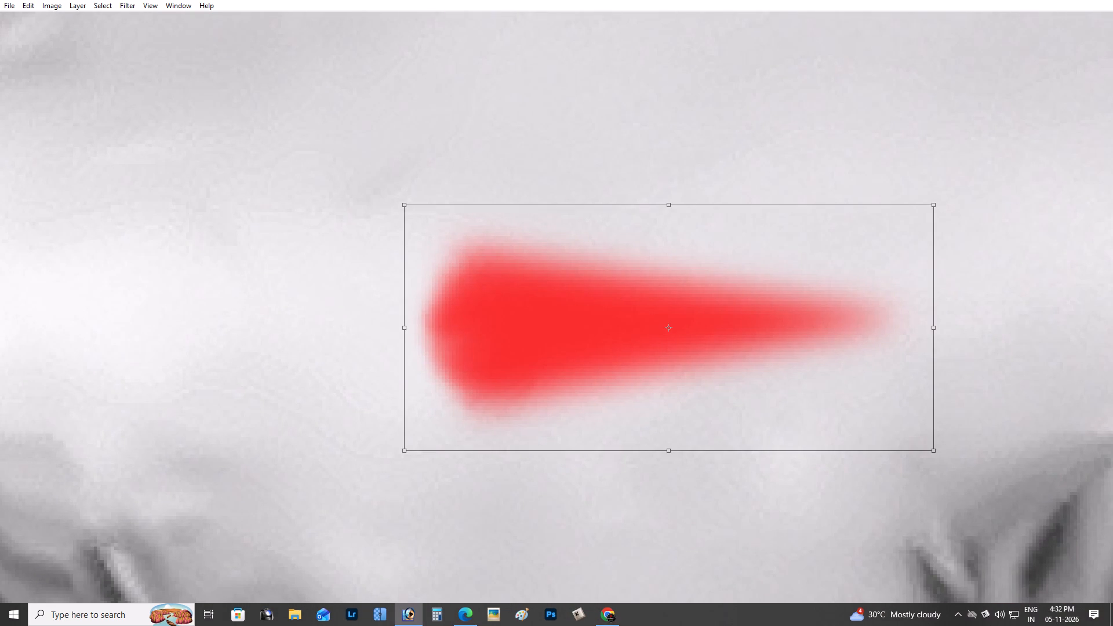
left_click_drag(967, 340, 964, 332)
key("Return")
key("ctrl+minus")
key("ctrl+minus")
key("ctrl+minus")
key("ctrl+minus")
key("ctrl+minus")
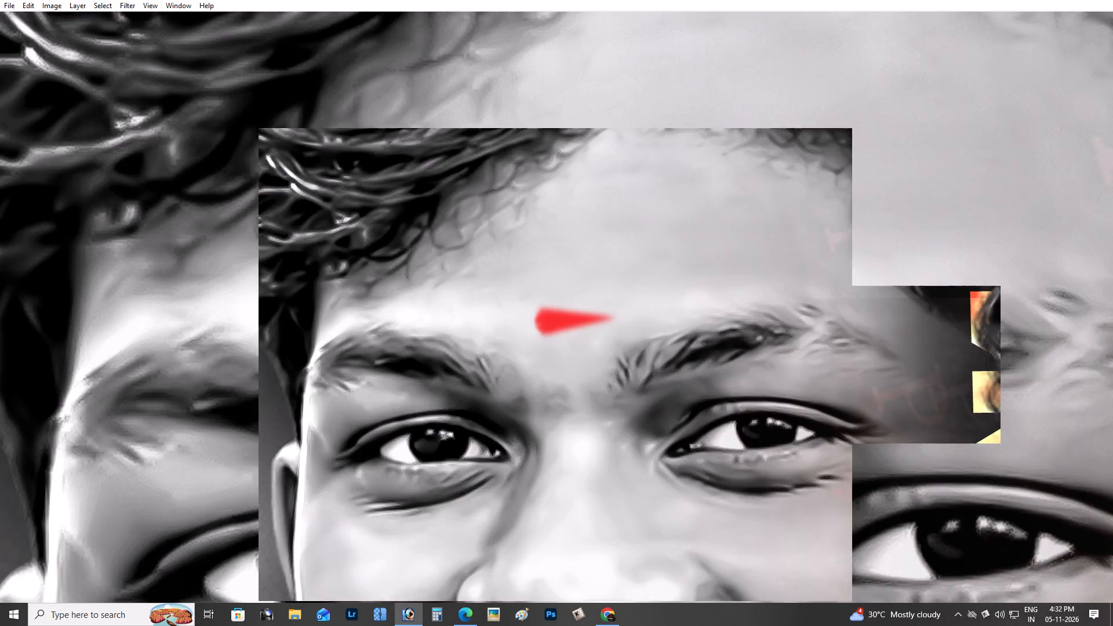
key("ctrl+minus")
key("ctrl+minus")
key("ctrl+minus")
key("ctrl+minus")
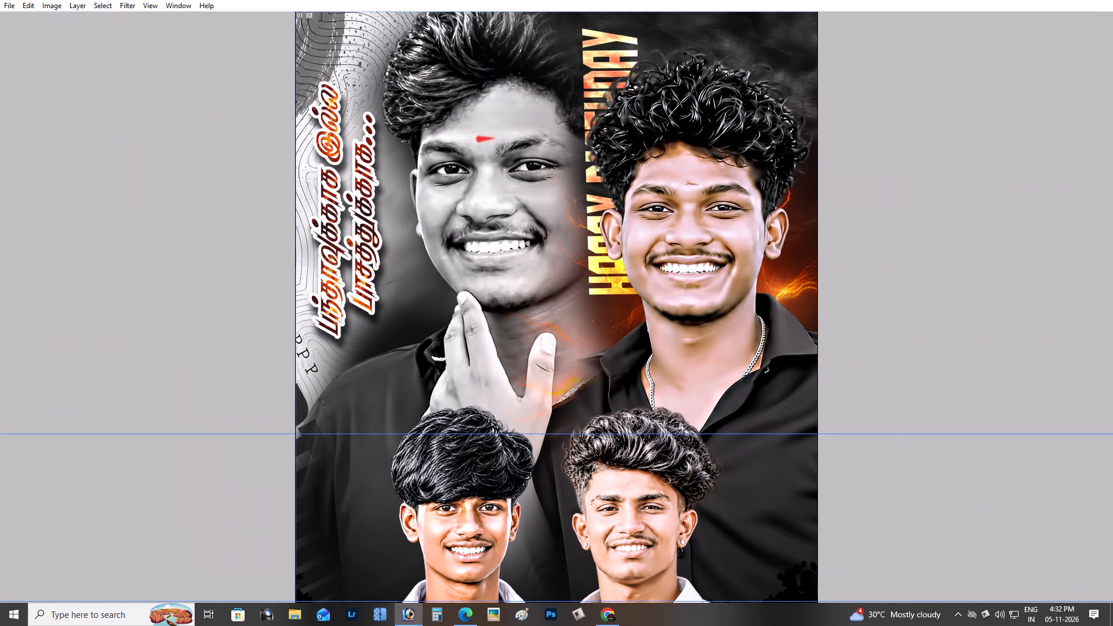
Fine-tune the red mark's position on the black-and-white forehead by nudging it slightly down and to the right.
key("Down")
key("Down")
key("Right")
key("Up")
Copy the red mark onto the forehead of the large colour portrait, above the eyebrows.
left_click_drag(497, 148, 706, 193, "alt")
Select the colour portrait's layer and patch the dark line on its forehead under the red mark with clean skin.
key("z")
left_click_drag(689, 170, 751, 230)
key("space")
left_click_drag(713, 223, 794, 339)
key("v")
right_click(521, 169)
left_click(532, 174)
left_click_drag(532, 174, 534, 151)
key("ctrl+z")
scroll(537, 150, "up", 2)
scroll(537, 150, "down", 3)
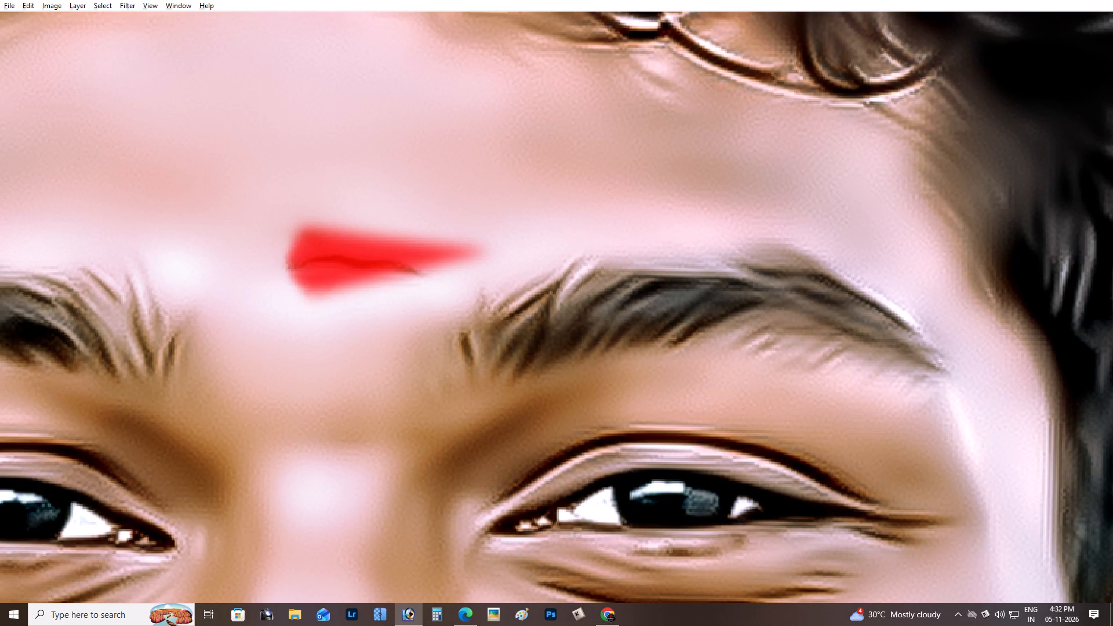
key("j")
key("j")
left_click_drag(337, 215, 246, 251)
left_click_drag(246, 251, 414, 227)
left_click_drag(370, 258, 368, 183)
left_click(452, 121)
key("v")
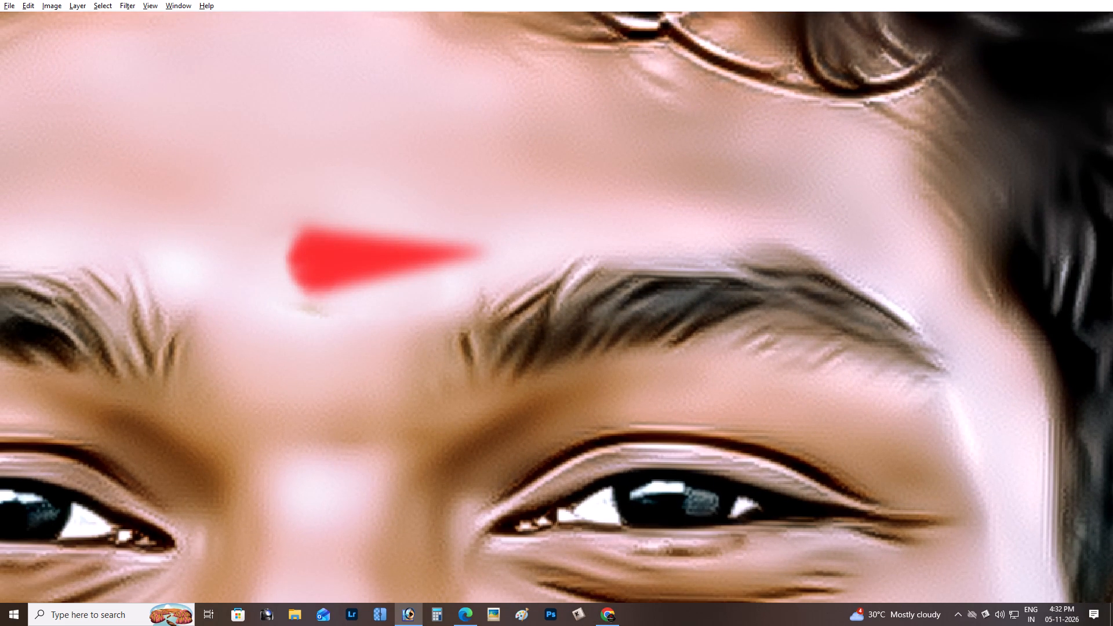
Patch the leftover dark smudge below the red mark's blunt end with clean forehead skin.
key("j")
left_click_drag(285, 255, 403, 279)
left_click_drag(305, 310, 293, 279)
left_click_drag(293, 279, 273, 243)
left_click(366, 165)
Reselect the colour portrait's red mark, centre it between the eyebrows and rotate it slightly clockwise.
key("space")
left_click_drag(373, 200, 381, 199)
key("v")
right_click(366, 265)
left_click(378, 268)
key("space")
left_click_drag(394, 266, 615, 287)
left_click_drag(584, 287, 559, 287)
key("ctrl+t")
left_click_drag(583, 188, 592, 187)
key("Return")
key("space")
left_click_drag(584, 192, 545, 186)
left_click_drag(508, 303, 492, 307)
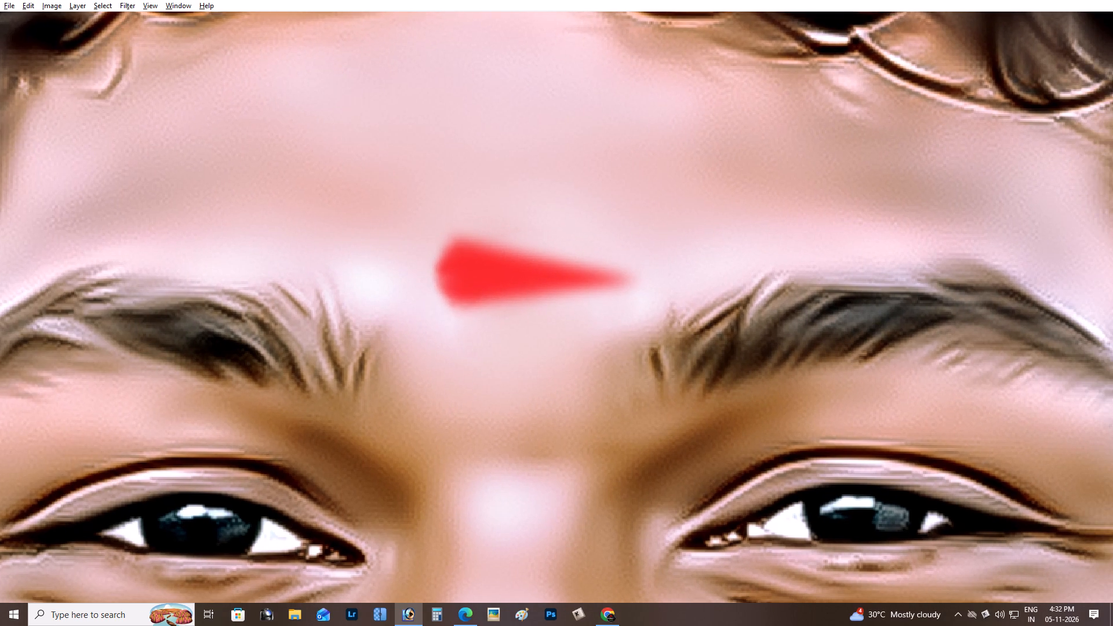
left_click_drag(492, 307, 491, 310)
key("ctrl+minus")
key("ctrl+minus")
key("ctrl+minus")
key("ctrl+minus")
Scale the colour portrait's red mark down proportionally around its centre.
key("z")
left_click_drag(776, 281, 848, 340)
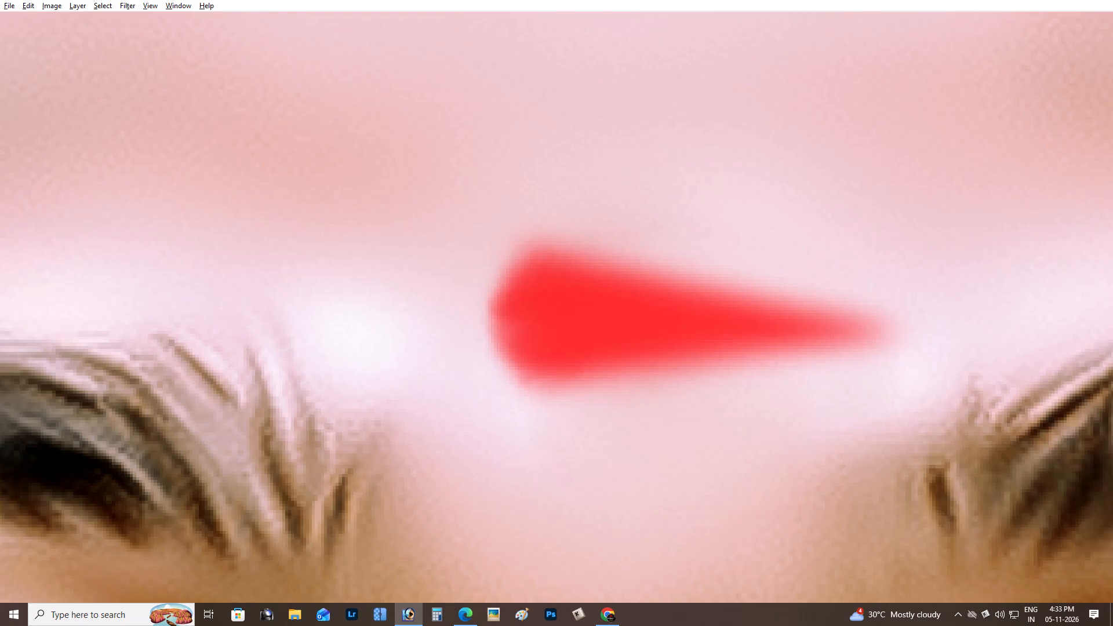
key("space")
left_click_drag(852, 339, 856, 400)
key("v")
key("ctrl+t")
left_click_drag(939, 268, 893, 306, "alt+shift")
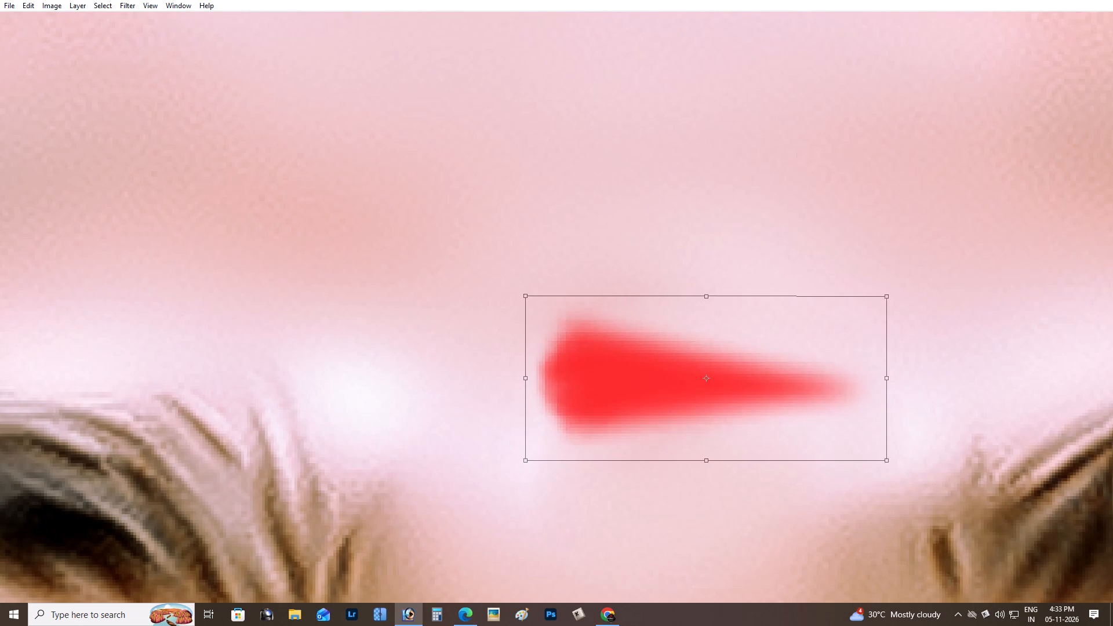
key("Return")
key("ctrl+plus")
key("ctrl+minus")
key("ctrl+minus")
key("ctrl+minus")
key("ctrl+minus")
key("ctrl+minus")
key("ctrl+minus")
key("ctrl+minus")
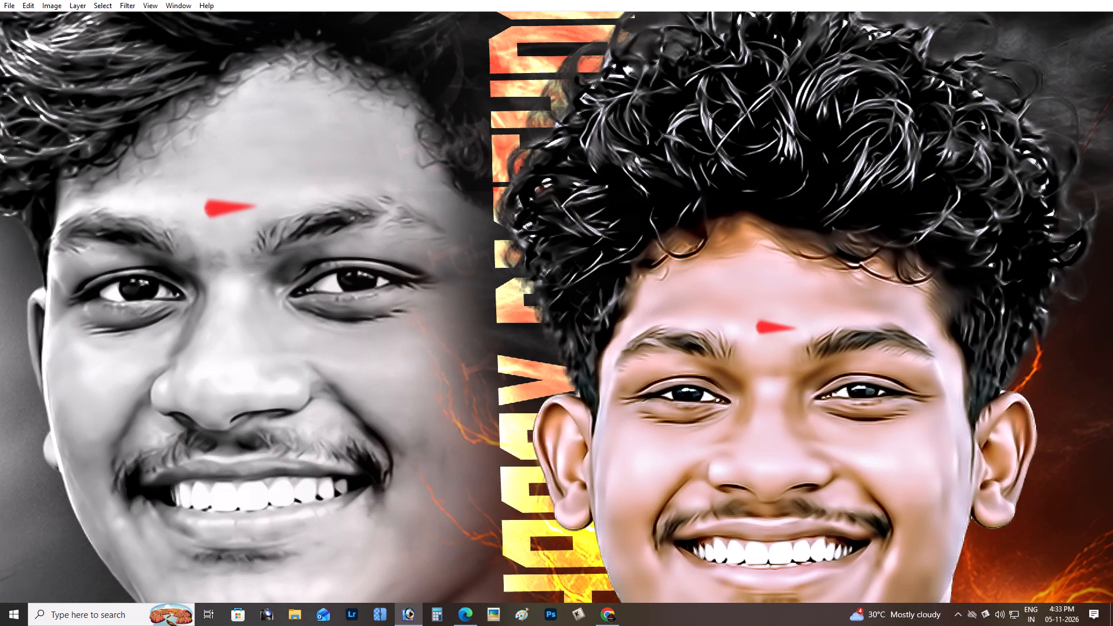
Nudge the colour portrait's red mark slightly left between the eyebrows.
key("space")
key("space")
key("space")
key("space")
key("space")
key("space")
left_click_drag(829, 351, 676, 317)
left_click_drag(915, 355, 880, 345)
key("ctrl+minus")
key("ctrl+minus")
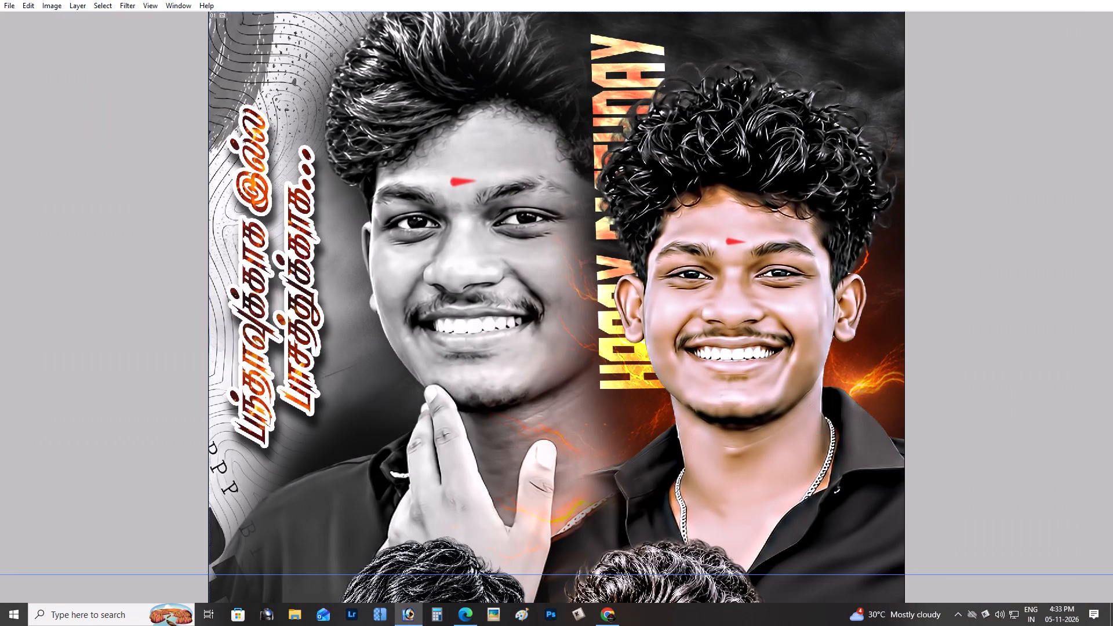
key("Left")
key("Left")
Copy the red mark onto the forehead of the lower-right man in the white shirt.
key("ctrl+minus")
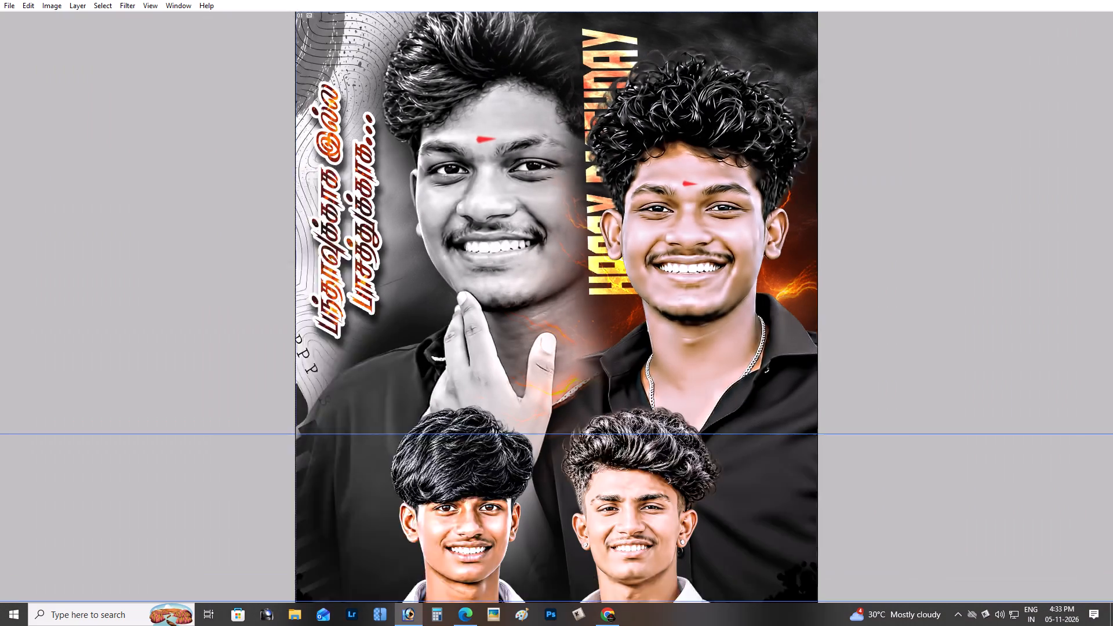
key("ctrl+minus")
scroll(728, 249, "up", 1)
scroll(721, 246, "down", 2)
left_click_drag(664, 168, 623, 396, "alt")
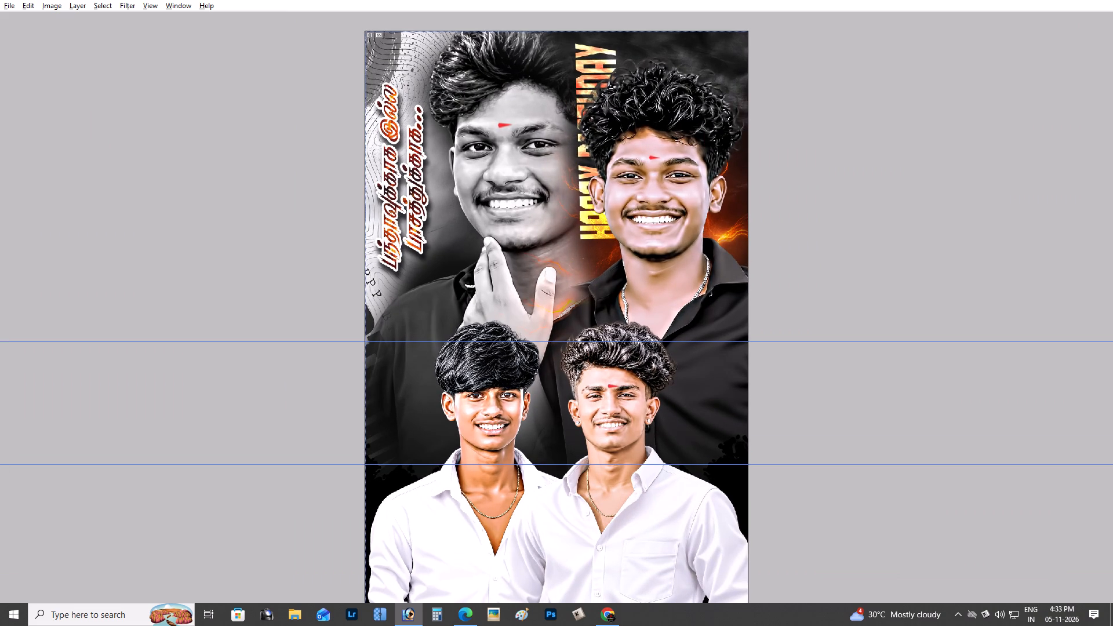
left_click_drag(623, 396, 621, 395, "alt")
Scale down the red mark on the lower-right man's forehead and shift it slightly up and left between his eyebrows.
key("z")
left_click_drag(602, 382, 649, 407)
key("space")
left_click_drag(645, 404, 654, 427)
key("v")
key("space")
left_click_drag(390, 204, 617, 395)
key("ctrl+t")
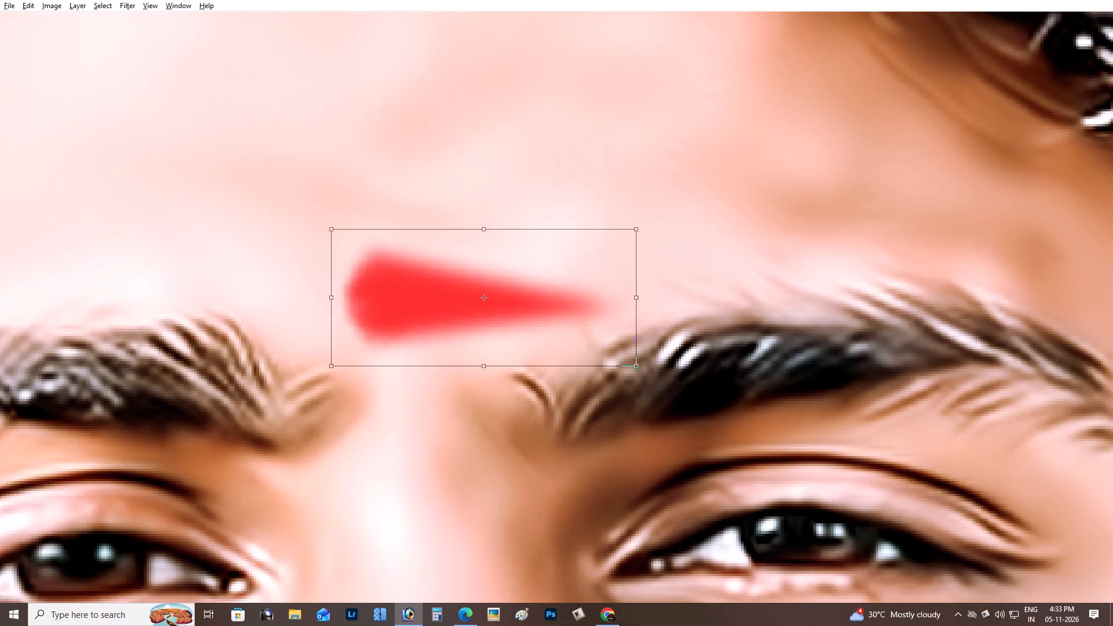
left_click_drag(634, 225, 600, 252)
key("Return")
left_click_drag(514, 289, 491, 279)
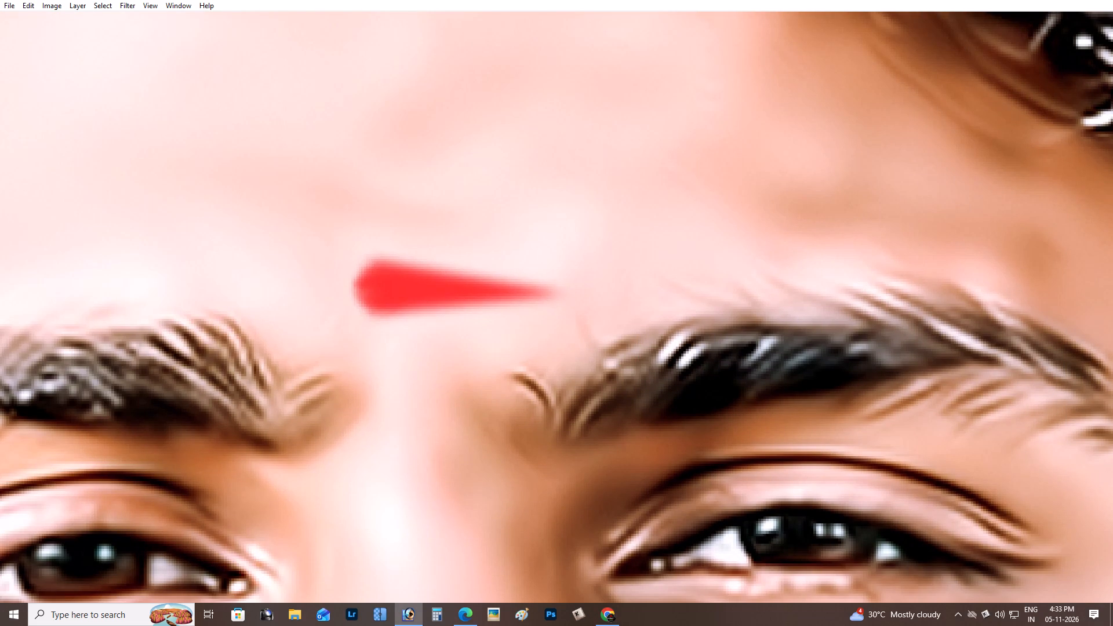
left_click_drag(491, 279, 485, 279)
Nudge the lower-right man's red mark four small steps left and one step up.
key("ctrl+minus")
key("ctrl+minus")
key("ctrl+minus")
key("ctrl+minus")
key("ctrl+minus")
key("Left")
key("Left")
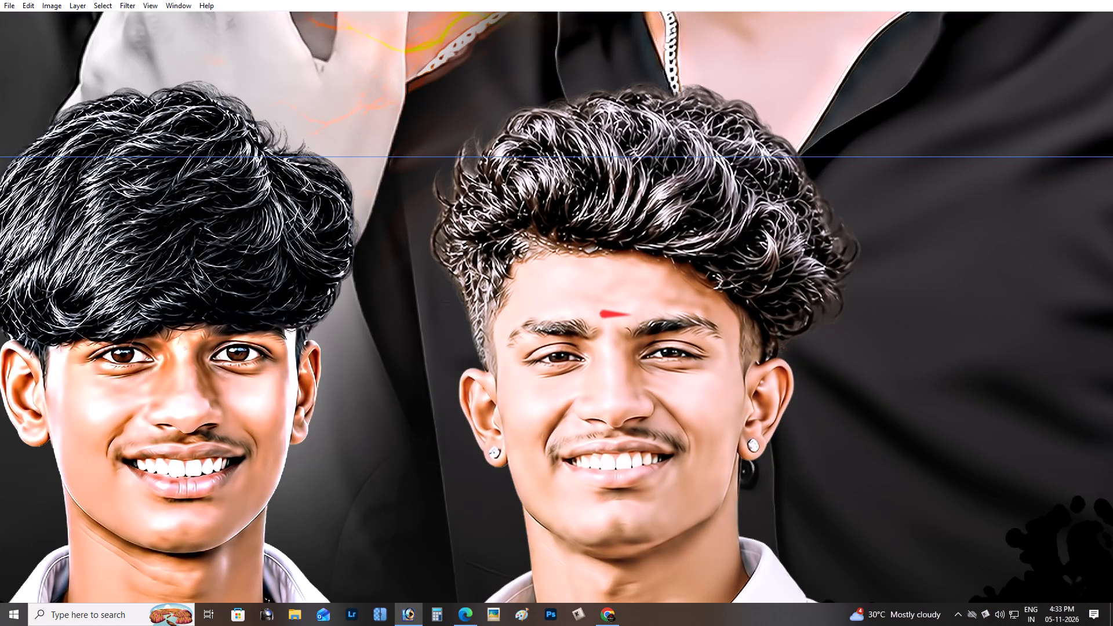
key("Left")
key("Left")
key("Up")
Narrow the lower-right man's red mark horizontally from its pointed end and rotate it slightly counterclockwise.
key("z")
left_click_drag(584, 293, 664, 396)
left_click_drag(664, 396, 664, 396)
key("space")
left_click_drag(623, 378, 692, 544)
key("v")
key("ctrl+t")
left_click_drag(678, 301, 645, 301, "shift")
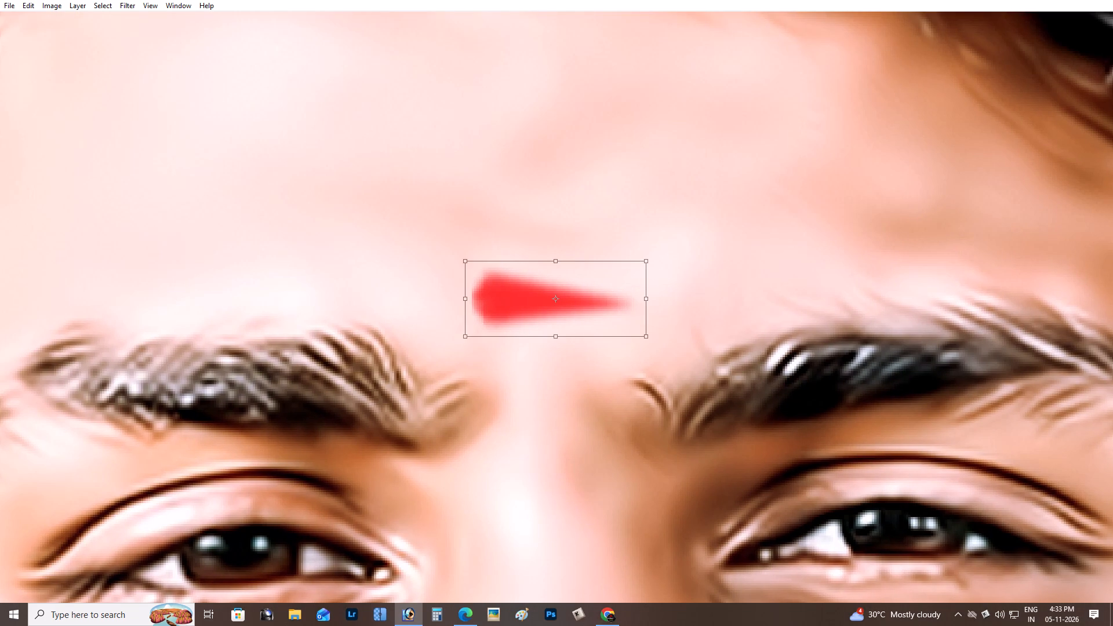
left_click_drag(677, 295, 676, 290)
key("Return")
Shift the lower-right man's red mark slightly right to centre it above his nose.
key("ctrl+minus")
key("ctrl+minus")
key("ctrl+minus")
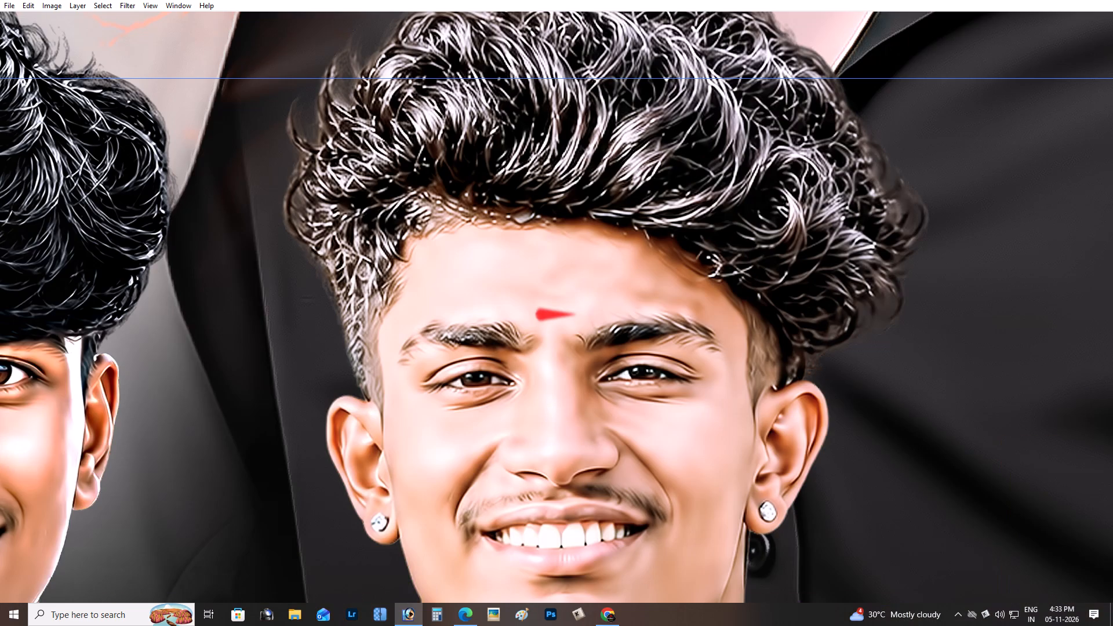
key("ctrl+plus")
key("ctrl+plus")
key("ctrl+plus")
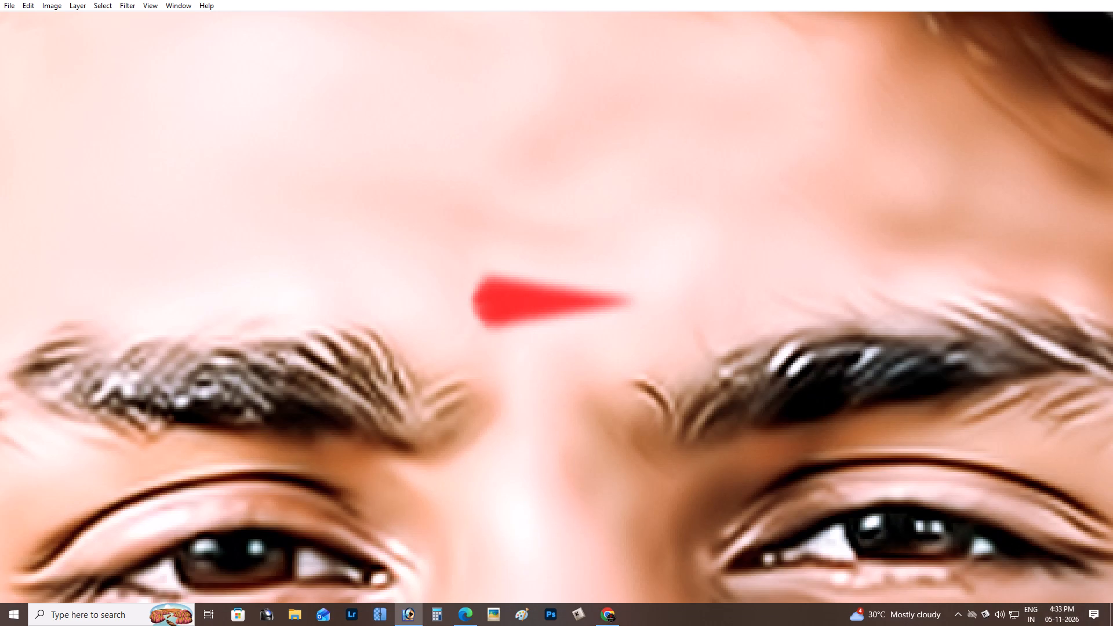
left_click_drag(563, 301, 568, 302)
key("ctrl+minus")
key("ctrl+minus")
key("ctrl+minus")
key("ctrl+minus")
key("ctrl+minus")
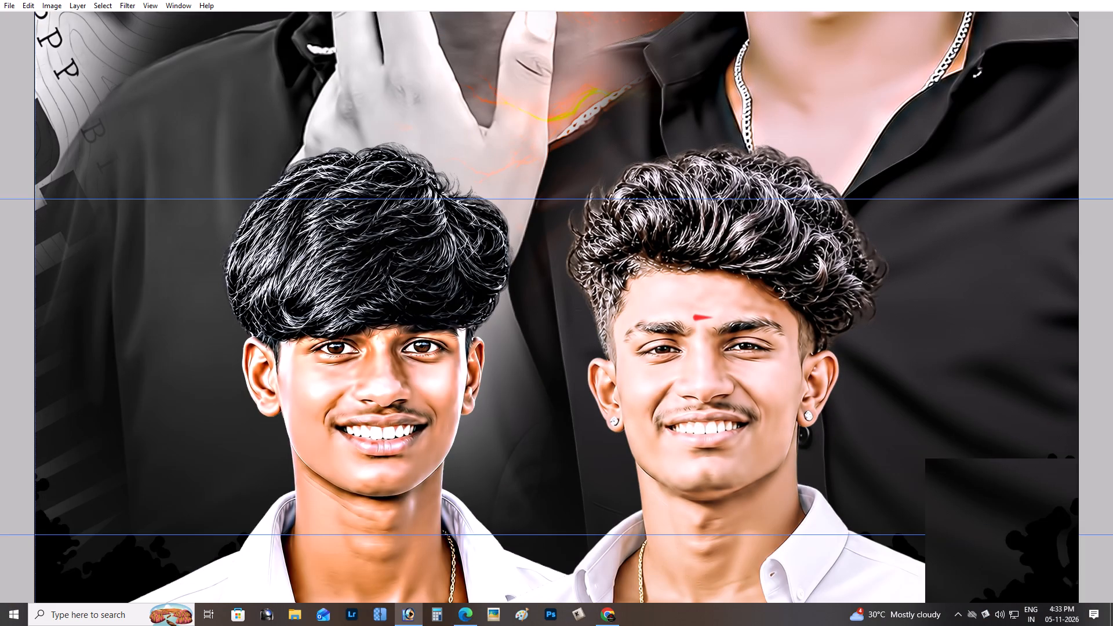
key("Right")
key("Right")
key("Right")
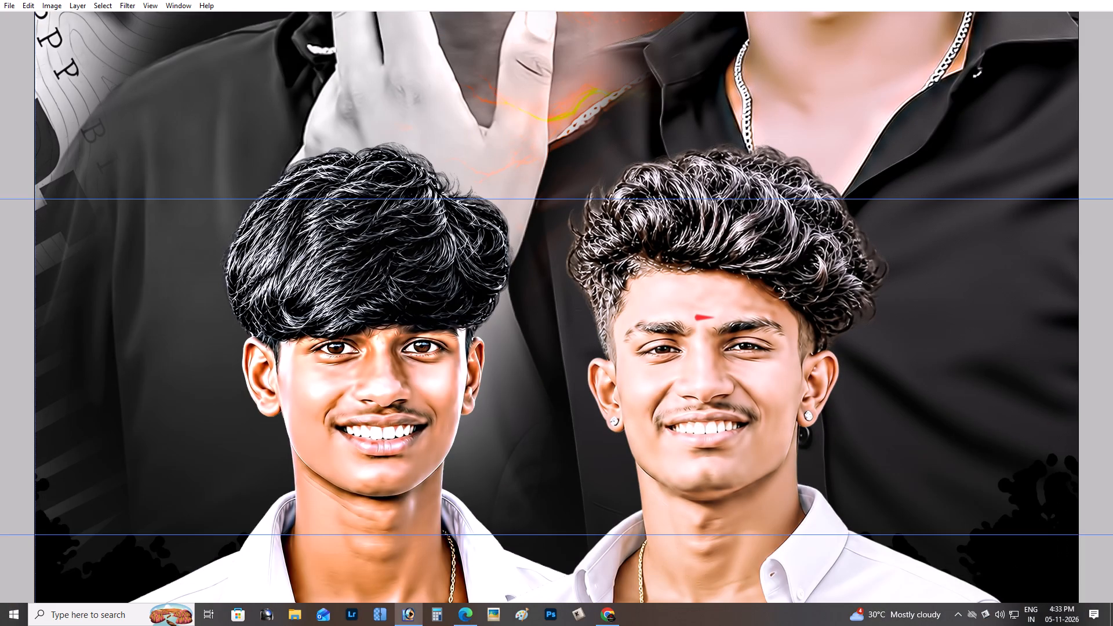
Raise the lower-right man's red mark higher above his eyebrows and nudge it slightly left.
key("Up")
key("Left")
key("Up")
key("Up")
key("Up")
key("Up")
key("Up")
key("Up")
key("Up")
key("Up")
key("Up")
key("Left")
key("Left")
key("Left")
key("Up")
key("Up")
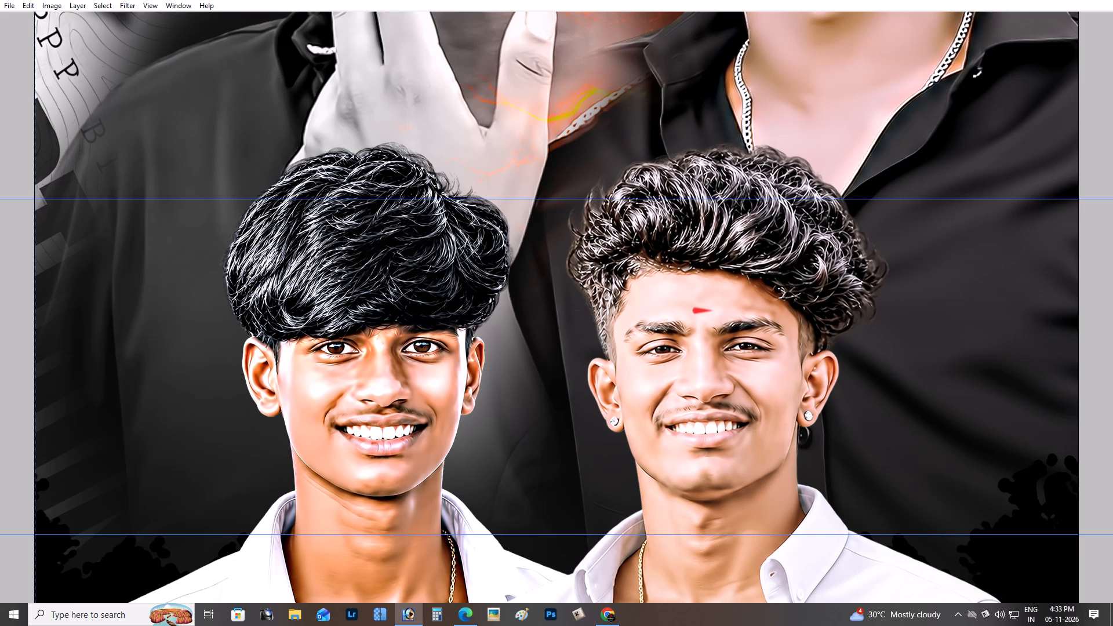
Nudge the lower-right man's red mark slightly down while checking its placement on the face.
key("ctrl+minus")
key("Down")
key("Down")
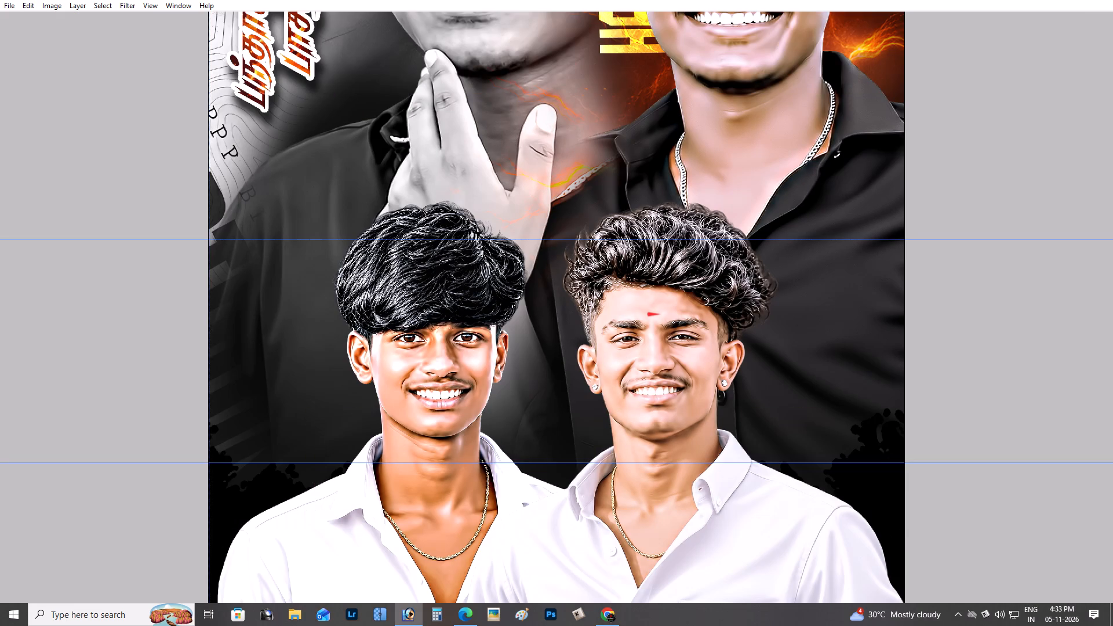
key("ctrl+minus")
key("ctrl+0")
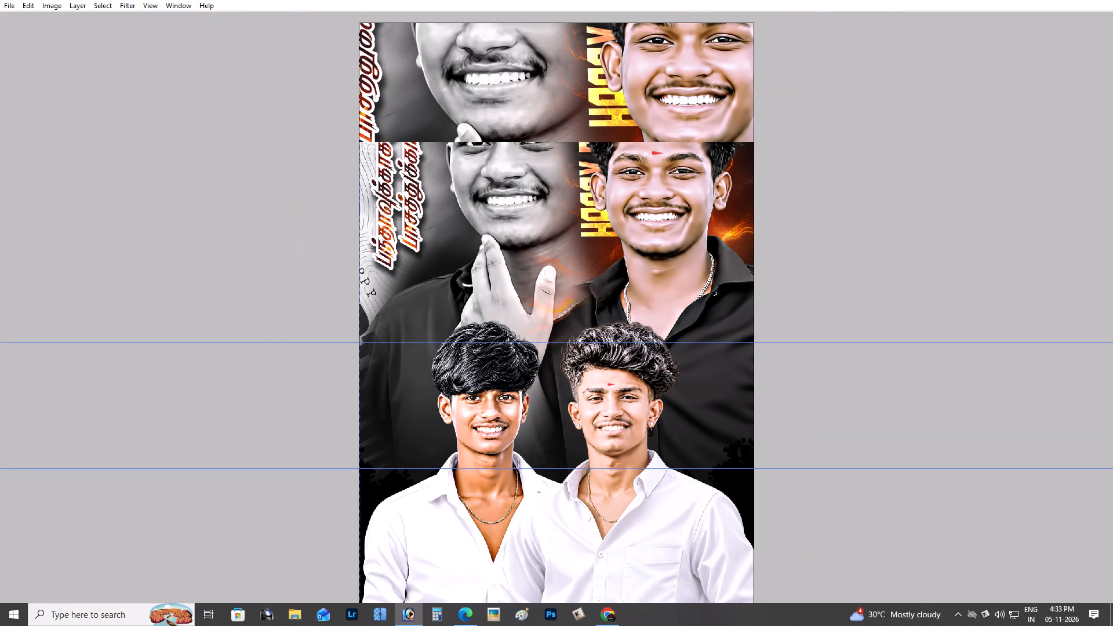
key("z")
left_click_drag(613, 378, 657, 422)
key("space")
key("space")
key("space")
key("space")
key("space")
key("space")
left_click_drag(657, 422, 951, 542)
type("v-")
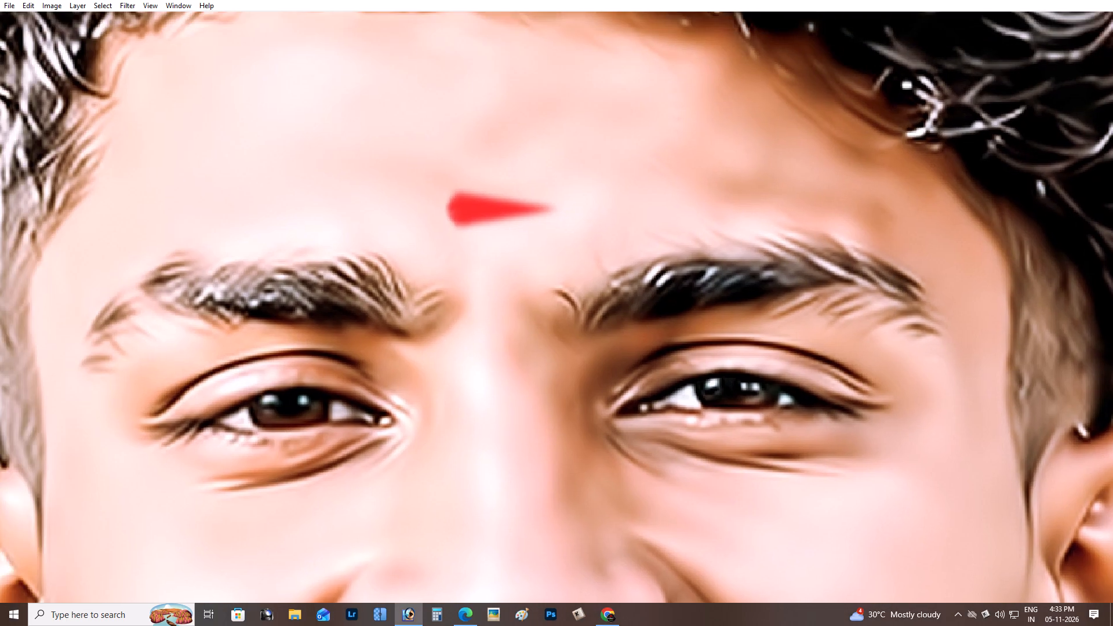
key("ctrl+minus")
key("ctrl+minus")
key("ctrl+minus")
key("Down")
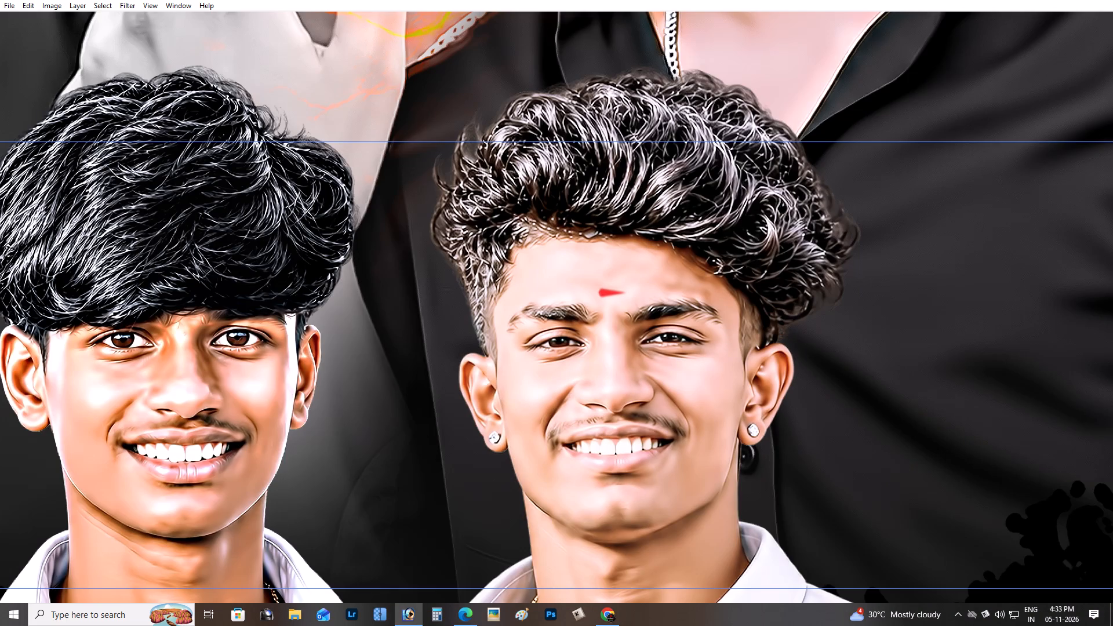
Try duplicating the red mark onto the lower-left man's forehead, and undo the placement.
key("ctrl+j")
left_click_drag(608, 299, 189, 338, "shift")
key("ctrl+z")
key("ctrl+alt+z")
Place a copy of the lower-right man's red mark between the lower-left man's eyebrows, just below his hairline.
key("ctrl+plus")
key("space")
left_click(519, 361)
key("ctrl+minus")
key("ctrl+minus")
key("ctrl+minus")
key("ctrl+minus")
scroll(519, 361, "up", 2)
scroll(519, 361, "down", 2)
key("z")
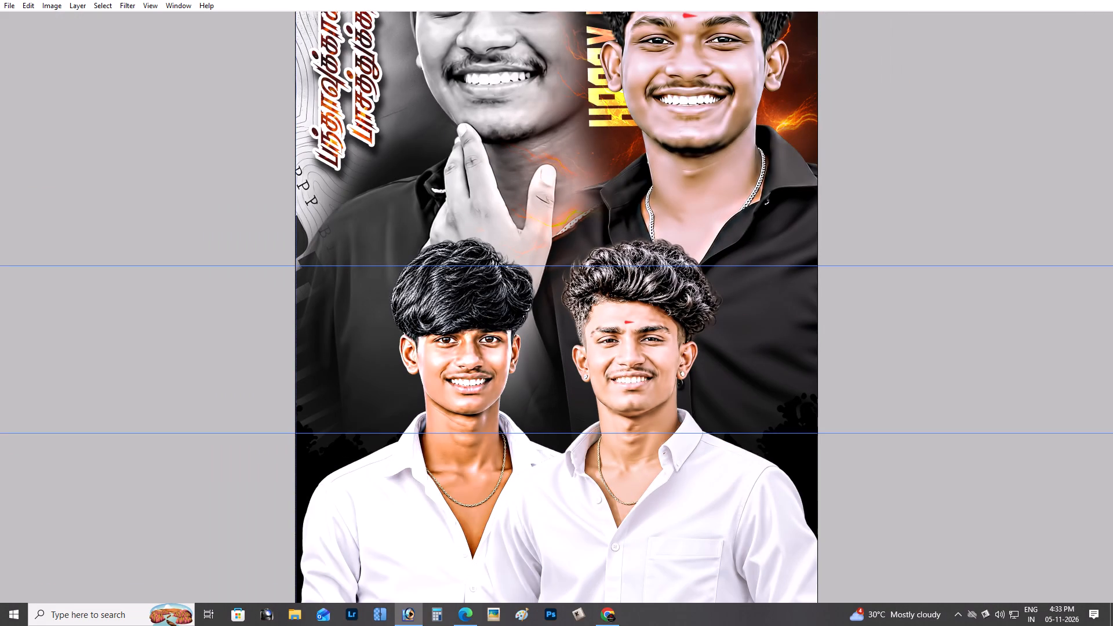
left_click_drag(609, 300, 736, 428)
key("v")
key("space")
left_click_drag(444, 309, 1003, 461)
left_click_drag(921, 423, 912, 446)
key("ctrl+z")
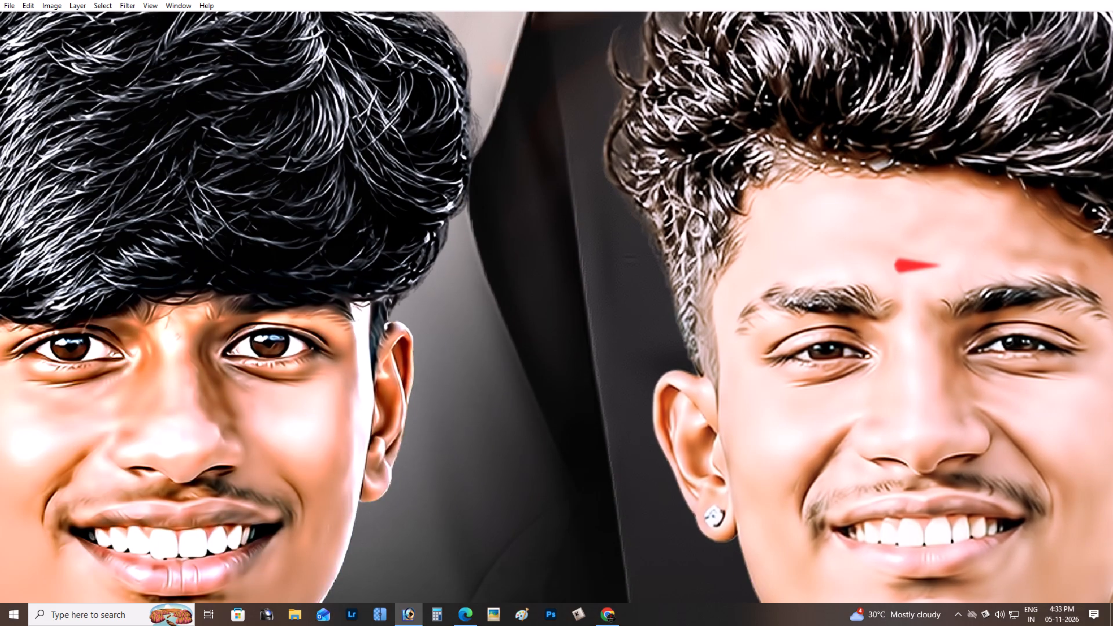
left_click_drag(917, 319, 189, 360, "alt")
Scale down the lower-left man's red mark and shift it slightly left to centre it between his eyebrows.
key("z")
left_click_drag(159, 314, 294, 352)
key("space")
left_click_drag(250, 347, 356, 431)
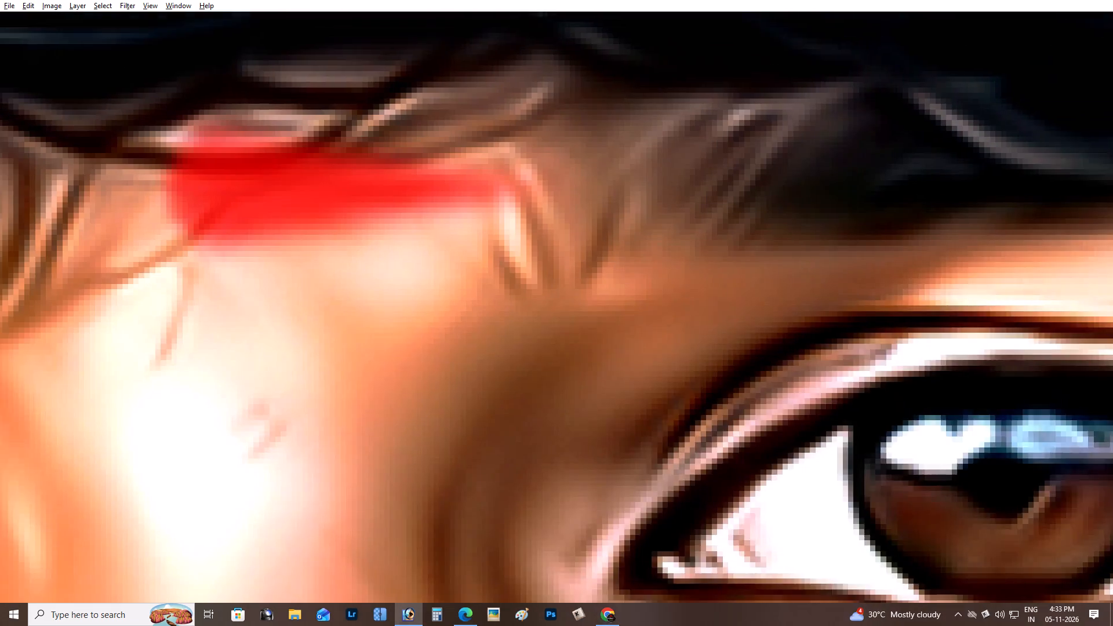
left_click_drag(356, 431, 443, 578)
key("v")
key("ctrl+t")
left_click_drag(667, 245, 572, 292, "alt+shift")
left_click_drag(509, 321, 503, 321)
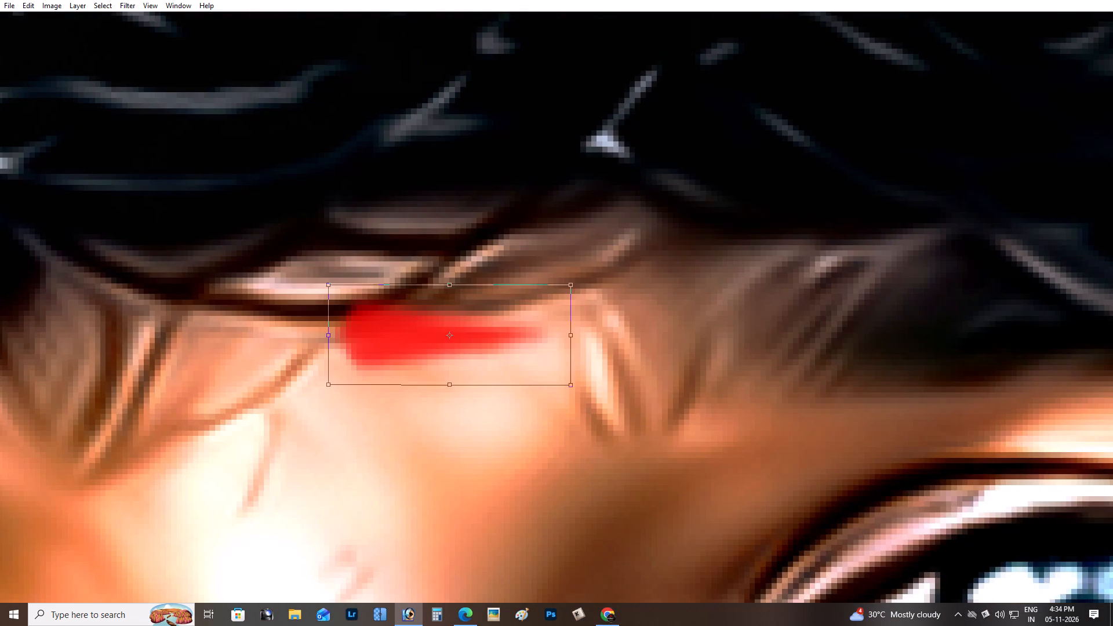
left_click_drag(503, 321, 464, 326)
key("Return")
Examine the red marks on the two lower men and the overall poster composition.
key("ctrl+minus")
key("ctrl+minus")
key("ctrl+minus")
key("ctrl+minus")
key("ctrl+minus")
key("ctrl+minus")
key("ctrl+minus")
key("ctrl+minus")
key("ctrl+minus")
key("ctrl+minus")
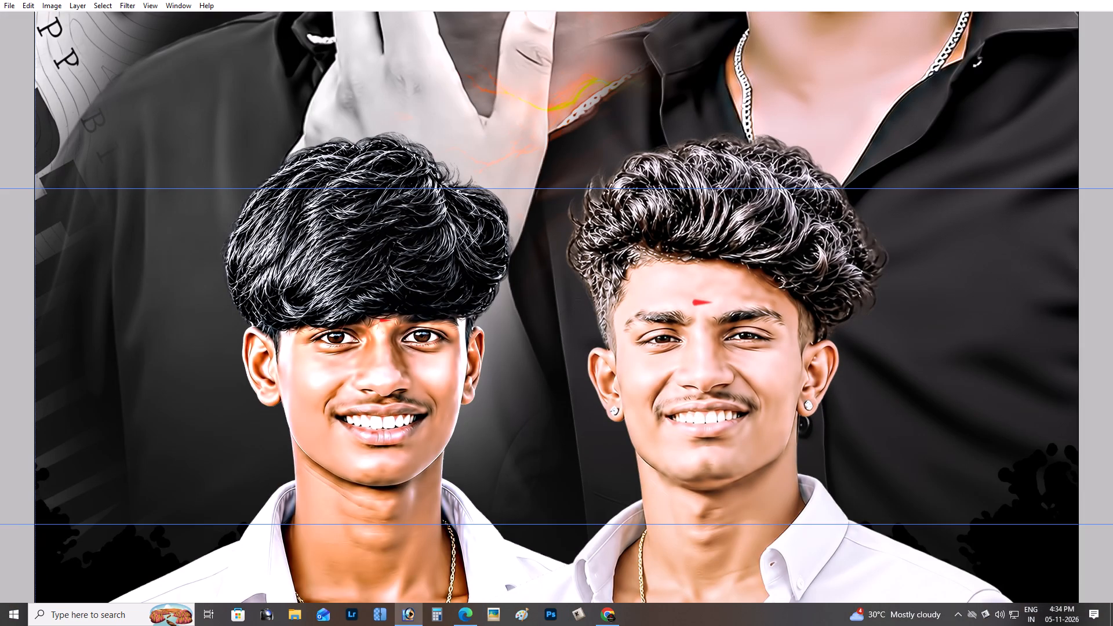
scroll(705, 299, "up", 1)
scroll(696, 293, "down", 2)
key("alt+l")
key("alt+l")
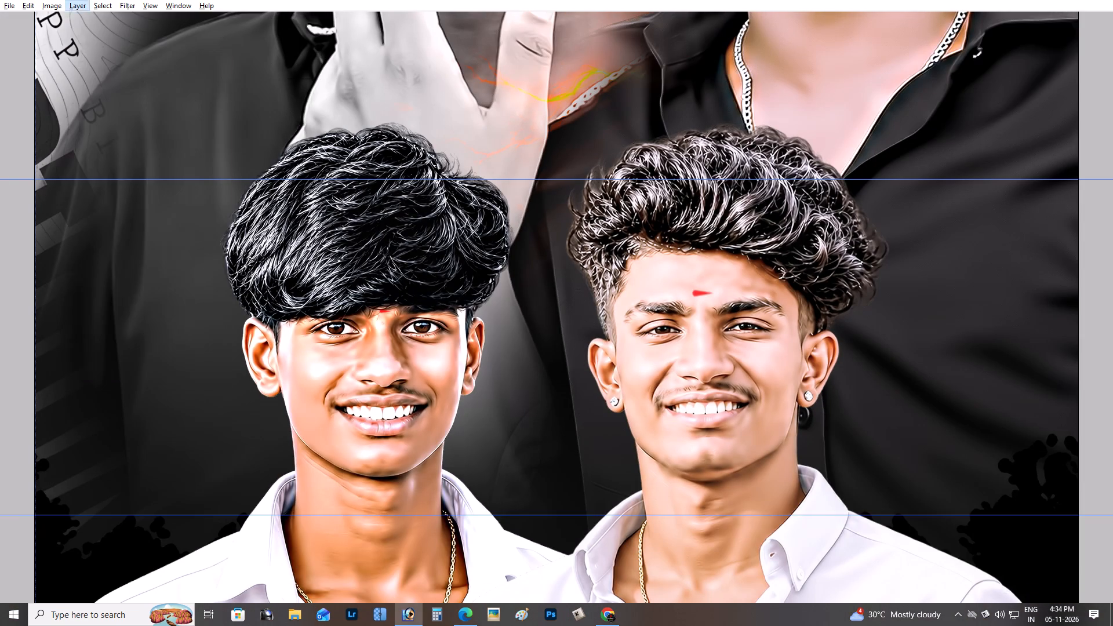
key("alt+l")
key("ctrl+plus")
key("ctrl+9")
key("ctrl+minus")
key("ctrl+minus")
key("ctrl+minus")
key("ctrl+minus")
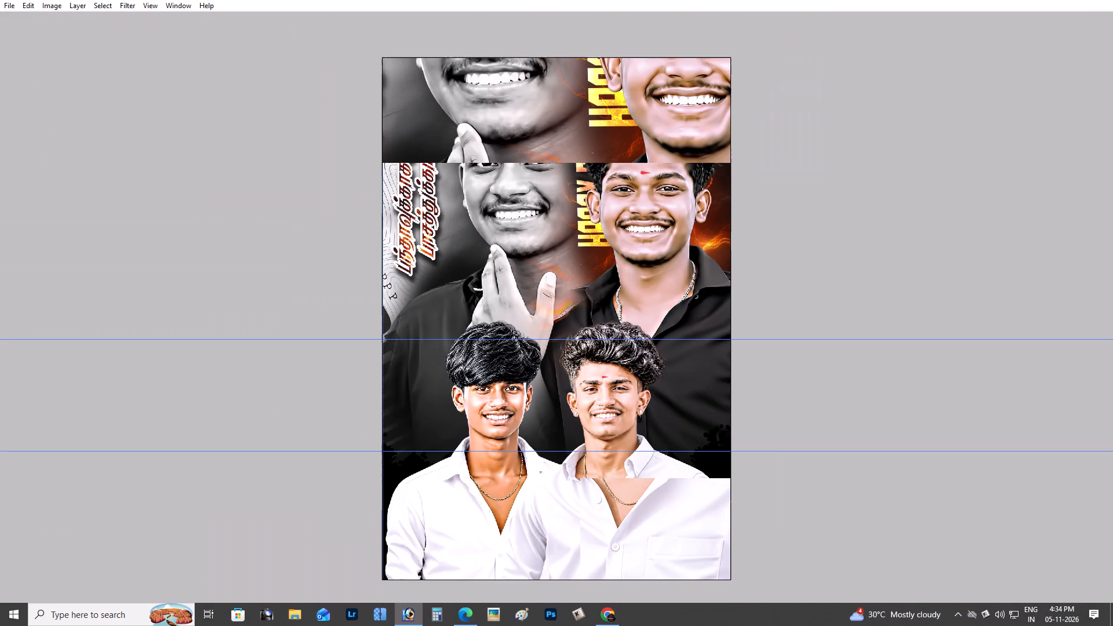
key("ctrl+0")
key("ctrl+minus")
scroll(701, 289, "up", 4)
scroll(701, 289, "down", 5)
key("ctrl+plus")
key("space")
left_click_drag(701, 275, 634, 66)
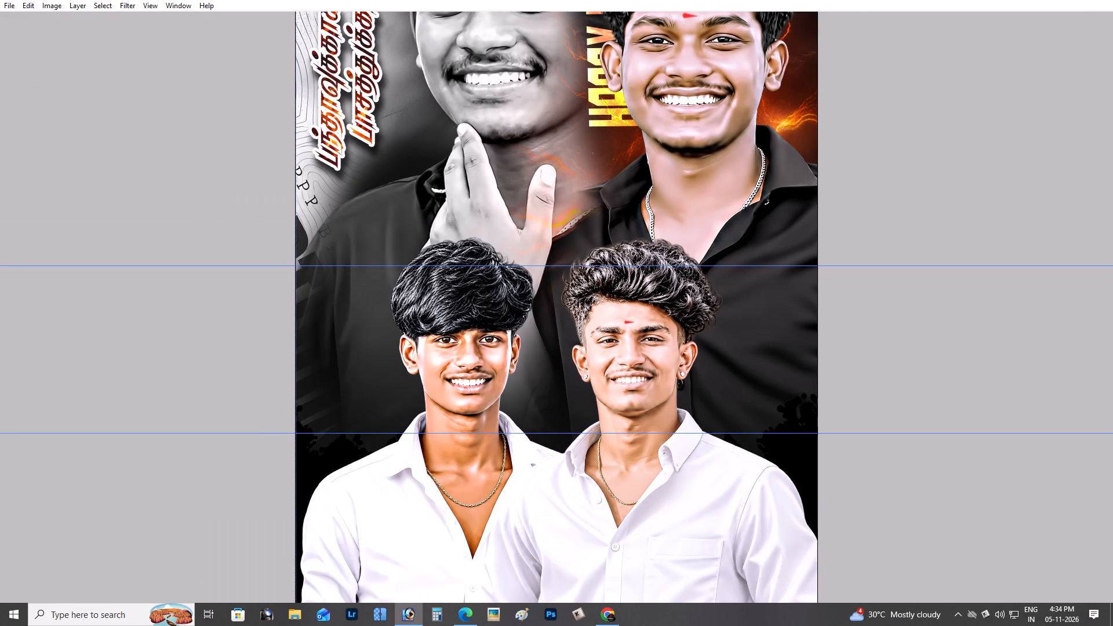
left_click_drag(634, 66, 634, 68)
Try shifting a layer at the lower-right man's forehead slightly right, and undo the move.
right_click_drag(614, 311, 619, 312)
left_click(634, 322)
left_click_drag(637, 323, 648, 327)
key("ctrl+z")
Move the two lower men in white shirts down closer to the poster's bottom edge.
right_click(485, 327, "shift")
left_click(496, 333, "shift")
key("ctrl+minus")
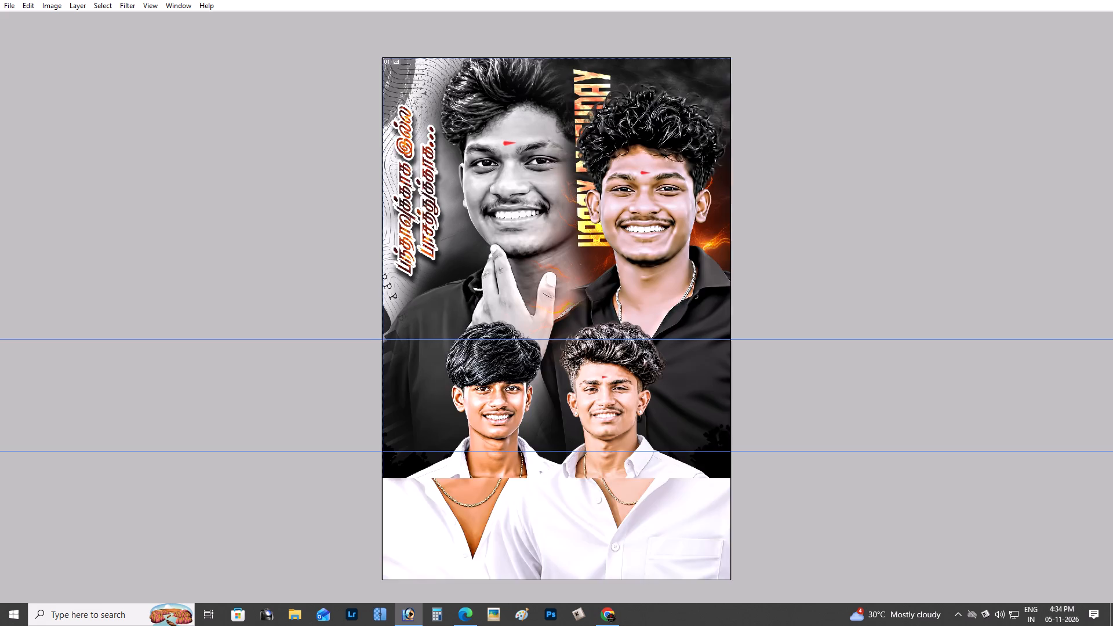
key("ctrl+minus")
left_click_drag(552, 321, 554, 354, "shift")
scroll(554, 354, "up", 3)
scroll(554, 354, "down", 3)
scroll(554, 354, "up", 1)
key("ctrl+plus")
key("space")
left_click_drag(551, 347, 551, 341)
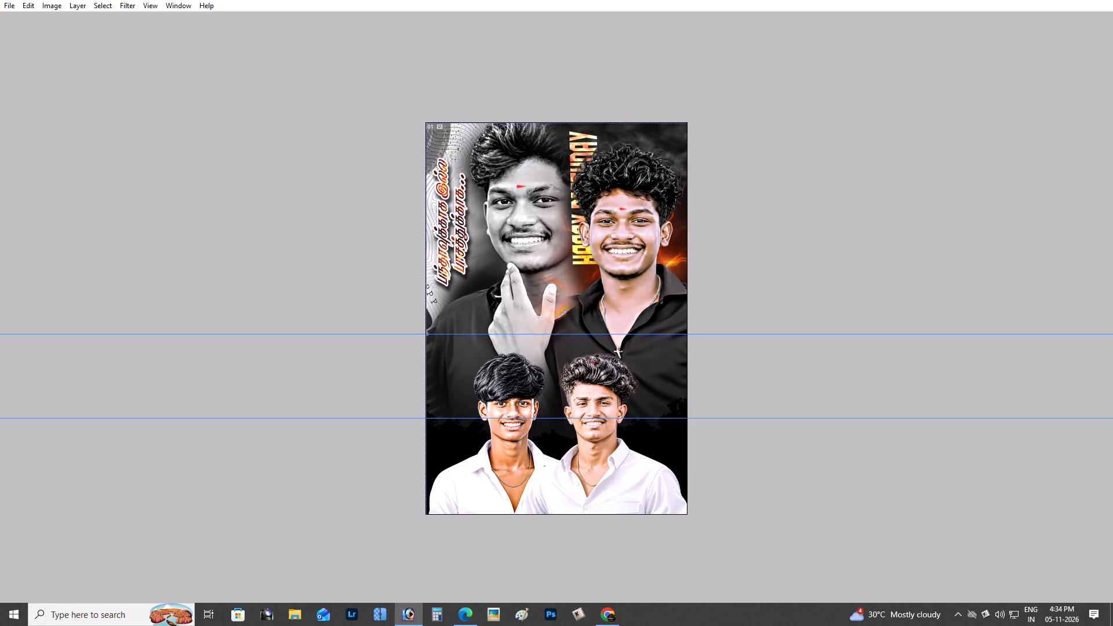
Shift the two lower men in white shirts slightly up from the poster's bottom edge.
left_click(554, 348, "shift")
key("ctrl+z")
key("ctrl+z")
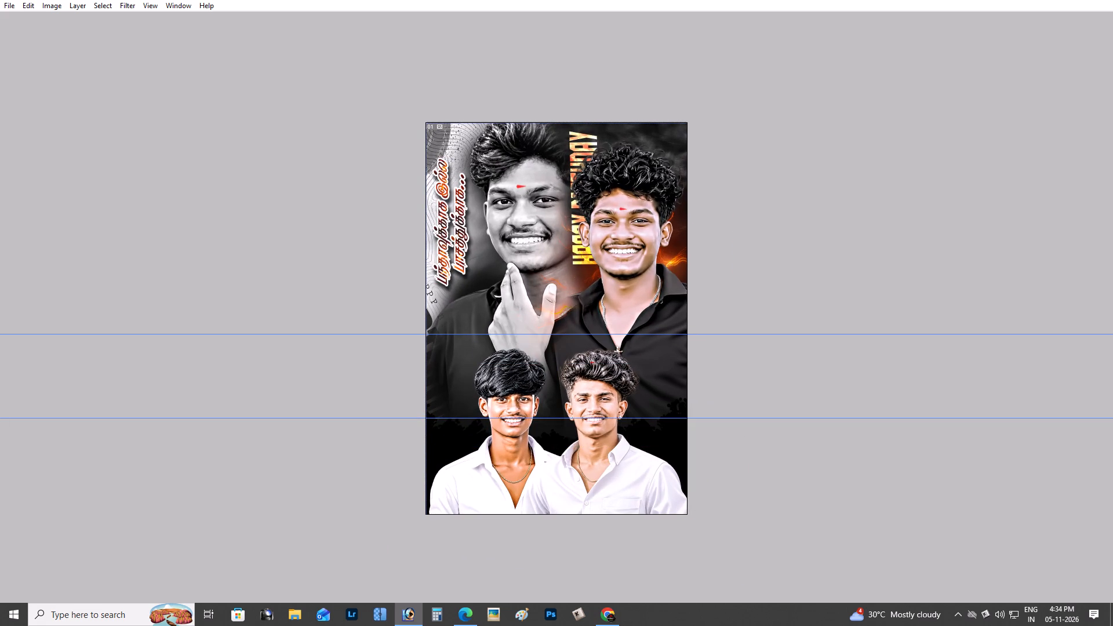
key("Up")
key("Up")
key("Up")
Examine the two lower men's faces, hair and shirts up close.
scroll(555, 352, "up", 3)
scroll(555, 352, "down", 3)
key("ctrl+plus")
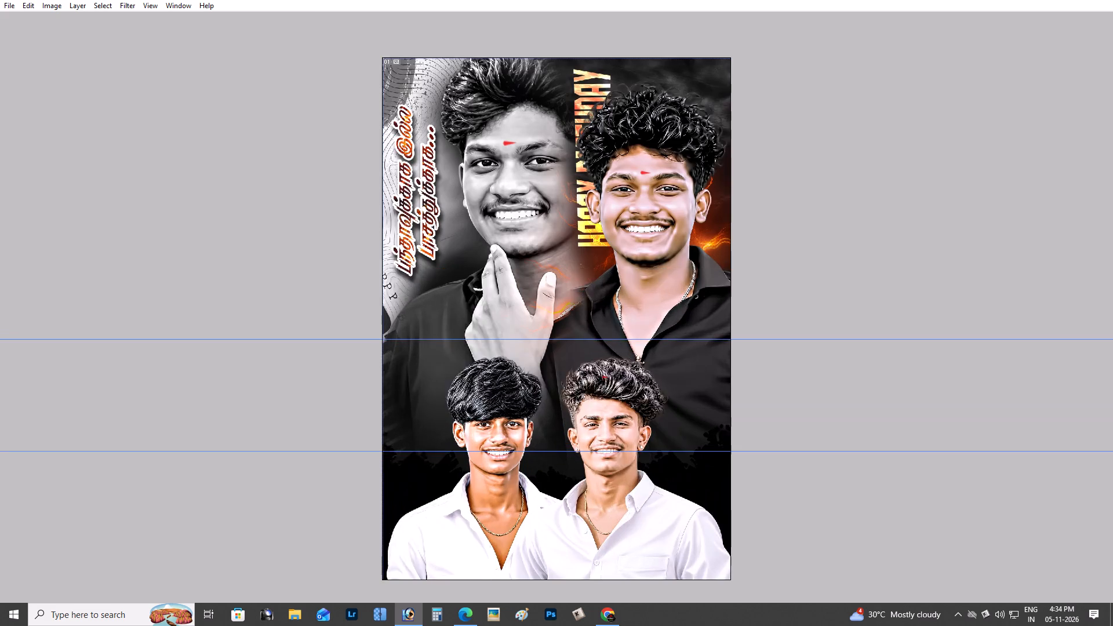
key("ctrl+plus")
key("space")
left_click_drag(563, 339, 569, 158)
key("ctrl+plus")
key("ctrl+plus")
key("space")
key("space")
key("space")
key("space")
key("space")
left_click_drag(596, 226, 560, 35)
left_click_drag(539, 245, 540, 179)
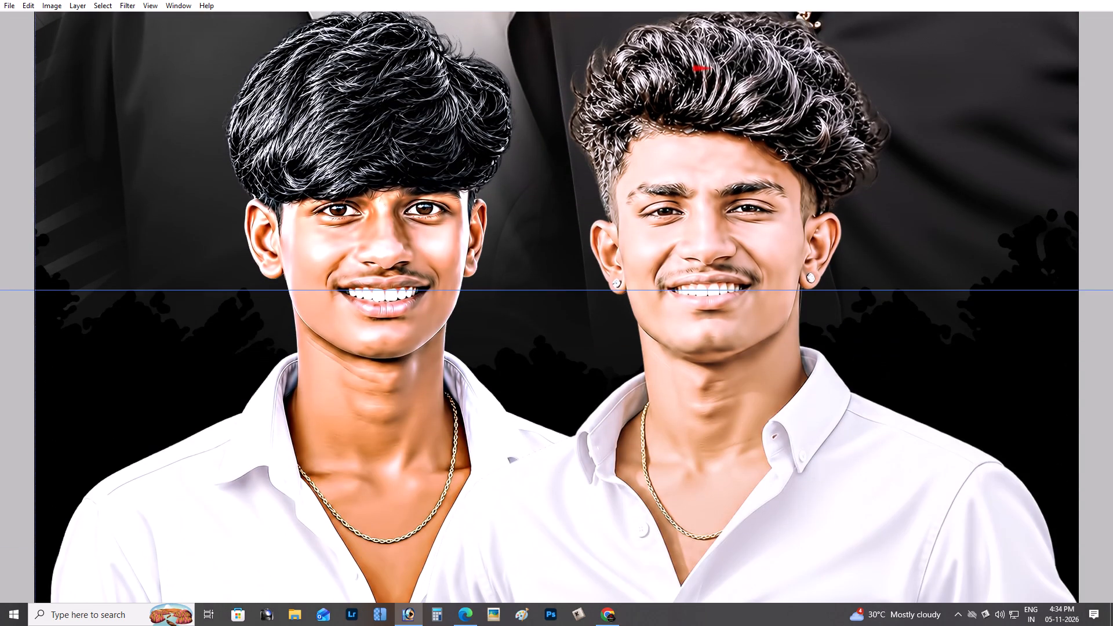
Add a new text layer with the placeholder "fdsf", move it near the lower-left man's collar and bring it to the front.
right_click_drag(150, 368, 158, 371)
left_click(166, 374)
key("ctrl+shift+n")
key("ctrl+shift+Return")
key("Return")
key("t")
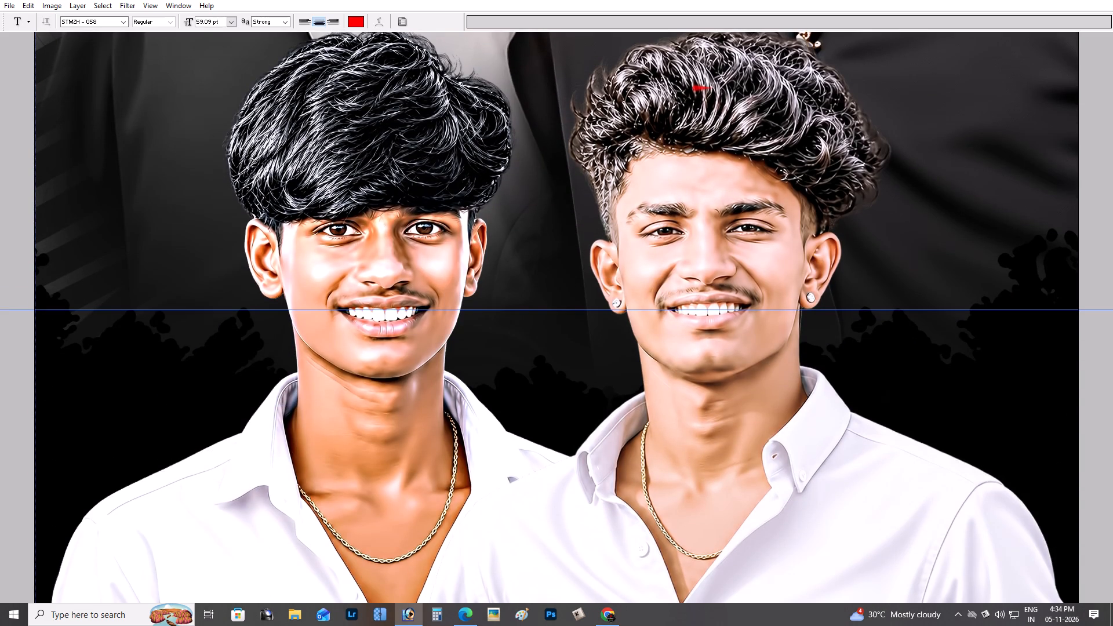
left_click(124, 401)
type("fdsf")
key("ctrl+Return")
key("v")
left_click_drag(151, 390, 454, 421)
key("ctrl+shift+bracketright")
Set the placeholder text's font to A Charming Font and shift it over the lower-left man's neck.
key("Tab")
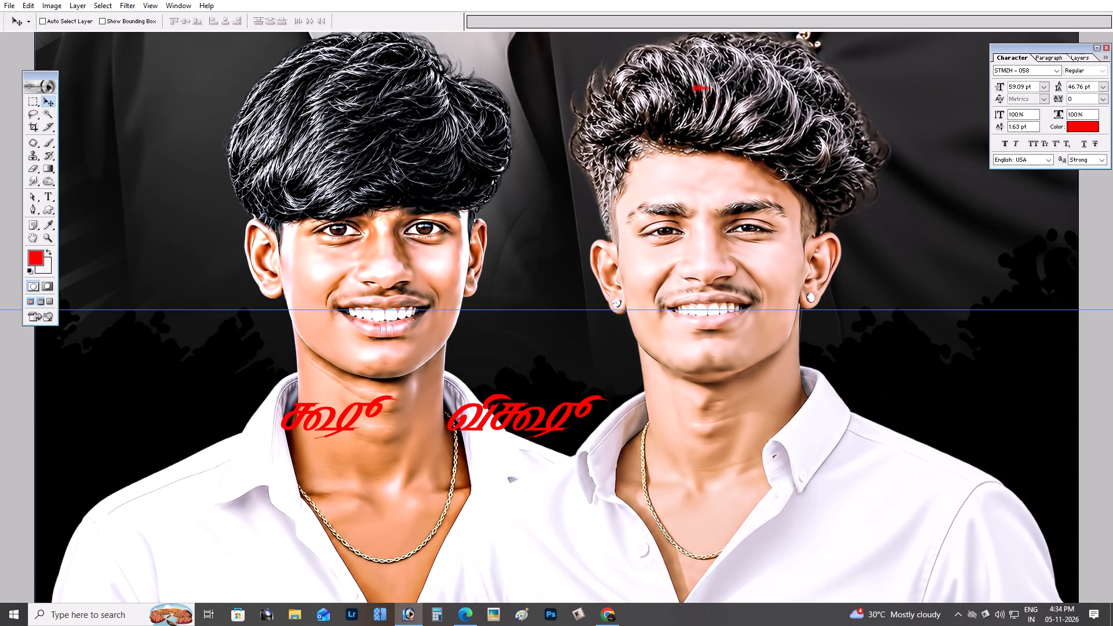
left_click(1054, 70)
left_click_drag(1093, 228, 1077, 145)
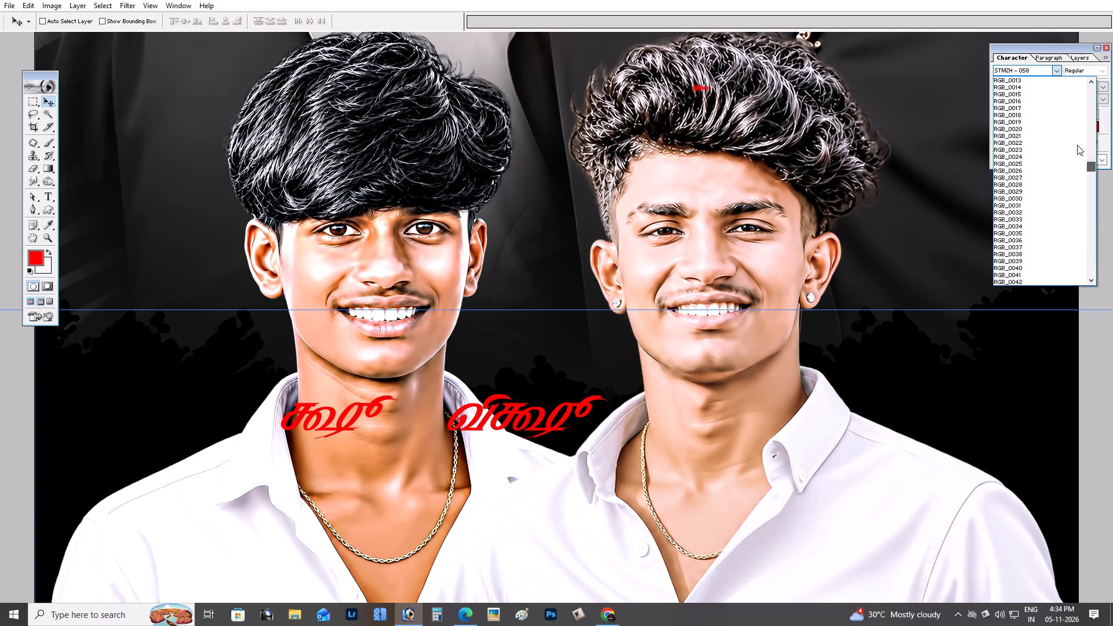
left_click_drag(1077, 145, 1081, 86)
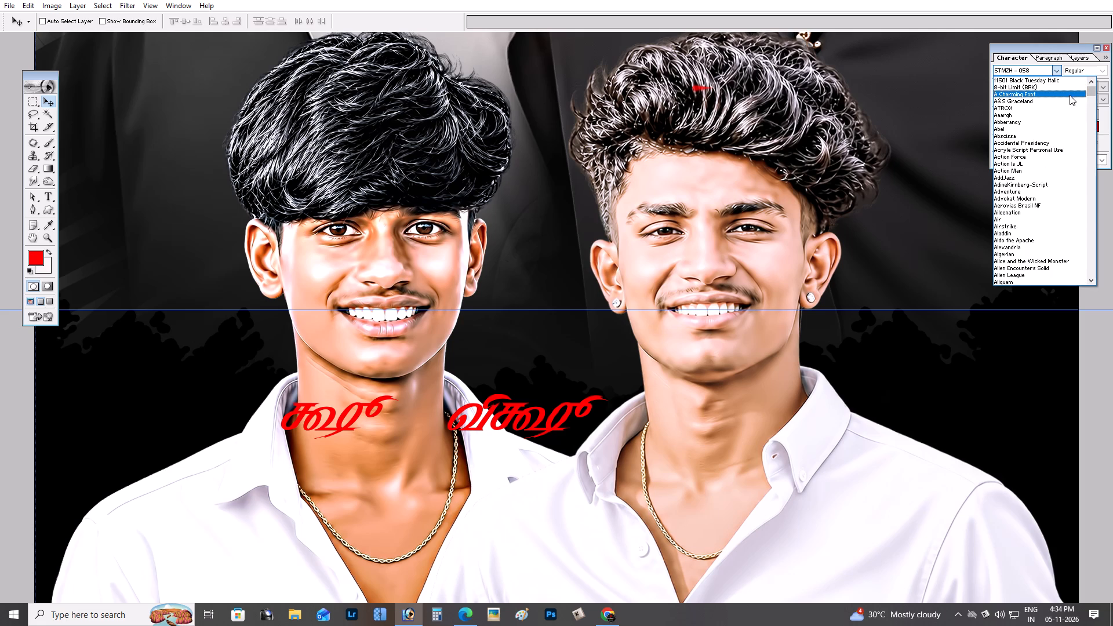
left_click(1070, 95)
left_click_drag(440, 396, 416, 434)
Replace the placeholder text with "HAPPY BIRTHDAY".
key("t")
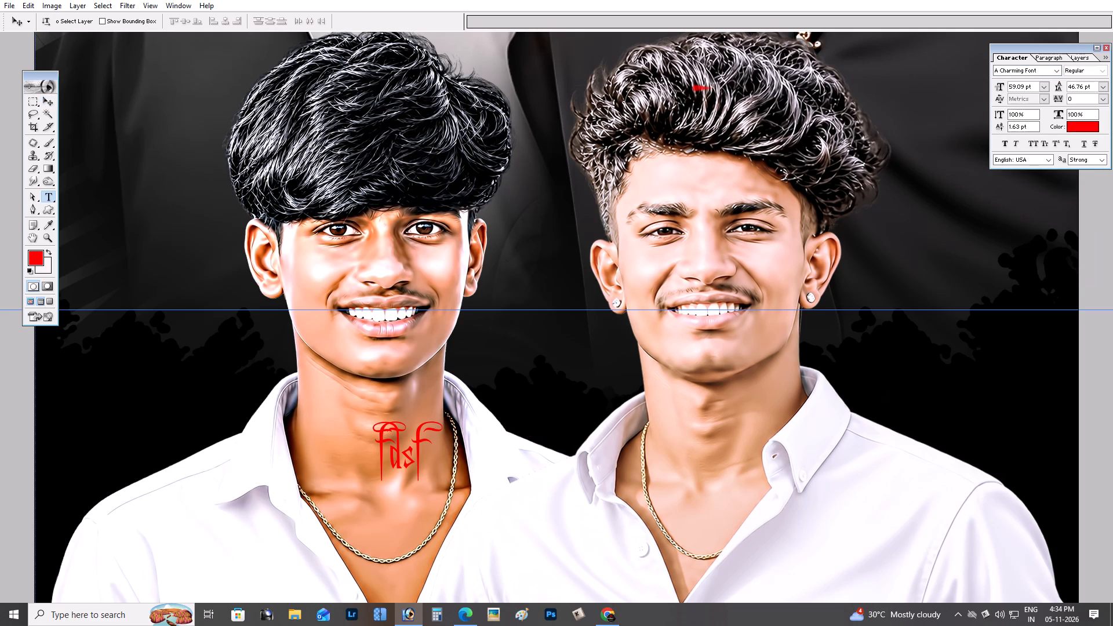
triple_click(379, 435)
left_click(379, 435)
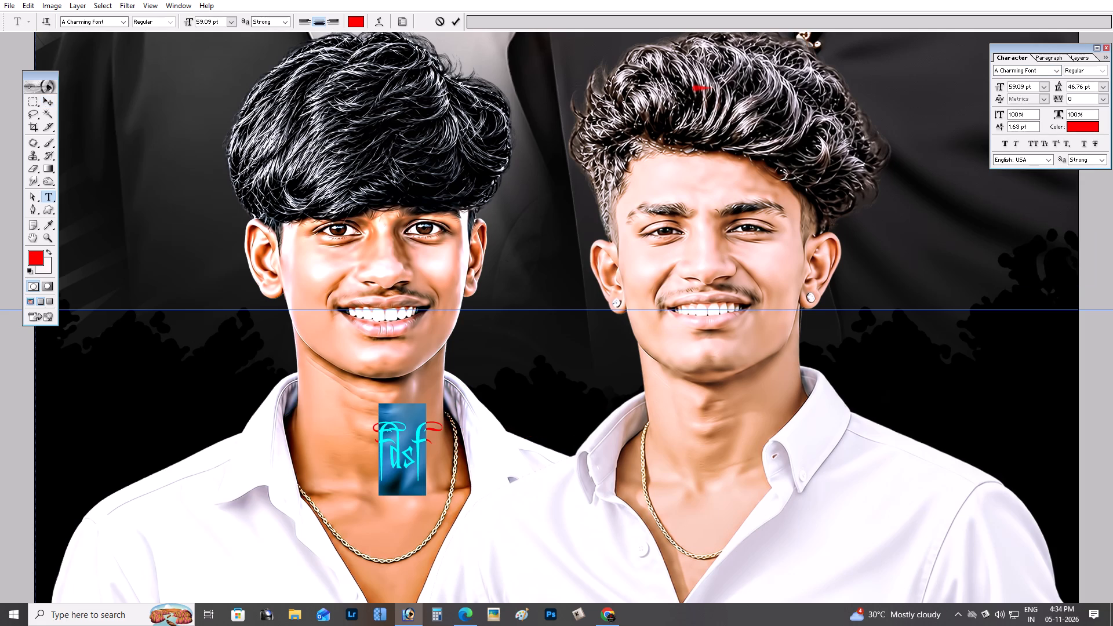
type("HA")
type("PPY")
key("space")
type("BIRTHDAY")
key("ctrl+Return")
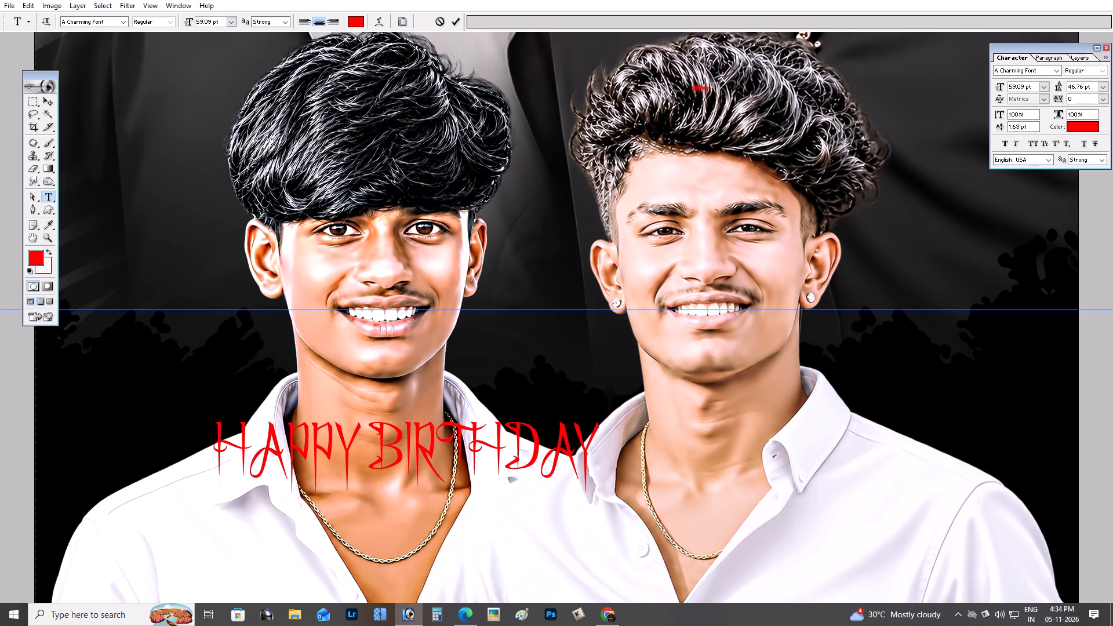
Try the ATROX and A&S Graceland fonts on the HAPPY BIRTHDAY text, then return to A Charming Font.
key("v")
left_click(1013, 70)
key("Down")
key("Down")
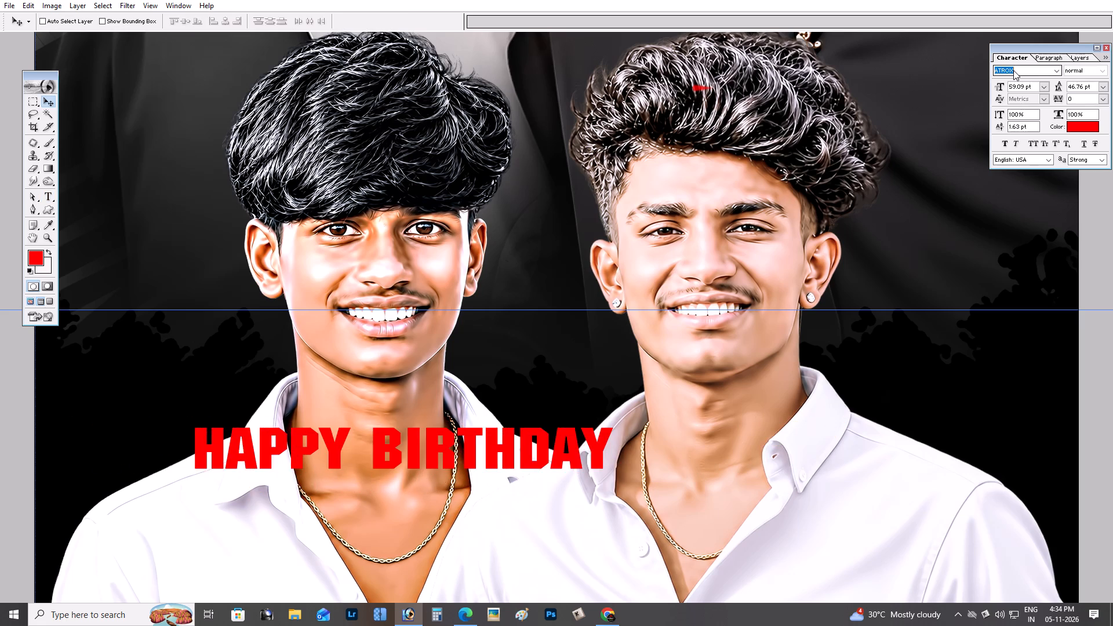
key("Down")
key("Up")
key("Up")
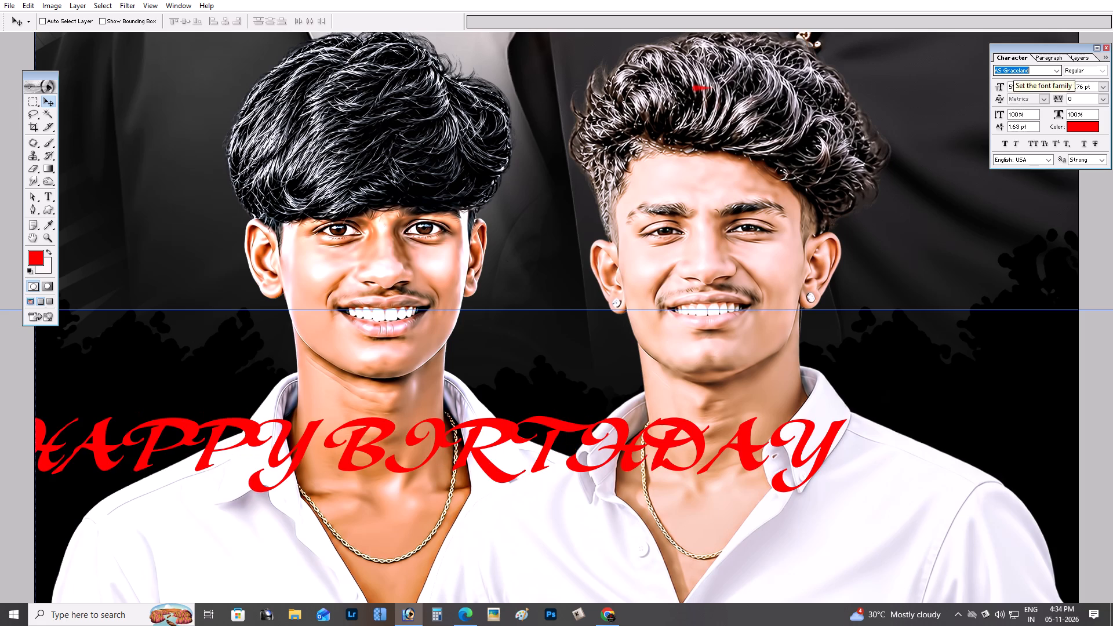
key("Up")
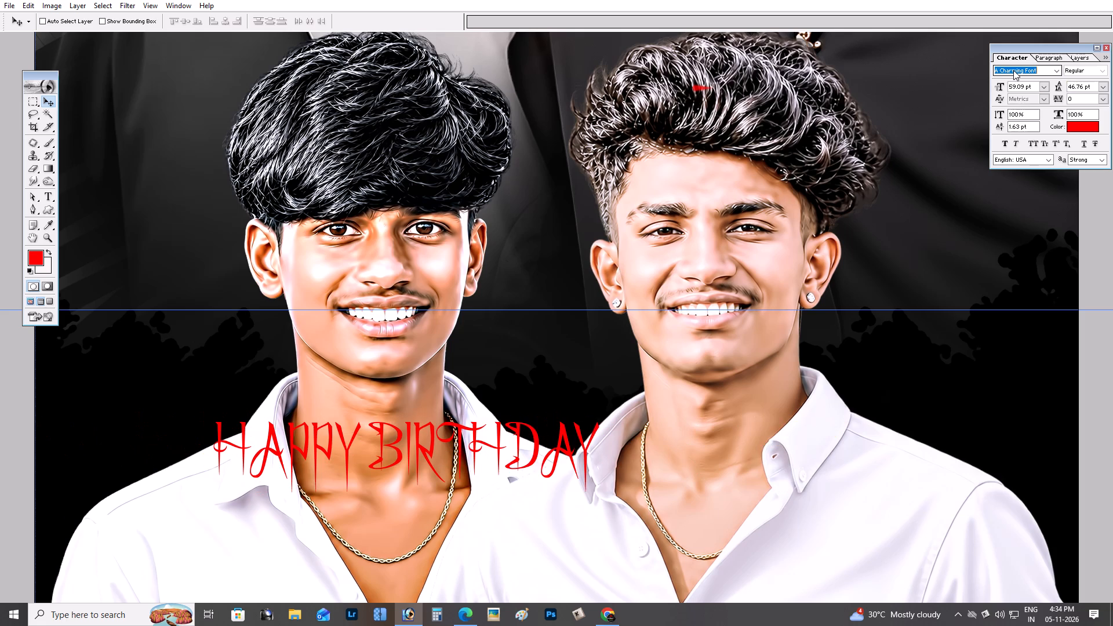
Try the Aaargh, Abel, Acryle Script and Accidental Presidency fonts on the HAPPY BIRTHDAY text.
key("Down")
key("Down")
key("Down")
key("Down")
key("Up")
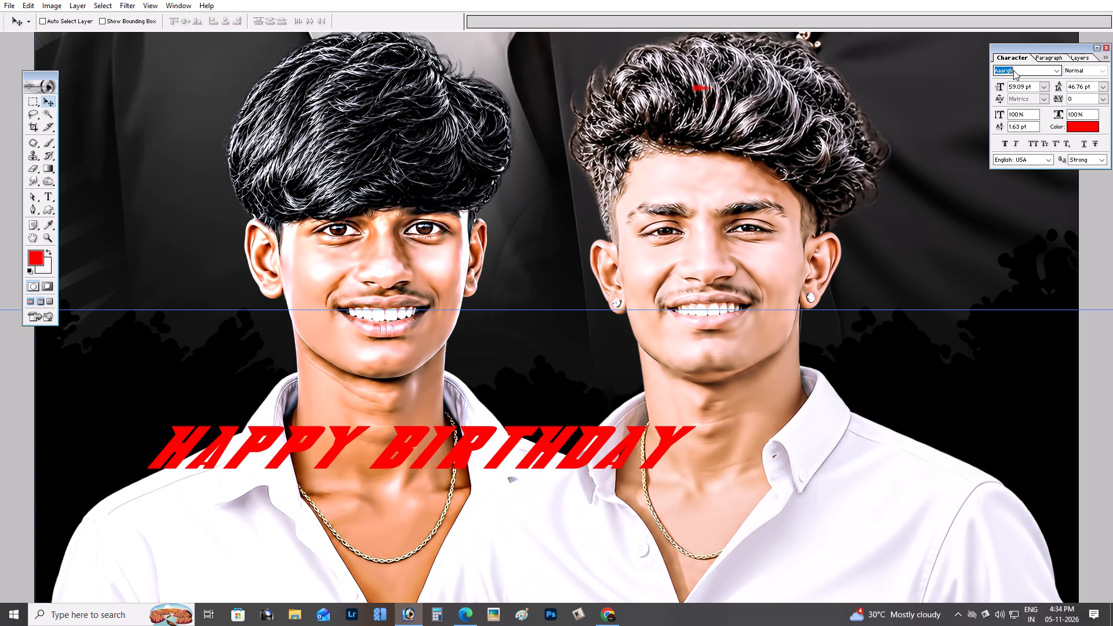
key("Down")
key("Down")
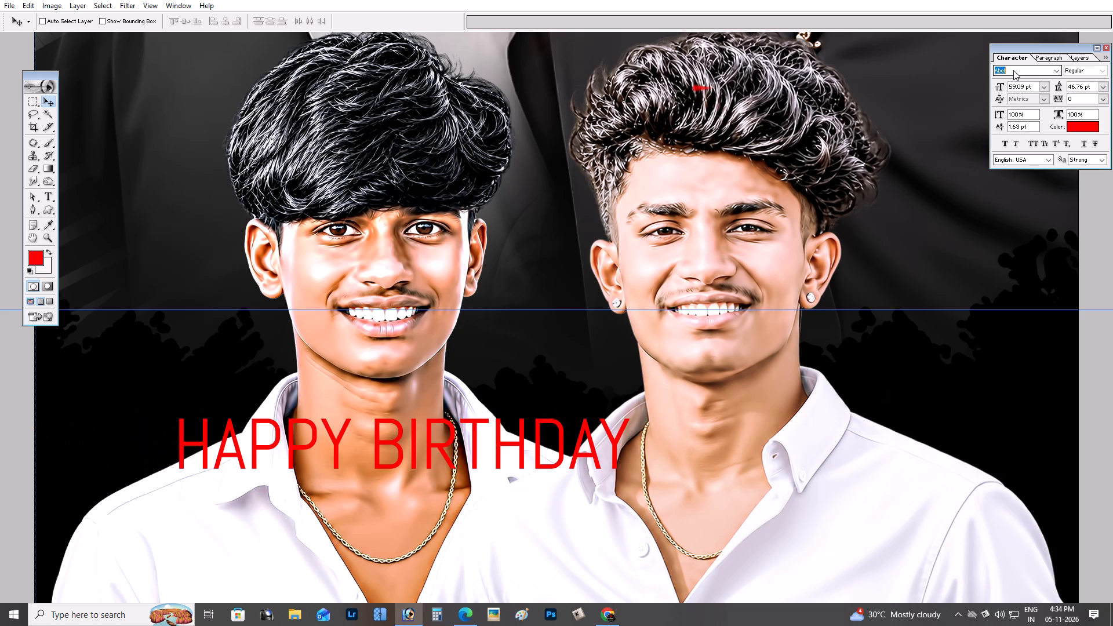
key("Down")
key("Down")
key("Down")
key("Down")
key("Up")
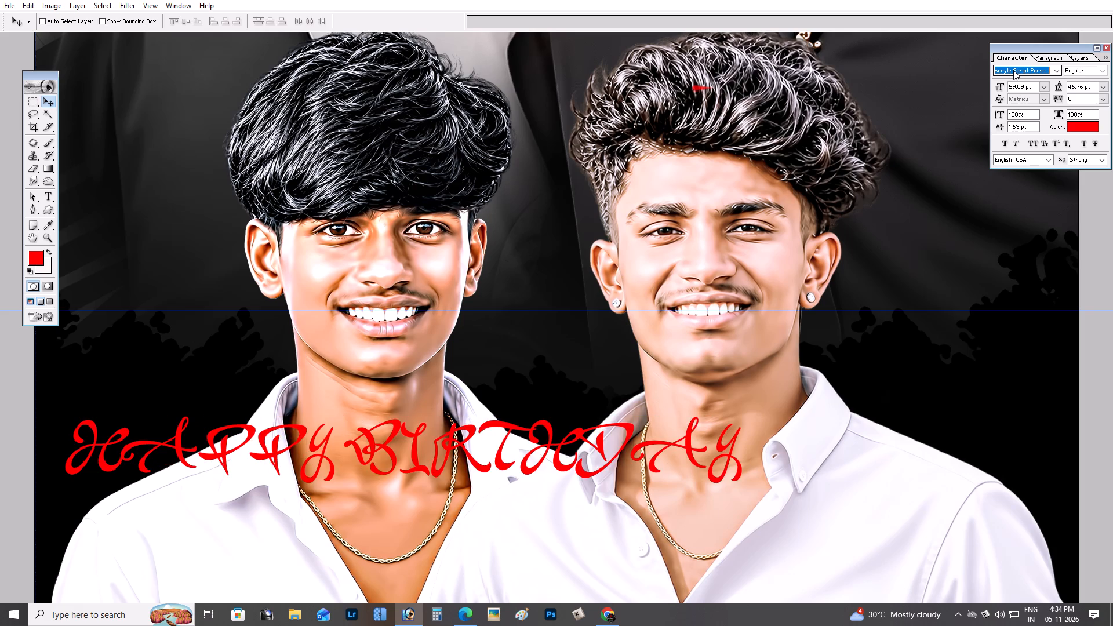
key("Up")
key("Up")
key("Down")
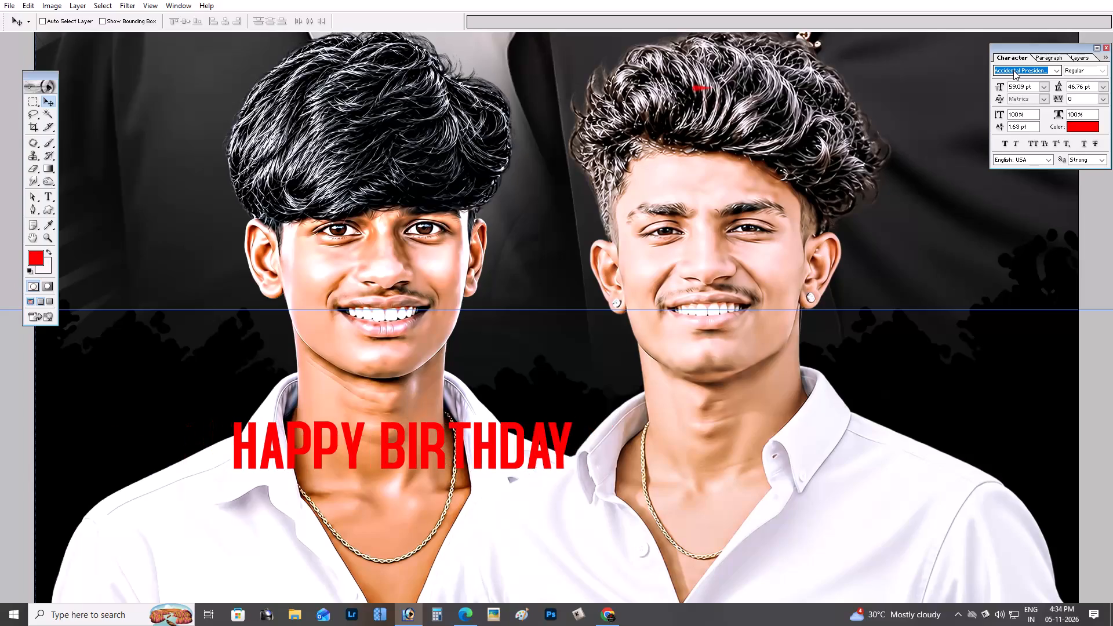
Browse further through the font list and set the HAPPY BIRTHDAY text to Airstrike.
key("Down")
key("Down")
key("Down")
key("Down")
key("Down")
key("Down")
key("Down")
key("Down")
key("Down")
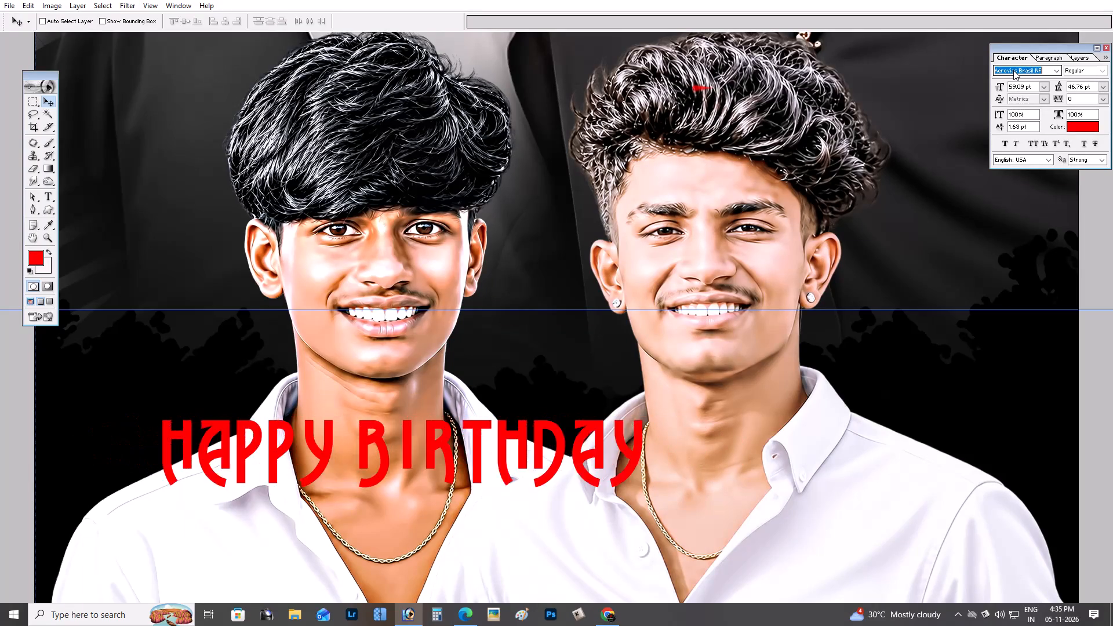
key("Down")
key("Down")
key("Down")
key("Down")
key("Up")
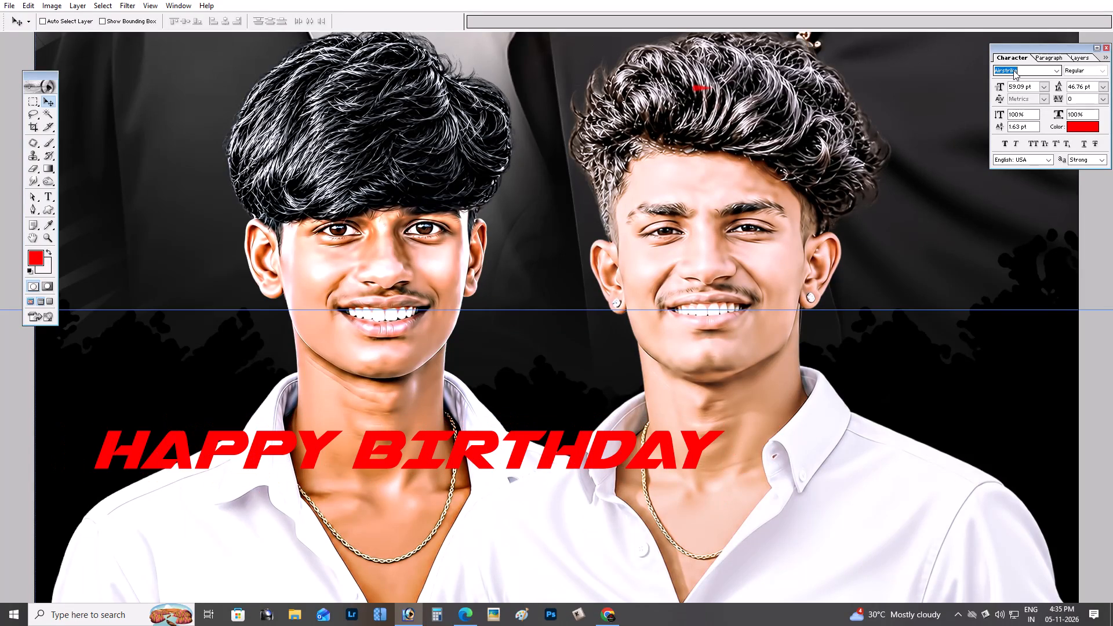
key("Return")
key("ctrl+Return")
Move the red mark from the lower-right man's hair down onto his forehead, just above his eyebrows.
key("grave")
key("Tab")
key("ctrl+minus")
key("ctrl+minus")
key("ctrl+minus")
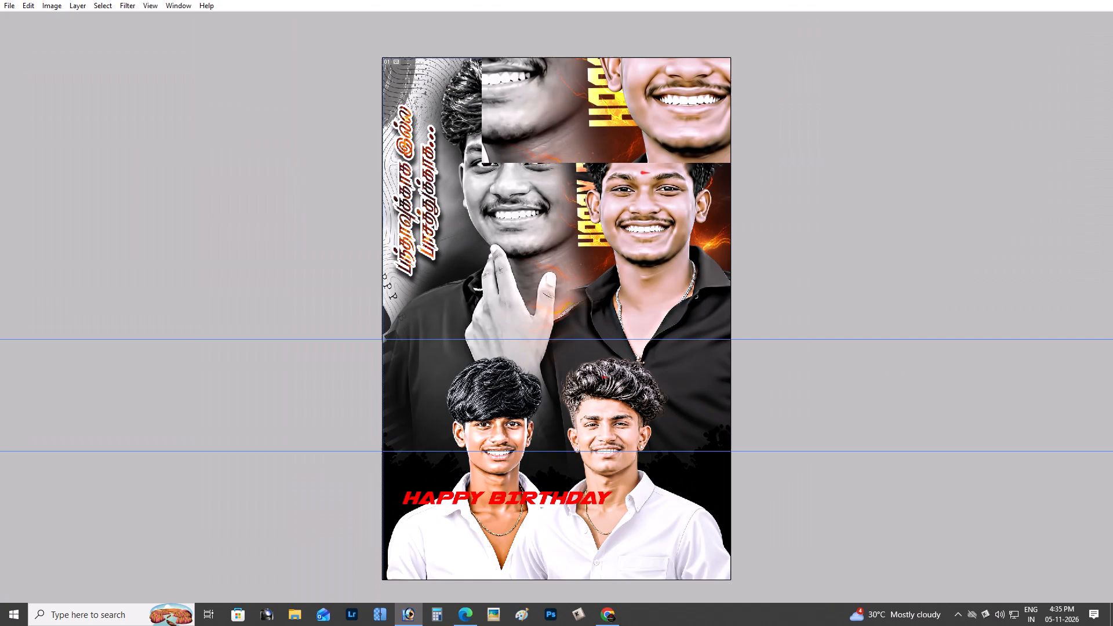
scroll(1007, 83, "up", 4)
scroll(853, 224, "down", 3)
key("z")
left_click_drag(583, 356, 652, 419)
key("v")
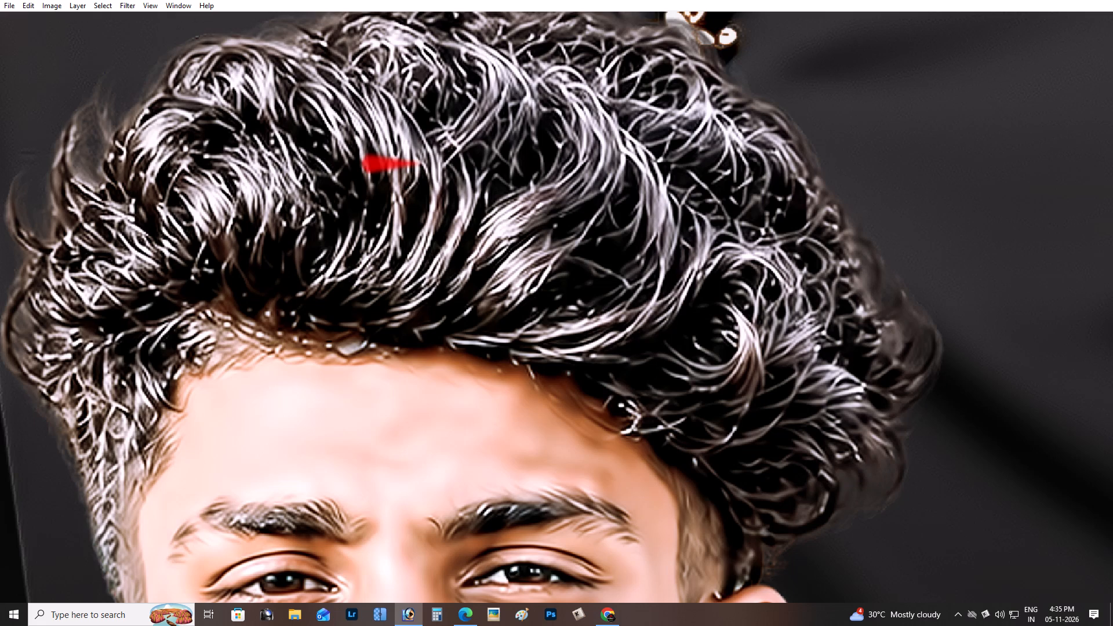
right_click(390, 161)
left_click(406, 168)
left_click_drag(410, 170, 423, 174)
key("ctrl+z")
key("space")
left_click_drag(416, 172, 437, 124)
left_click_drag(432, 118, 439, 151, "shift")
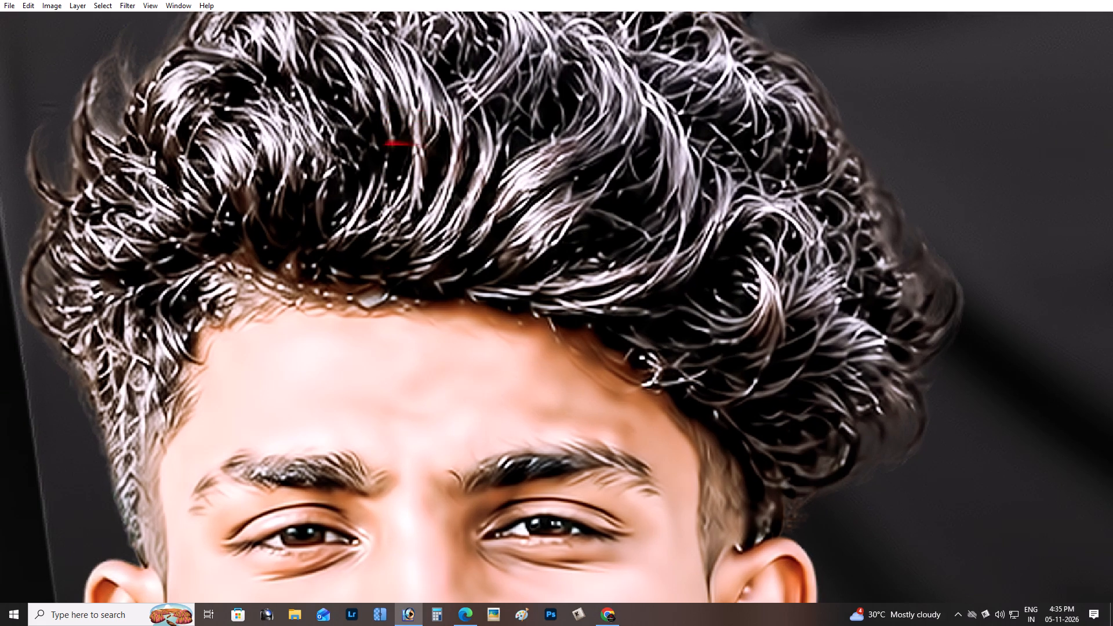
left_click_drag(439, 151, 449, 431, "shift")
key("space")
left_click_drag(449, 379, 525, 271)
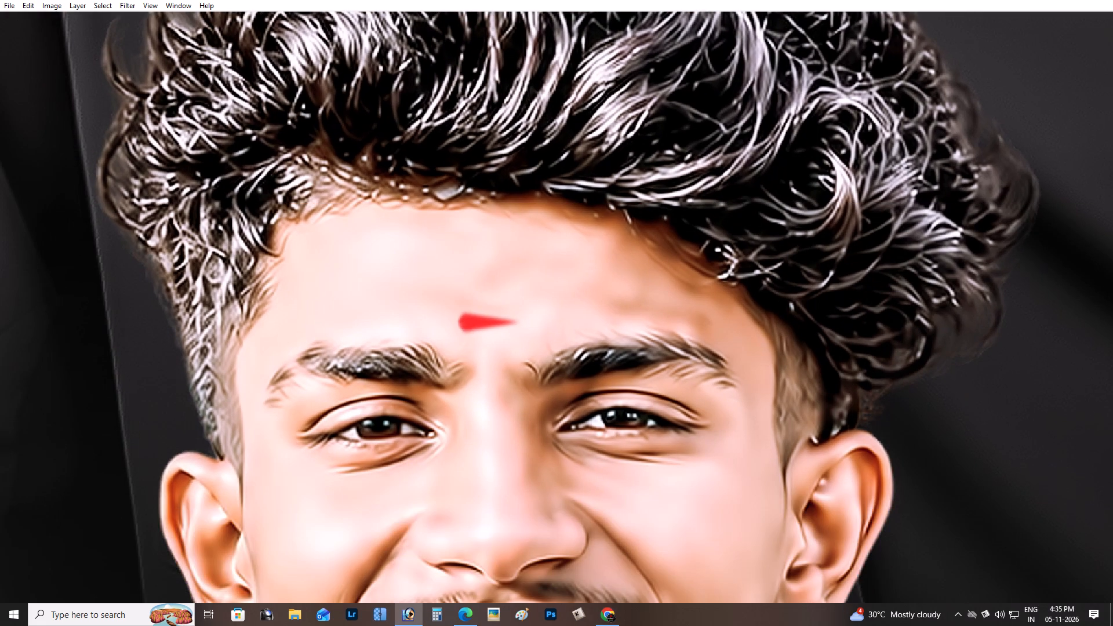
Nudge the lower-right man's red mark slightly up and right to centre it above his eyebrows.
key("Up")
key("Up")
key("Up")
key("Up")
key("Up")
key("Up")
key("Up")
key("Right")
key("Right")
key("Right")
key("Right")
key("Right")
key("Up")
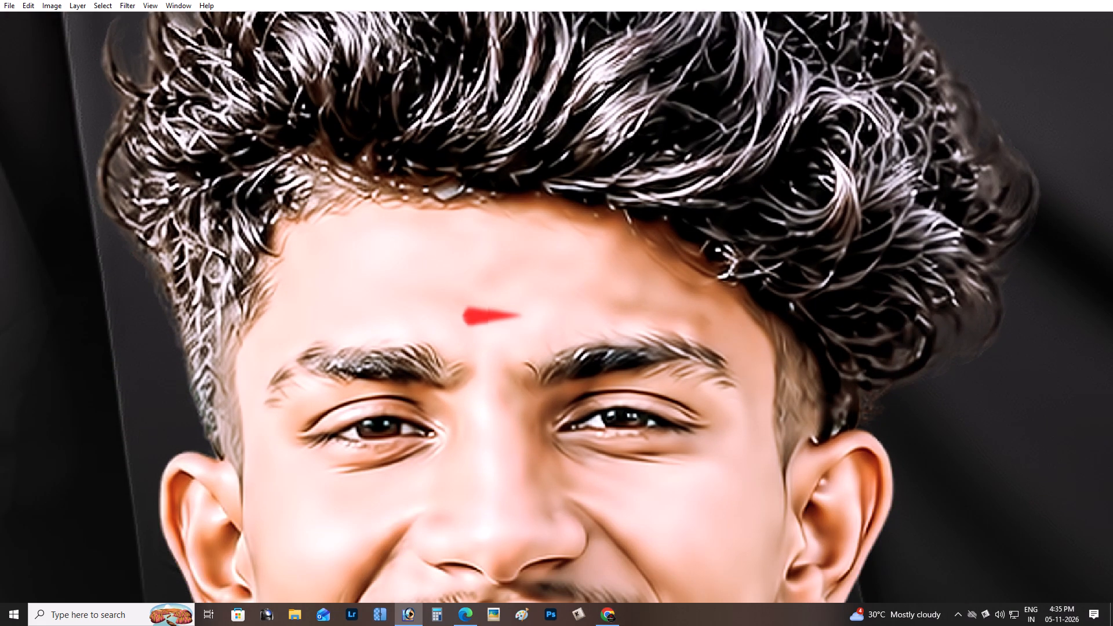
key("Up")
Fine-tune the lower-right man's red mark with small nudges right and down, judging it against both faces.
key("ctrl+minus")
key("ctrl+minus")
key("ctrl+minus")
key("Right")
key("Right")
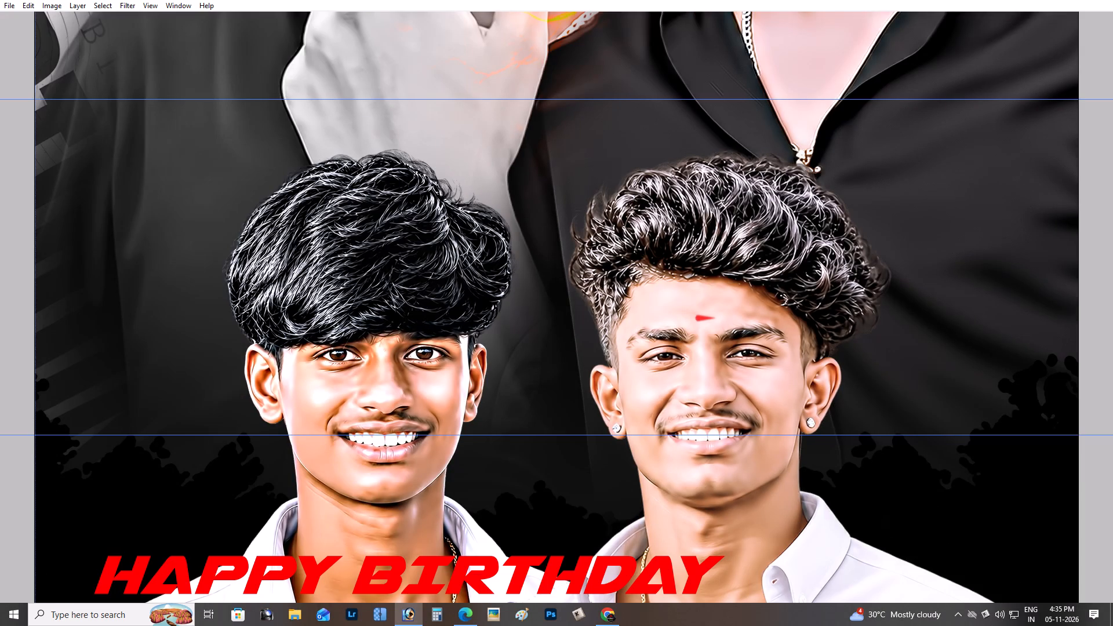
key("Right")
key("Down")
key("Down")
key("Down")
key("Down")
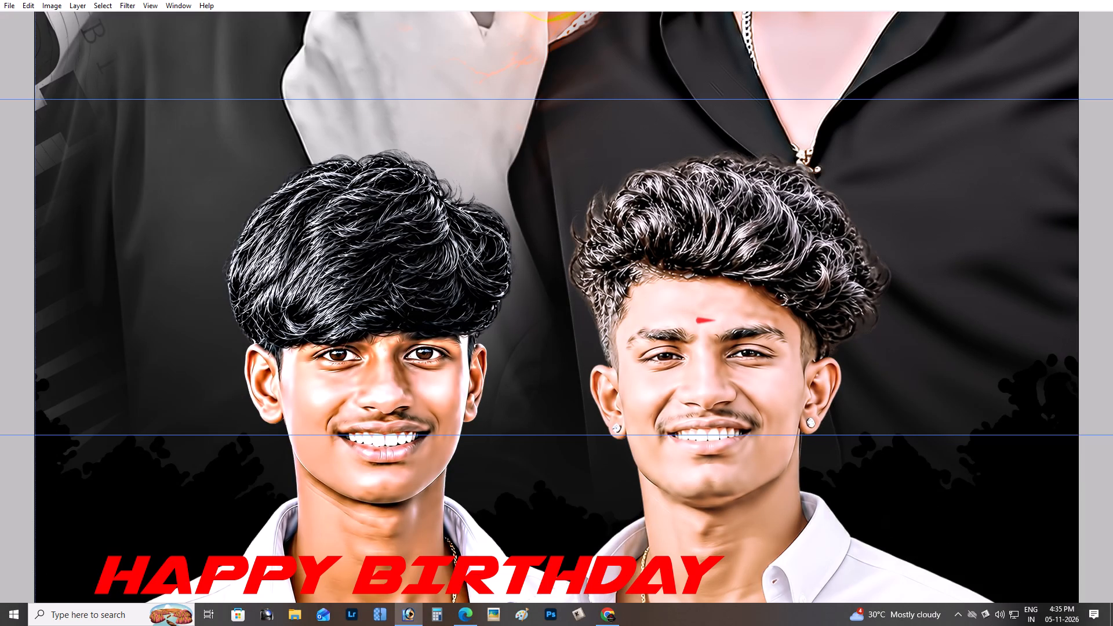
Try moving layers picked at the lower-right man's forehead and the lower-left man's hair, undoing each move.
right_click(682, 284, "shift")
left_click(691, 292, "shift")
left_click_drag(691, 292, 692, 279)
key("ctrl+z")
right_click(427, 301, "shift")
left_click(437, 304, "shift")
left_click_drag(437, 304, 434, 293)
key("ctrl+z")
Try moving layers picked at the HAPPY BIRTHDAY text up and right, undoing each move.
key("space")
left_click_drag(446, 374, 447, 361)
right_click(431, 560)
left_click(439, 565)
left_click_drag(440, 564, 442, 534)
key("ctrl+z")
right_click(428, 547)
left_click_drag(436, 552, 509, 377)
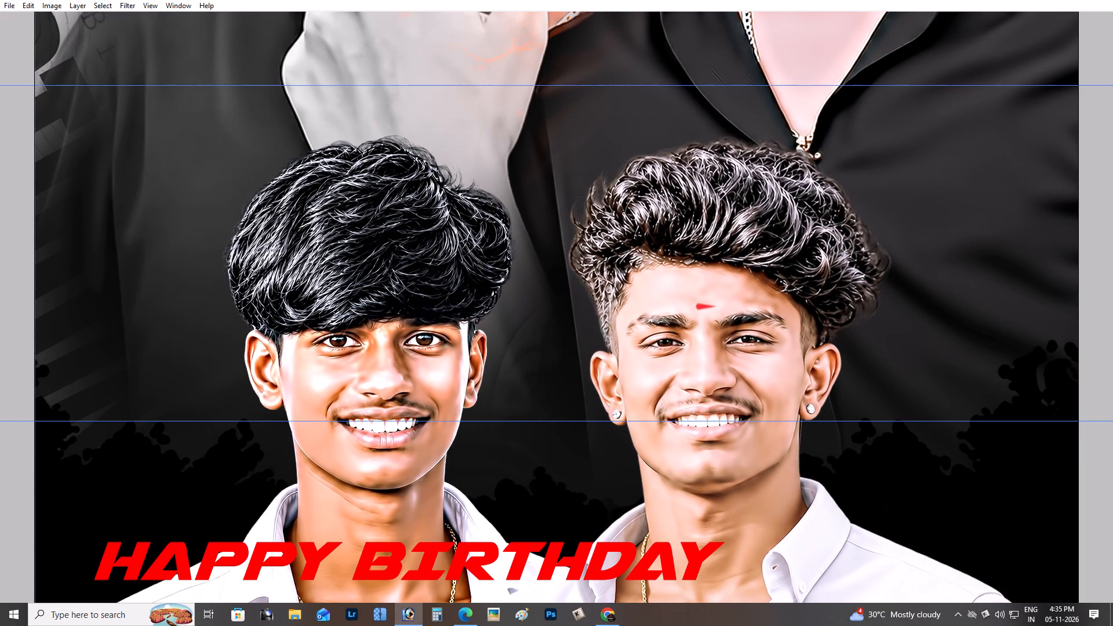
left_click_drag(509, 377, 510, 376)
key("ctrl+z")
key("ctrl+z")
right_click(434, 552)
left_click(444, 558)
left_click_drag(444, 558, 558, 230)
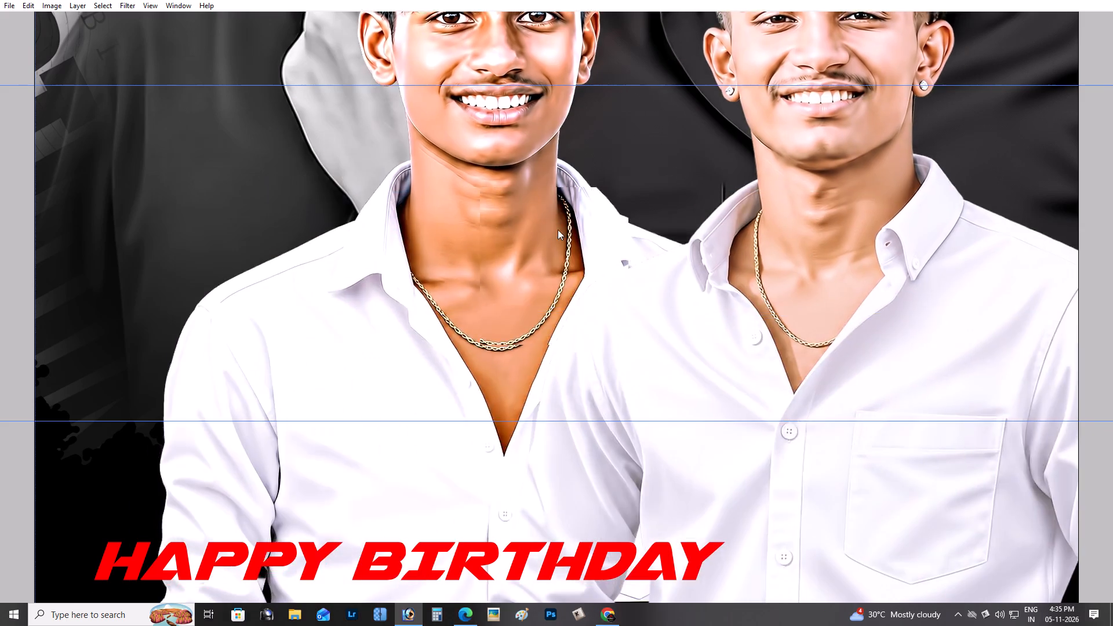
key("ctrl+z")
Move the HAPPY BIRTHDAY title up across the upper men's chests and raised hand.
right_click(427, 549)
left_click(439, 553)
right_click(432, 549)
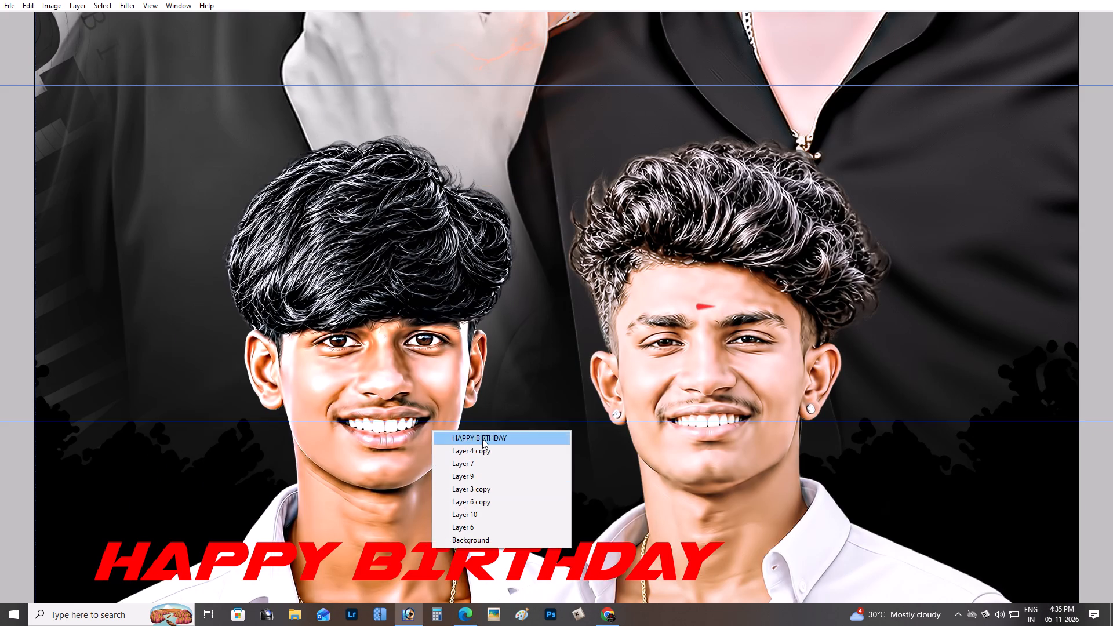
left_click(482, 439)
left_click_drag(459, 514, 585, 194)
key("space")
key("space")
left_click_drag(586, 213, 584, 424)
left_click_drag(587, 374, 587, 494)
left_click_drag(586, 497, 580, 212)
Move the HAPPY BIRTHDAY title down across the two lower men's collars, roughly centred on the poster.
key("ctrl+minus")
key("ctrl+minus")
key("minus")
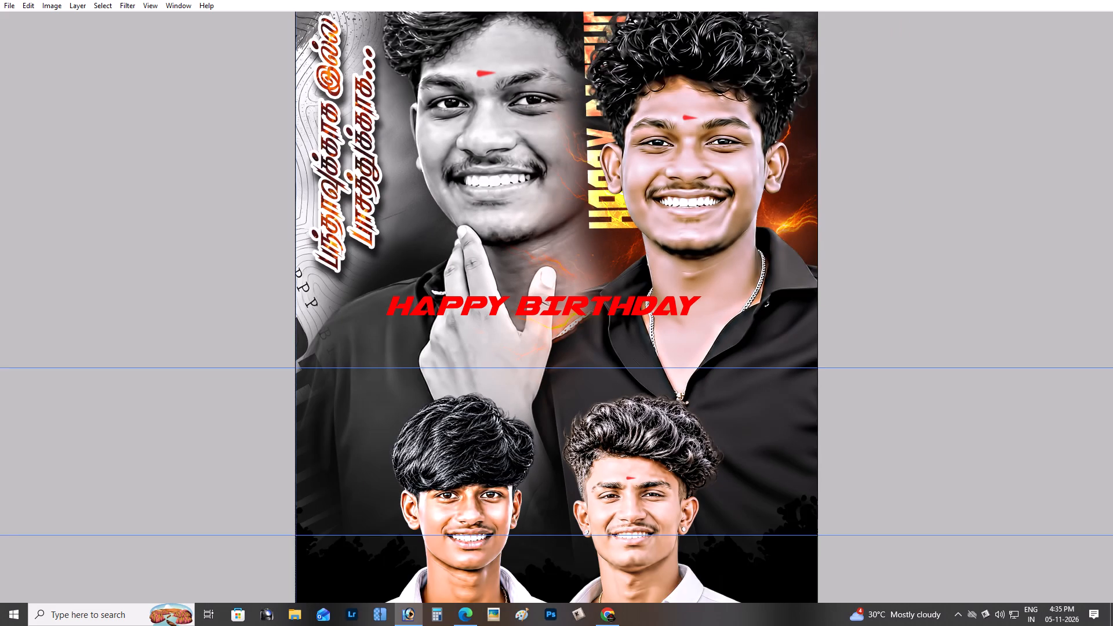
scroll(578, 204, "up", 4)
scroll(578, 204, "down", 1)
key("ctrl+minus")
scroll(578, 204, "up", 3)
scroll(578, 204, "down", 3)
key("ctrl+plus")
key("space")
left_click_drag(578, 203, 571, 341)
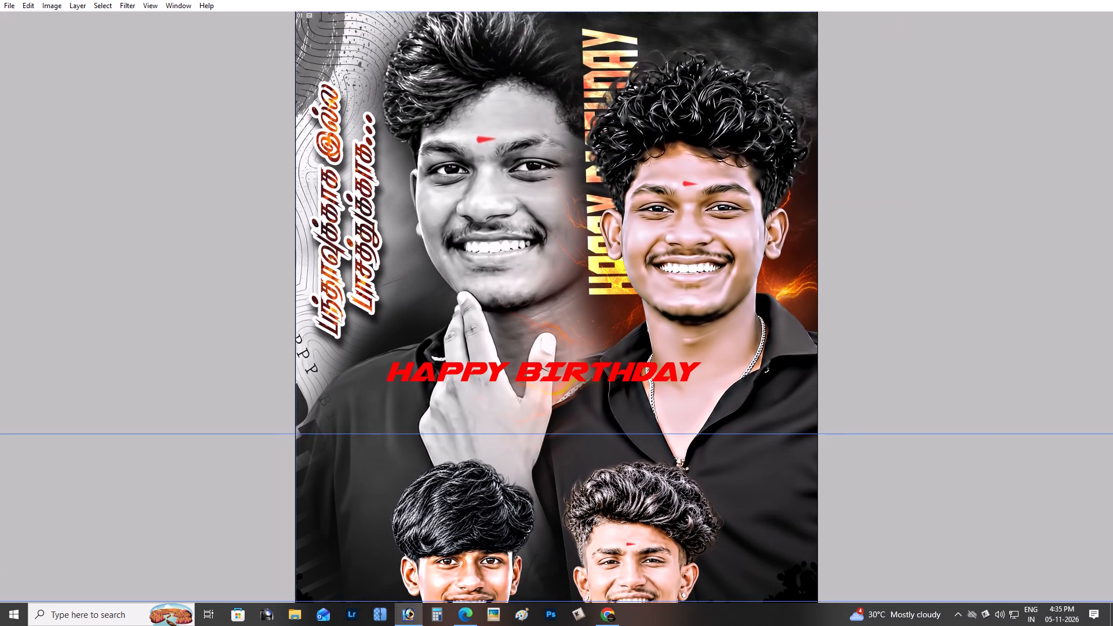
key("ctrl+minus")
scroll(568, 341, "up", 3)
scroll(568, 341, "down", 2)
scroll(568, 341, "up", 2)
scroll(568, 341, "down", 2)
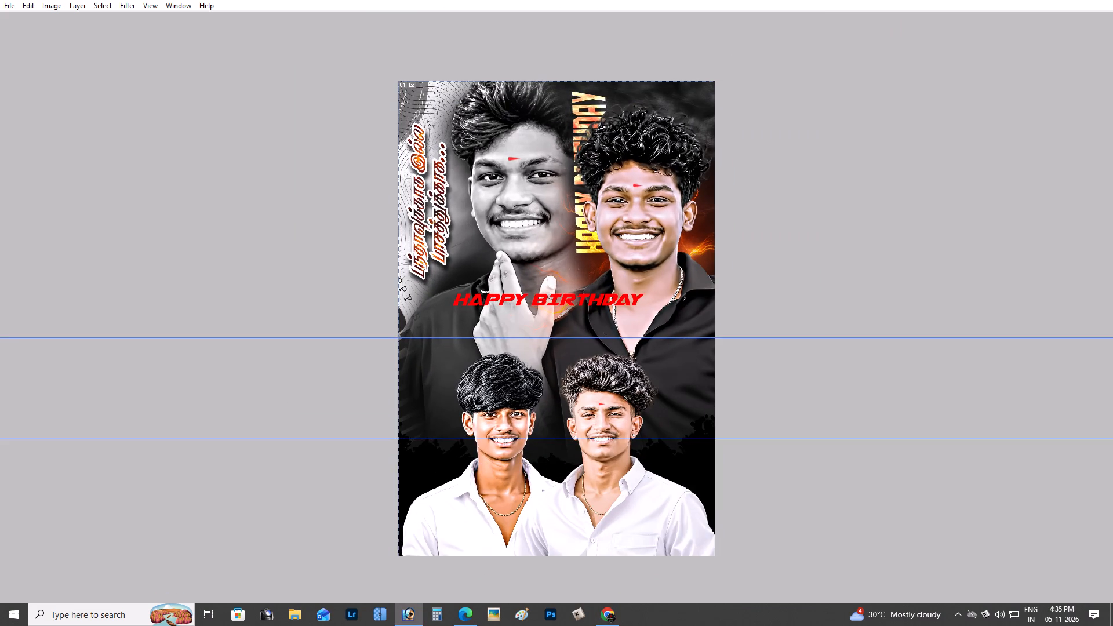
scroll(568, 341, "down", 1)
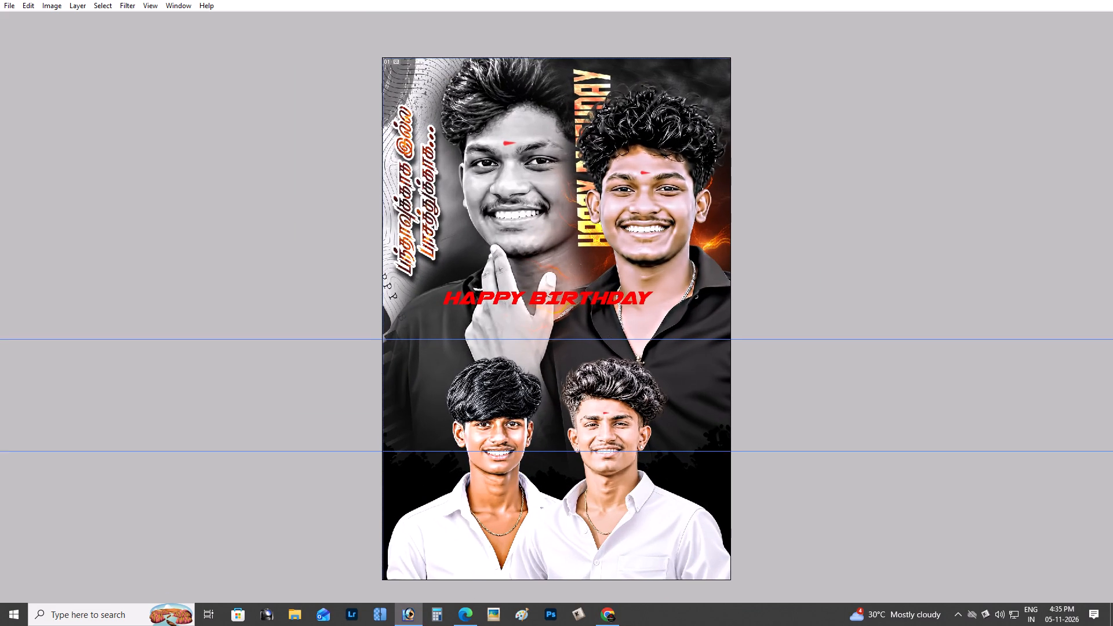
scroll(568, 341, "down", 2)
scroll(567, 324, "up", 3)
key("ctrl+minus")
key("space")
left_click_drag(582, 293, 580, 270)
left_click_drag(588, 279, 597, 472)
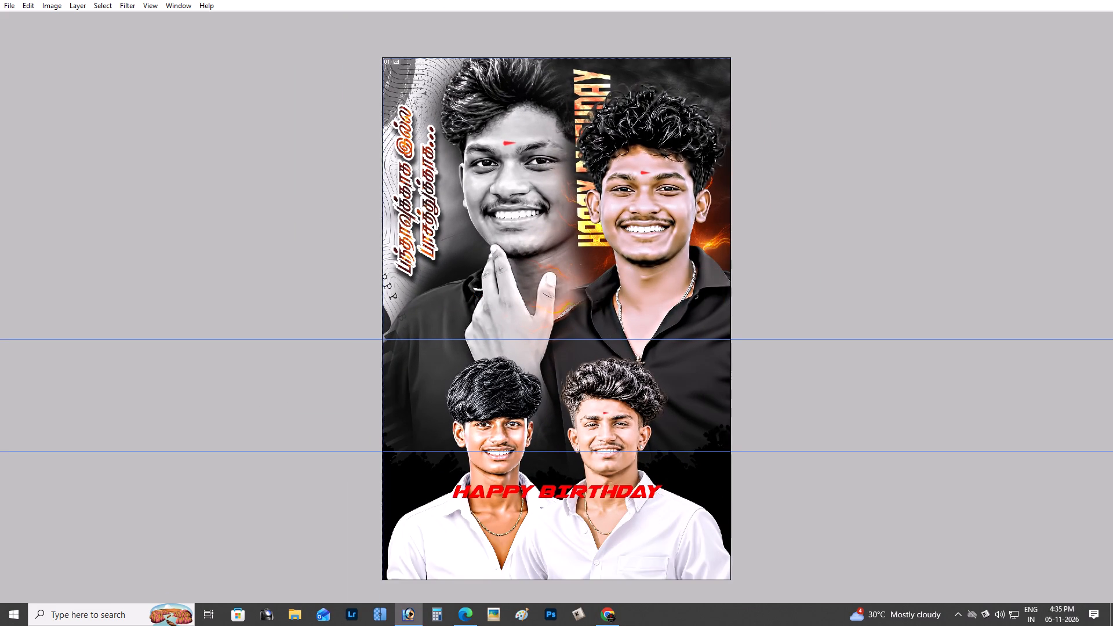
left_click_drag(597, 472, 597, 468)
Send the HAPPY BIRTHDAY layer backward until it sits behind the two lower portraits.
key("ctrl+bracketleft")
key("ctrl+bracketleft")
key("ctrl+bracketleft")
key("ctrl+bracketleft")
key("ctrl+bracketleft")
key("ctrl+bracketleft")
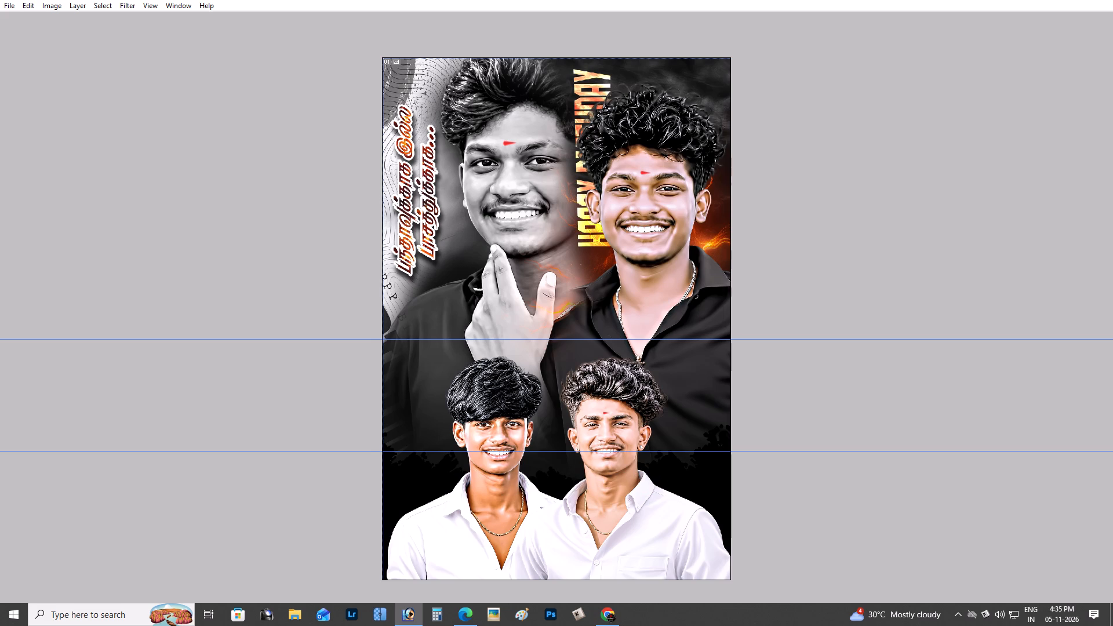
key("ctrl+bracketleft")
key("ctrl+bracketleft")
Enlarge the HAPPY BIRTHDAY title with Free Transform to span nearly the full poster width.
key("ctrl+t")
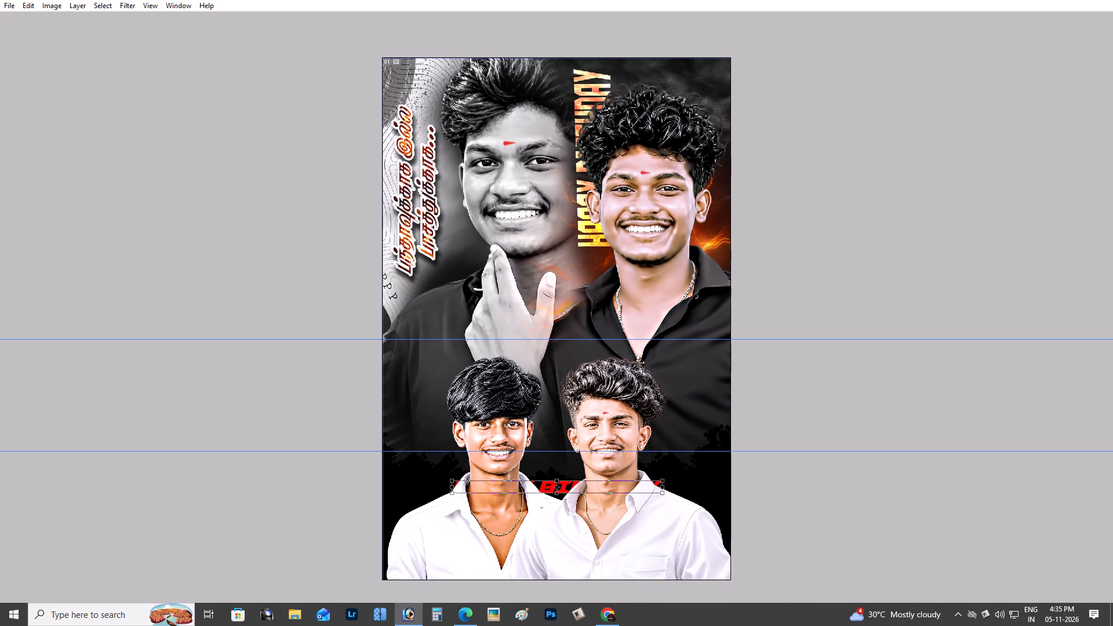
left_click_drag(665, 479, 732, 481, "alt+shift")
key("Return")
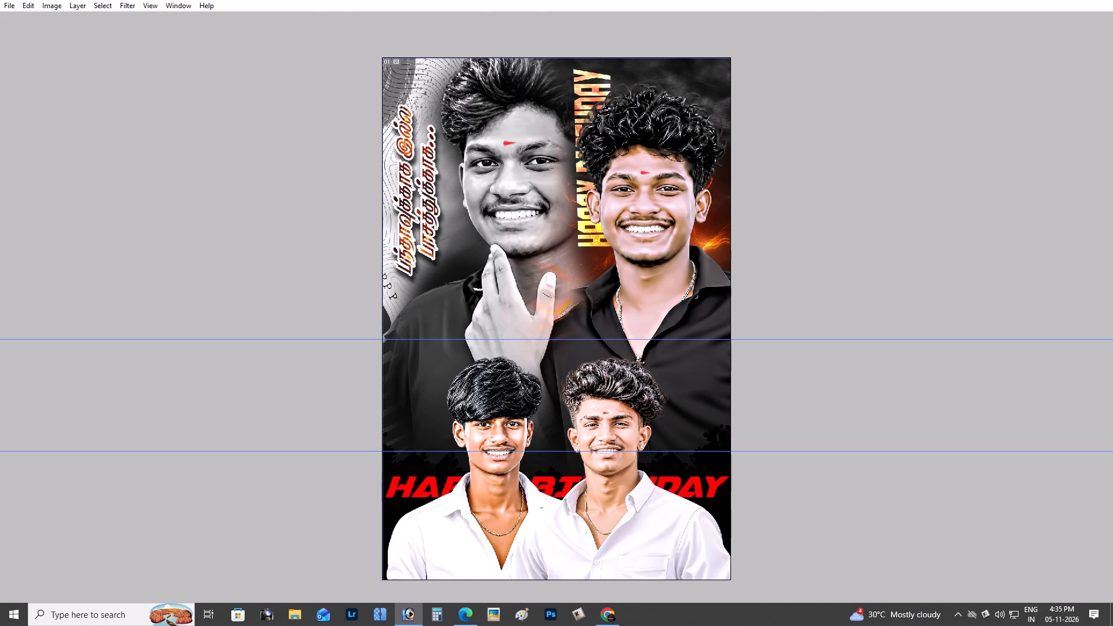
Condense the title's letters horizontally, then scale the title up to nearly the poster's width behind the lower men's necks.
key("ctrl+plus")
key("ctrl+plus")
key("ctrl+plus")
key("space")
key("space")
key("space")
key("space")
key("space")
key("space")
key("space")
key("space")
key("space")
key("space")
left_click_drag(704, 395, 686, 81)
left_click_drag(631, 344, 687, 46)
key("ctrl+t")
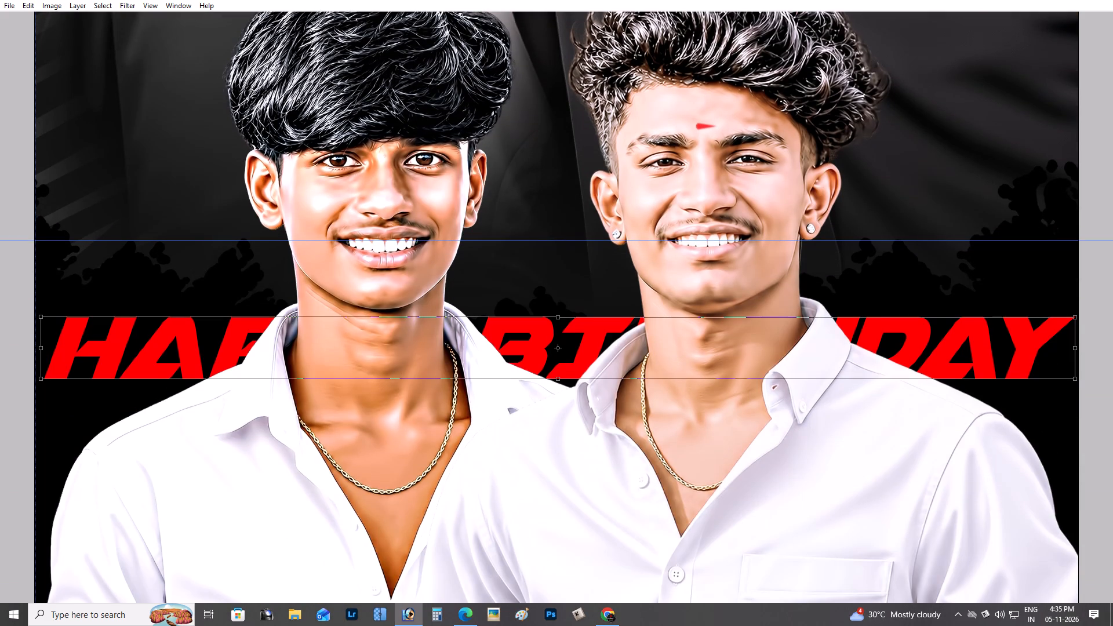
left_click_drag(1076, 347, 807, 343, "shift")
left_click_drag(690, 343, 840, 293)
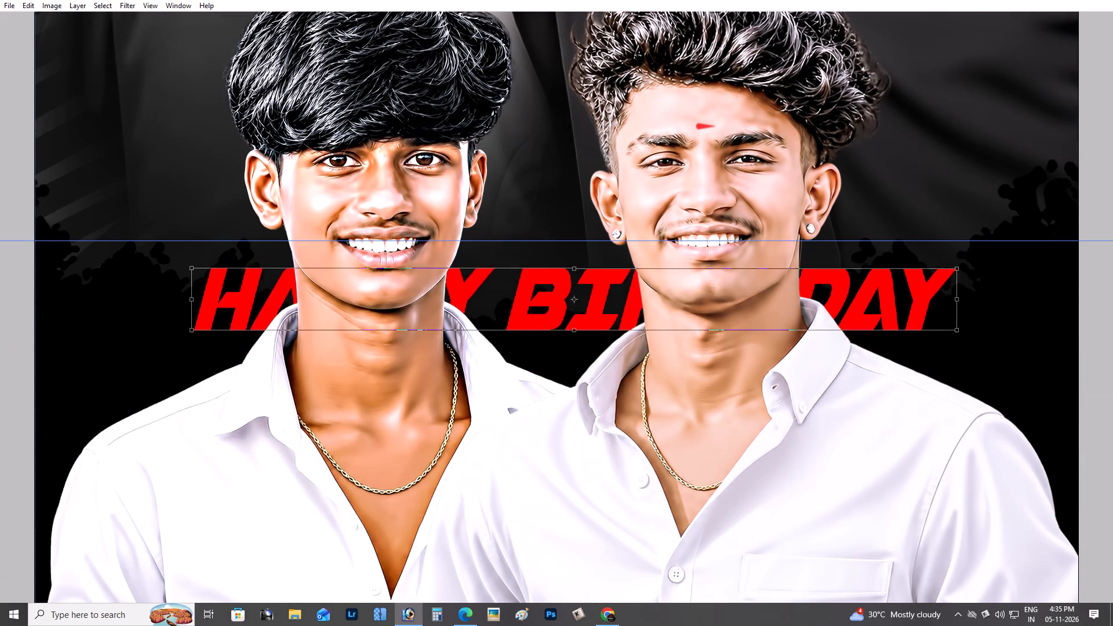
left_click_drag(840, 293, 842, 345)
left_click_drag(958, 319, 1017, 310, "alt+shift")
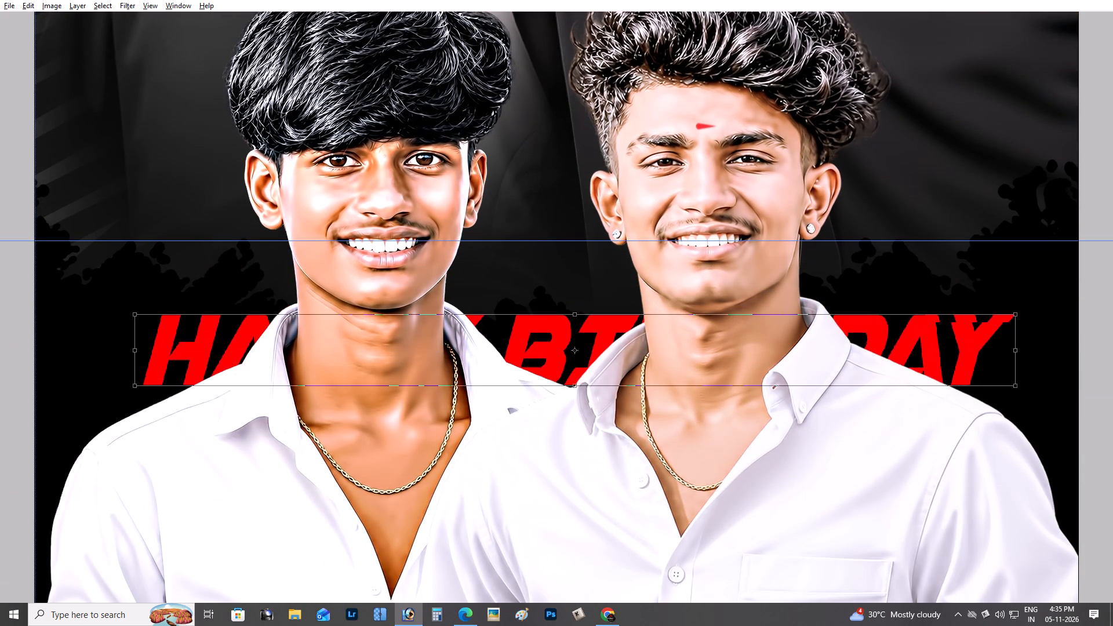
left_click_drag(1017, 310, 1090, 304, "alt+shift")
key("Return")
Choose a dark grey foreground colour and fill the HAPPY BIRTHDAY title with it.
key("Tab")
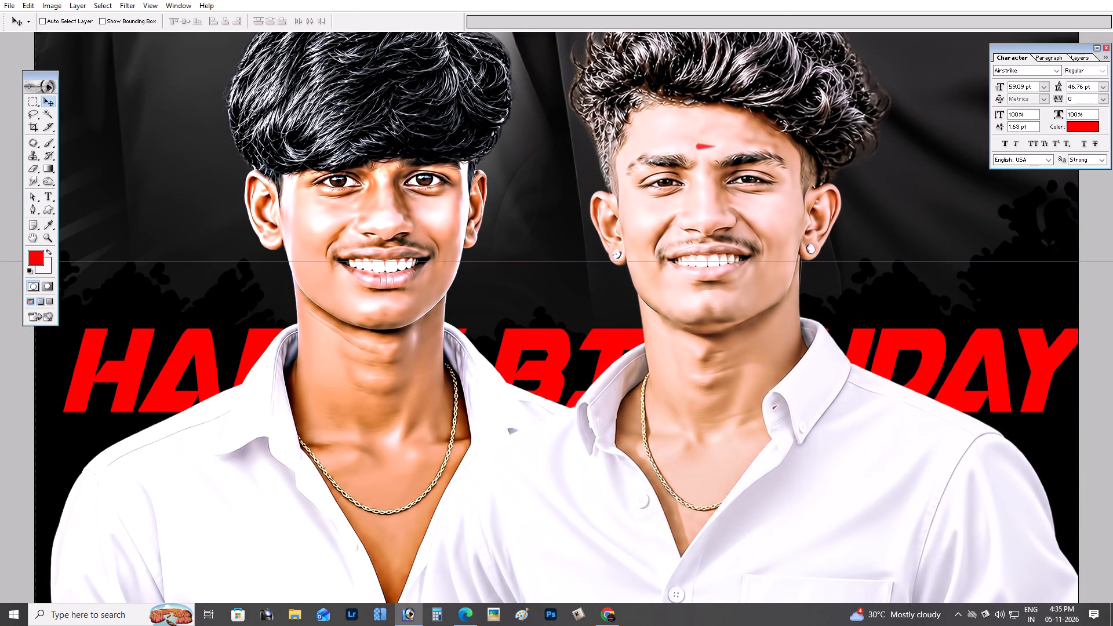
left_click(35, 257)
left_click(67, 348)
left_click_drag(702, 325, 701, 336)
key("Return")
key("alt+shift+BackSpace")
key("Tab")
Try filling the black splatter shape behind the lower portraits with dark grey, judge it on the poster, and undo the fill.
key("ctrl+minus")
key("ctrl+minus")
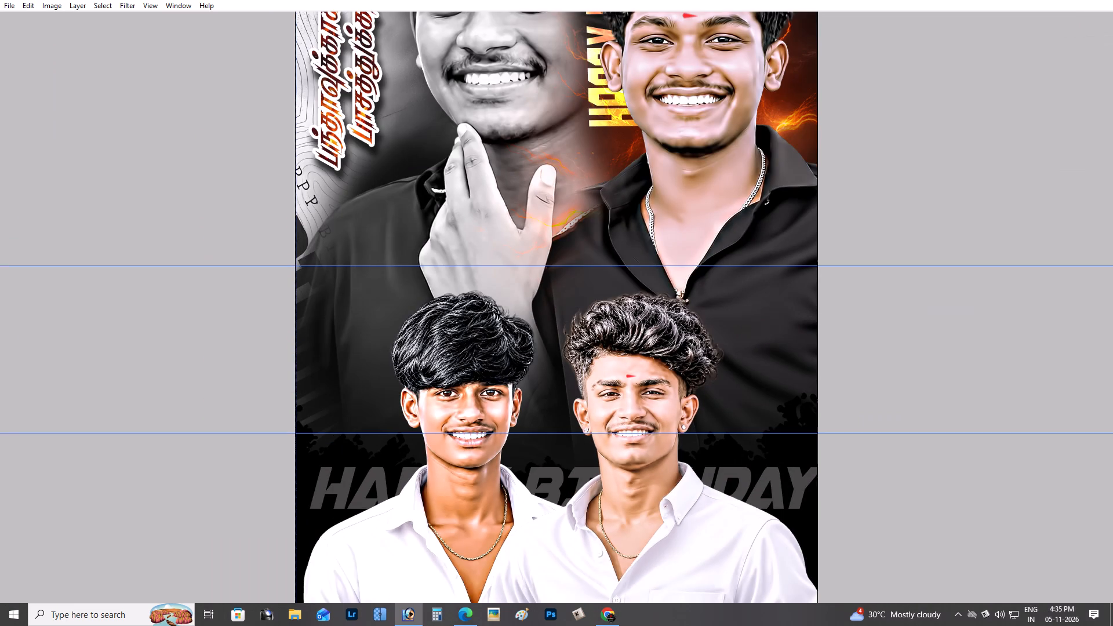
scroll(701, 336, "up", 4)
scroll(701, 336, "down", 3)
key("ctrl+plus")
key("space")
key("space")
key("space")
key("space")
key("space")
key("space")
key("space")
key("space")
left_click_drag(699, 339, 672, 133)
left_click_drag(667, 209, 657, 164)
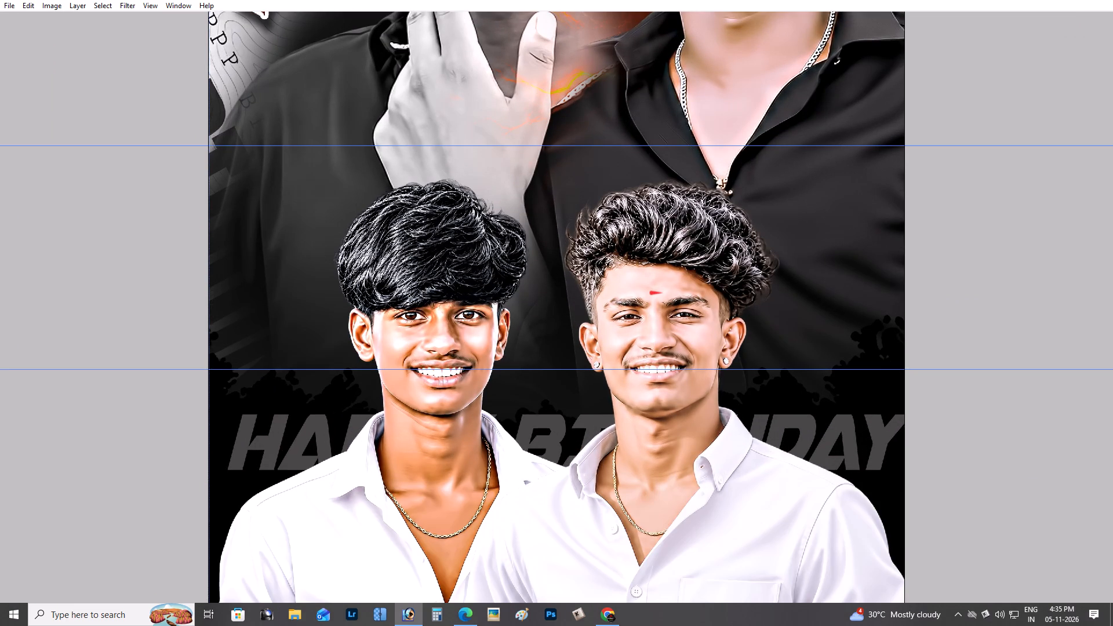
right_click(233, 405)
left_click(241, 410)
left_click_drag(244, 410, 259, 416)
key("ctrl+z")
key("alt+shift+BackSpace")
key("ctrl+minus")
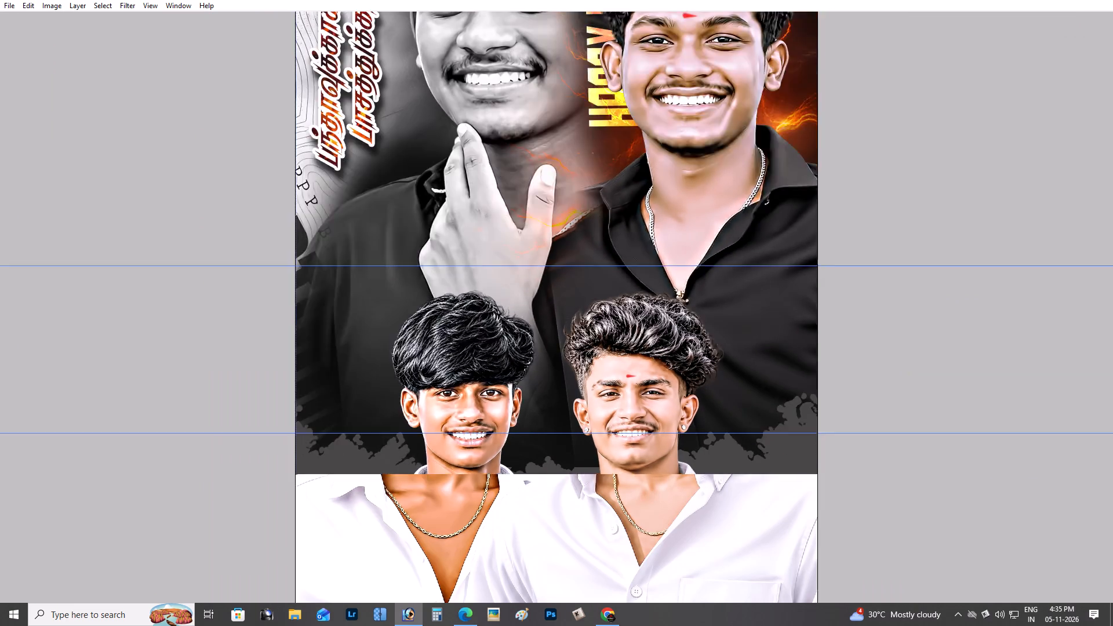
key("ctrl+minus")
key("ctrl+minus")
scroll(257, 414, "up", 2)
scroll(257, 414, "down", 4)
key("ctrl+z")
Select the HAPPY BIRTHDAY title layer, swap the foreground and background colours, and fill the title with white.
key("ctrl+plus")
key("ctrl+plus")
key("ctrl+plus")
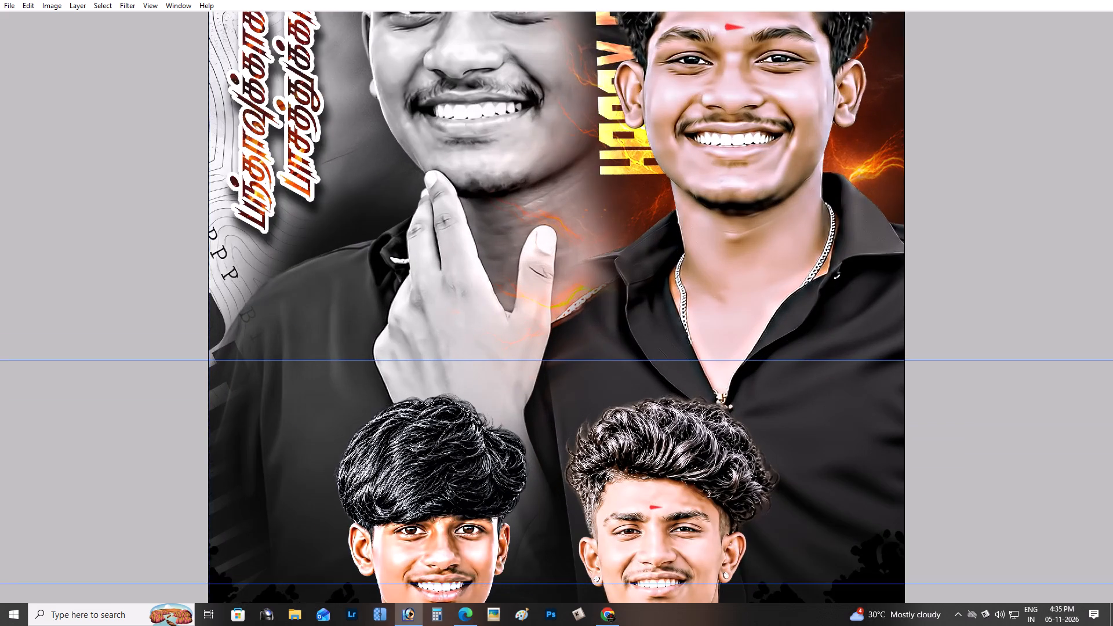
key("space")
left_click_drag(244, 392, 270, 0)
key("Tab")
right_click(243, 443)
left_click(252, 452)
key("x")
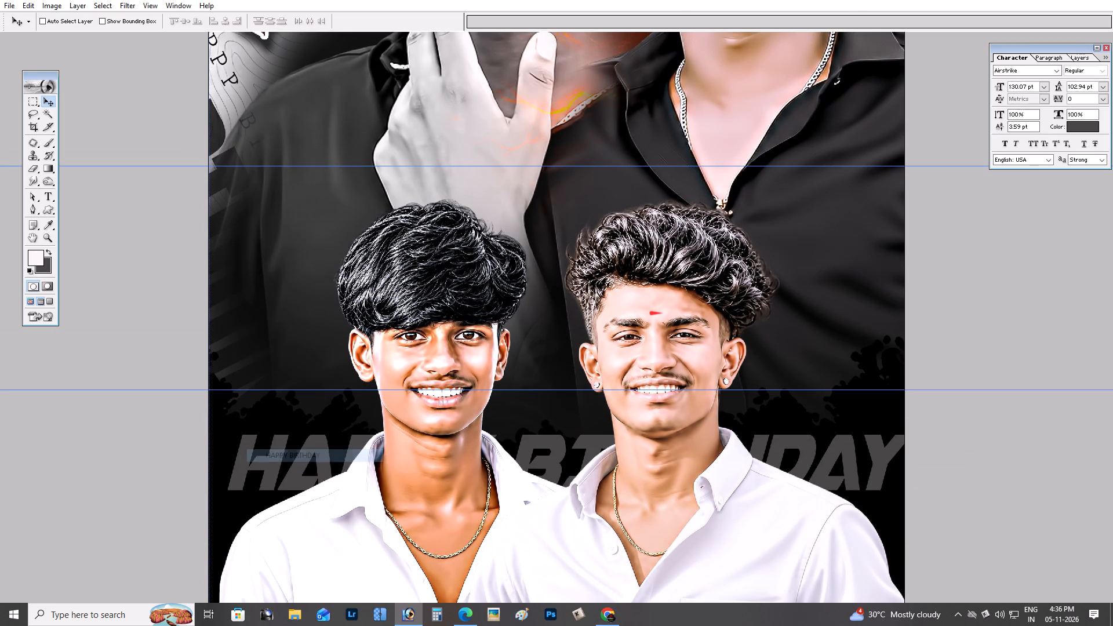
key("alt+shift+BackSpace")
Swap back to dark grey, fill the splatter shape behind the title with it, and check the whole poster.
right_click(218, 430)
left_click(228, 434)
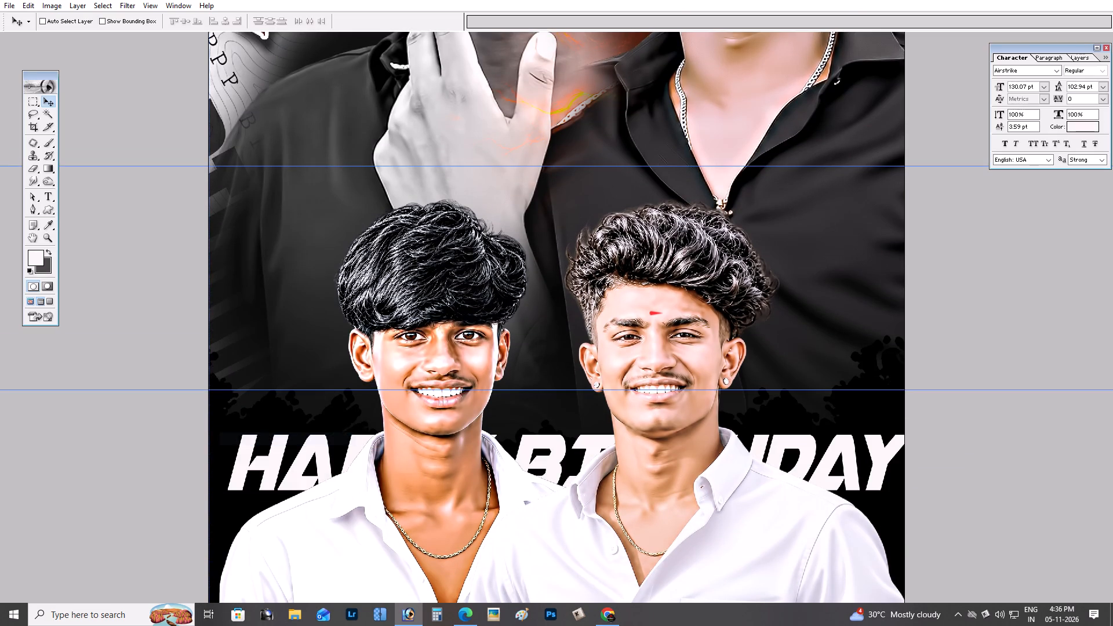
key("x")
key("alt+shift+BackSpace")
key("Tab")
key("ctrl+minus")
key("ctrl+minus")
key("ctrl+minus")
scroll(240, 415, "up", 2)
scroll(240, 415, "down", 8)
scroll(326, 392, "up", 2)
key("Tab")
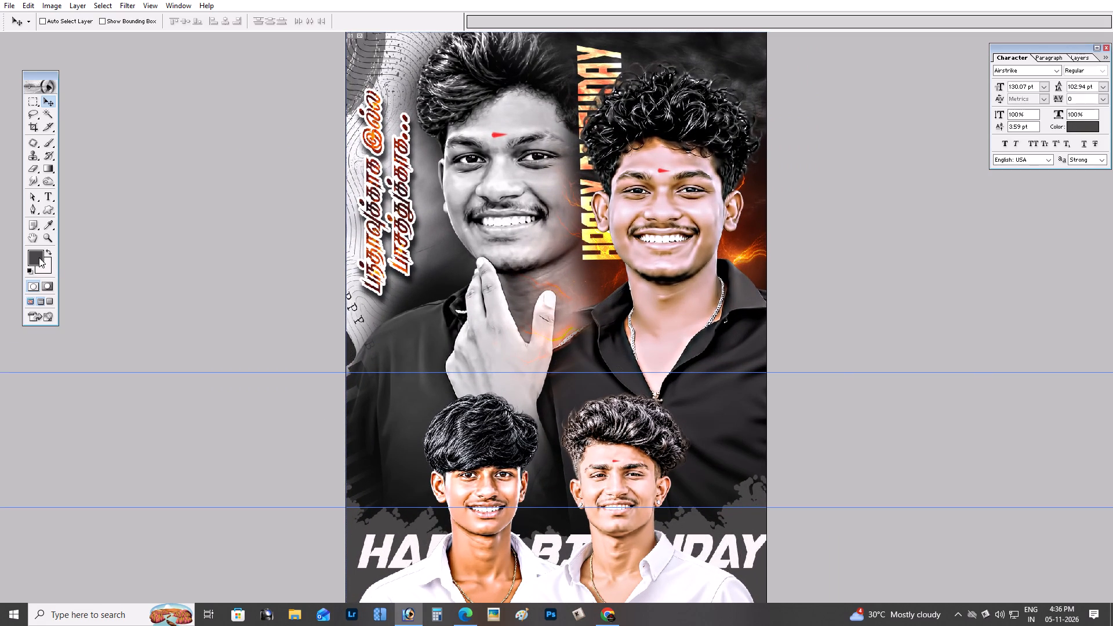
Pick a slightly darker grey as the foreground colour and refill the splatter shape behind the lower portraits.
left_click(39, 257)
left_click(700, 344)
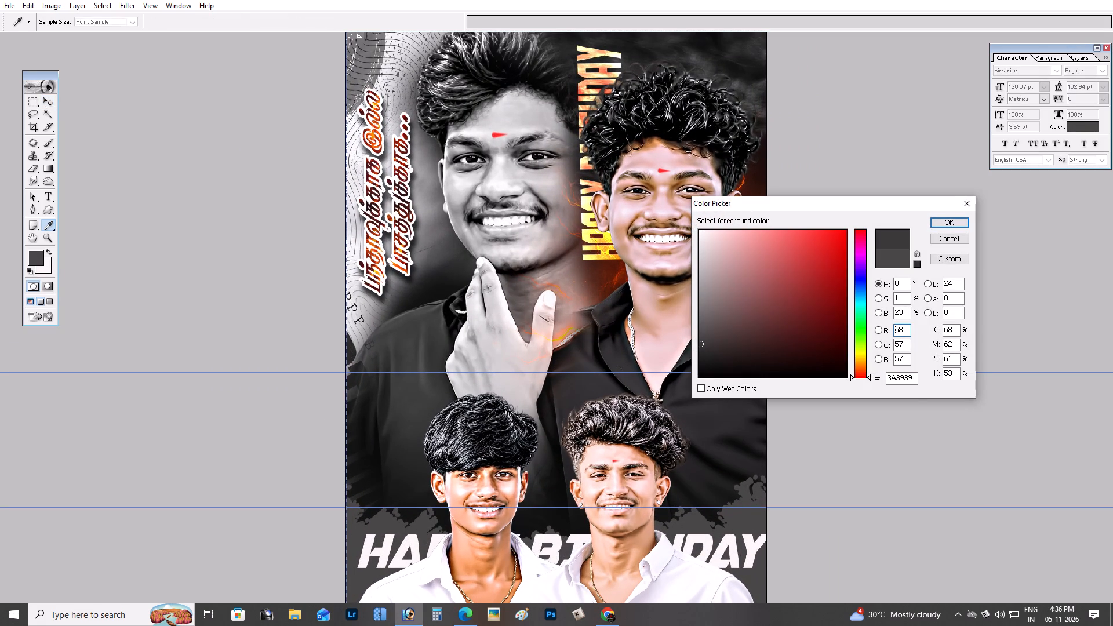
left_click(700, 347)
key("Return")
key("alt+shift+BackSpace")
key("Tab")
Select the HAPPY BIRTHDAY title and shift it slightly left to balance its margins within the poster.
scroll(670, 337, "up", 3)
key("ctrl+plus")
key("ctrl+space")
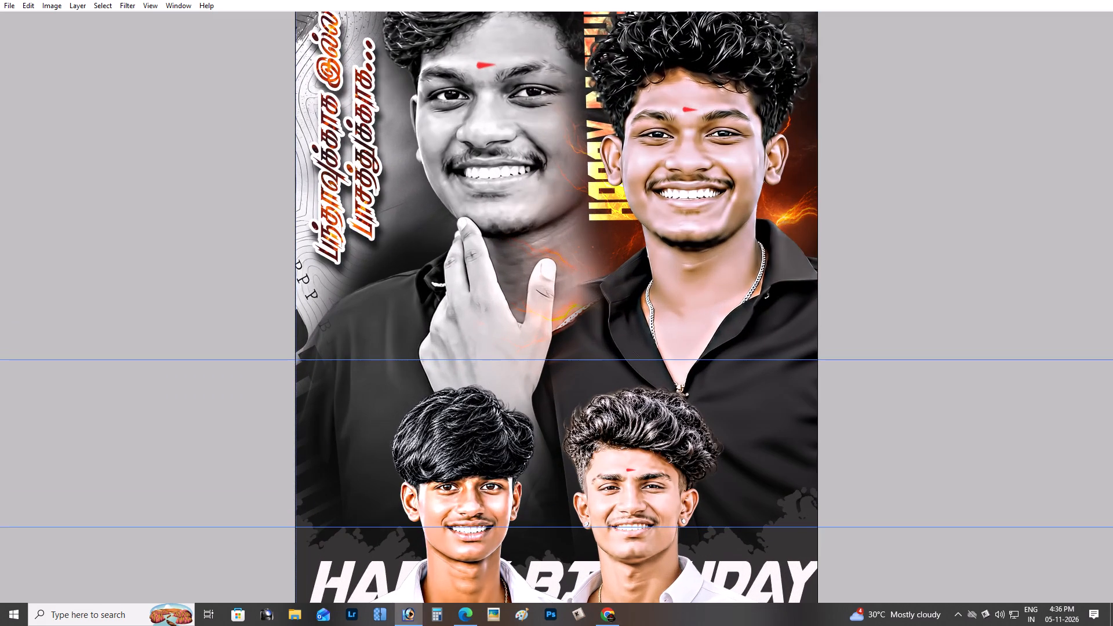
left_click_drag(670, 316, 645, 84)
key("ctrl+plus")
key("space")
left_click_drag(614, 139, 593, 24)
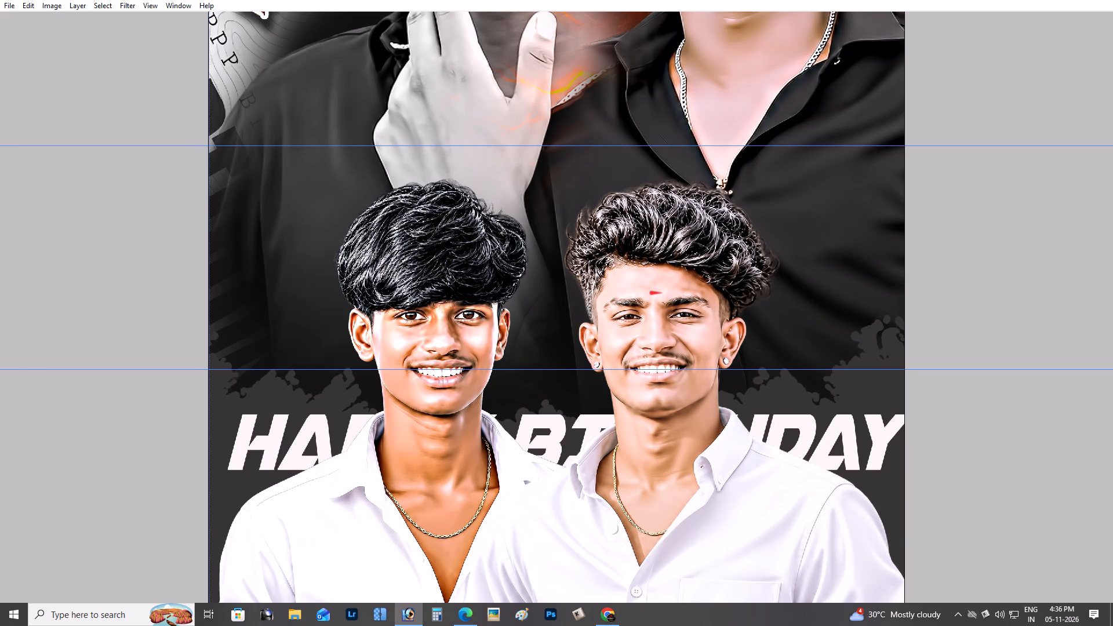
right_click(315, 425)
left_click(332, 431)
left_click_drag(334, 432, 350, 441)
key("ctrl+z")
left_click_drag(497, 415, 488, 415, "shift")
key("Left")
key("Left")
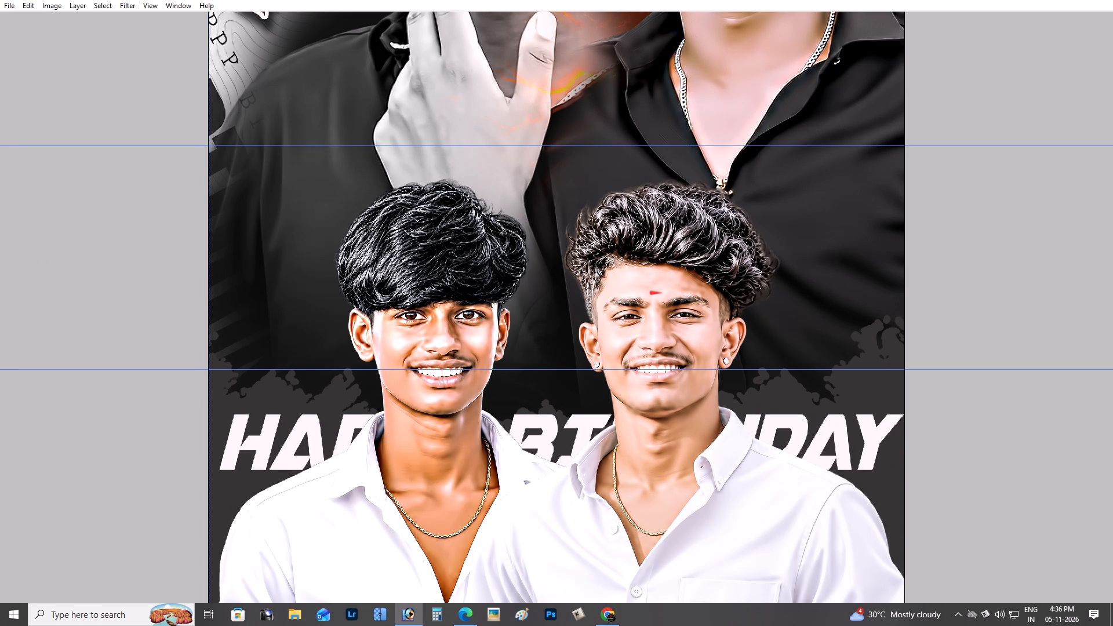
key("Left")
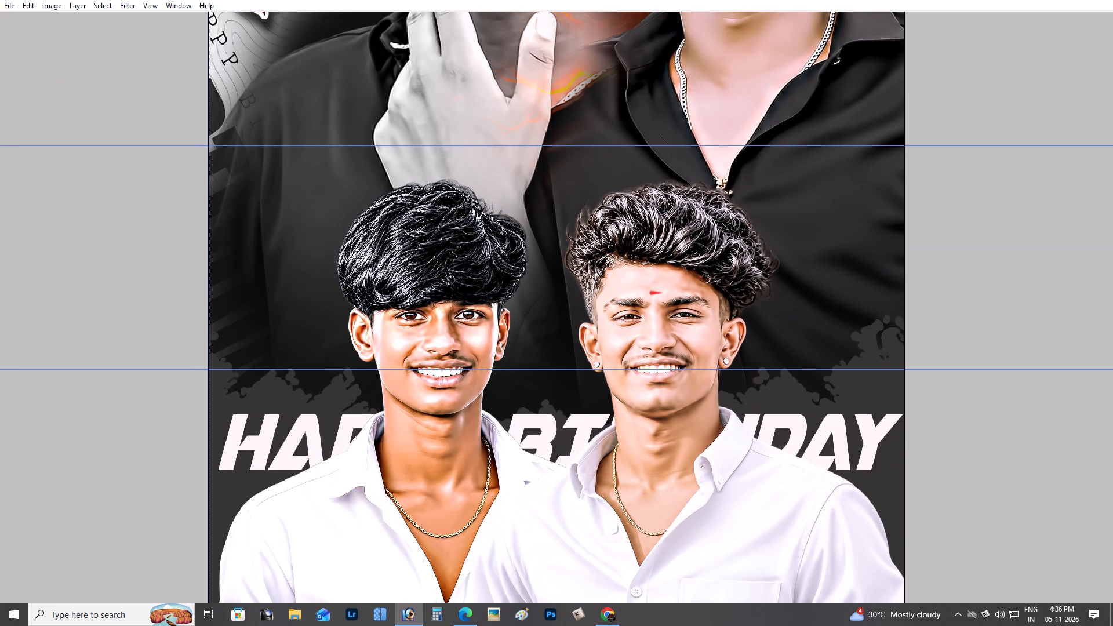
Examine the full poster at several zoom levels to judge the white title against the grey splatter background.
scroll(490, 412, "up", 3)
scroll(490, 412, "down", 3)
key("ctrl+minus")
key("ctrl+minus")
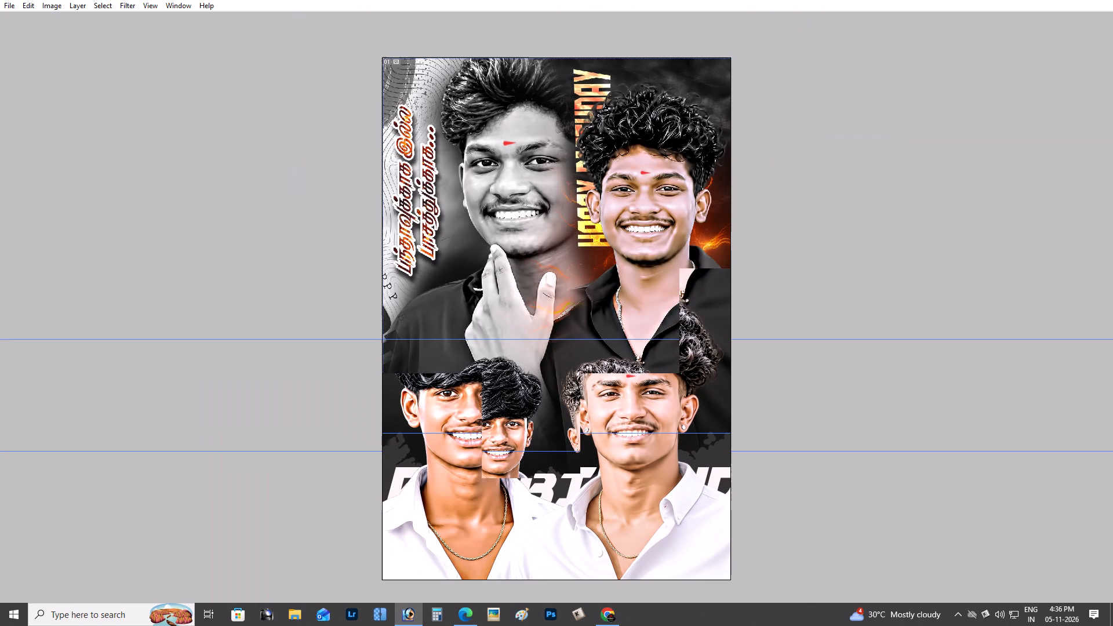
scroll(467, 428, "up", 3)
scroll(470, 428, "down", 5)
scroll(470, 428, "up", 3)
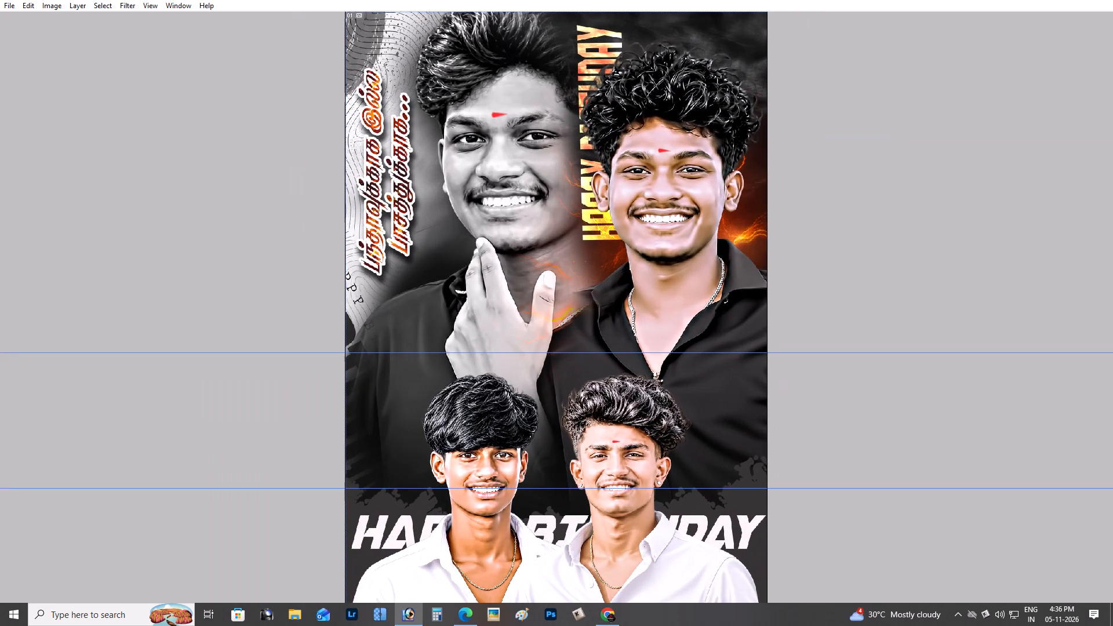
scroll(470, 428, "down", 1)
key("ctrl+plus")
key("ctrl+minus")
key("ctrl+plus")
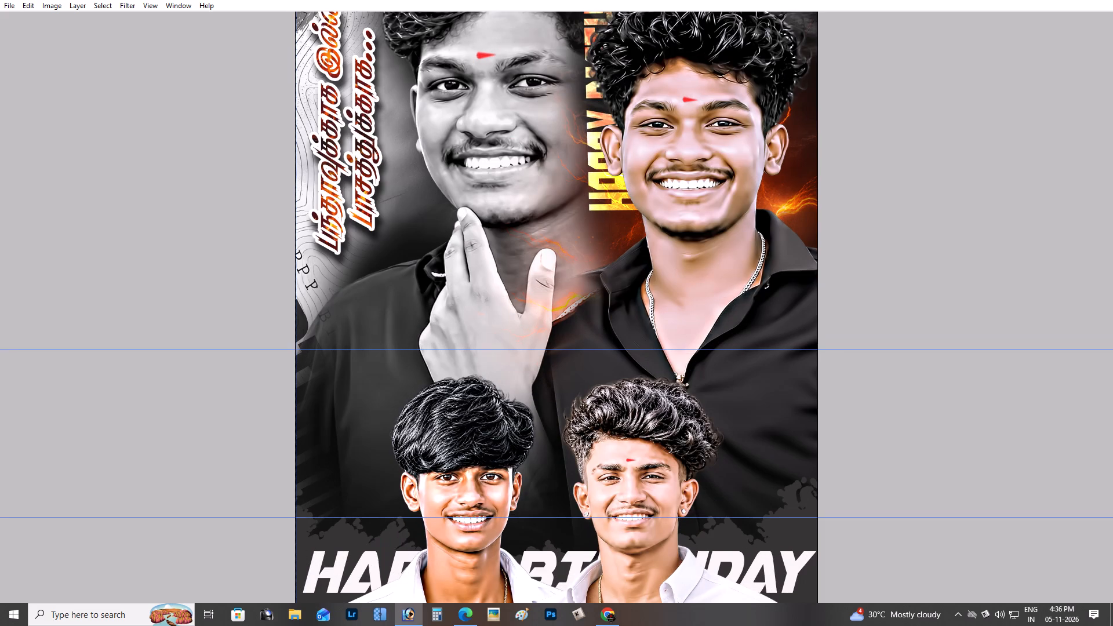
scroll(441, 394, "up", 20)
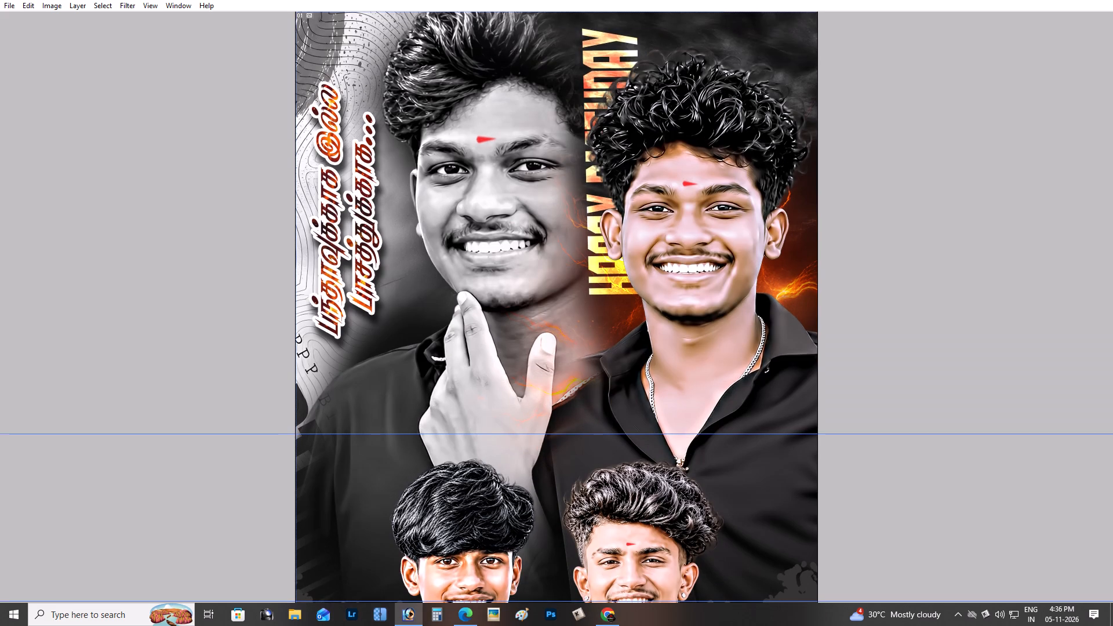
Examine the full poster and the spacing of the HAPPY BIRTHDAY title behind the lower portraits.
scroll(441, 361, "down", 8)
key("ctrl+minus")
key("ctrl+minus")
scroll(514, 340, "up", 3)
scroll(514, 340, "down", 4)
scroll(514, 340, "up", 3)
scroll(514, 340, "down", 3)
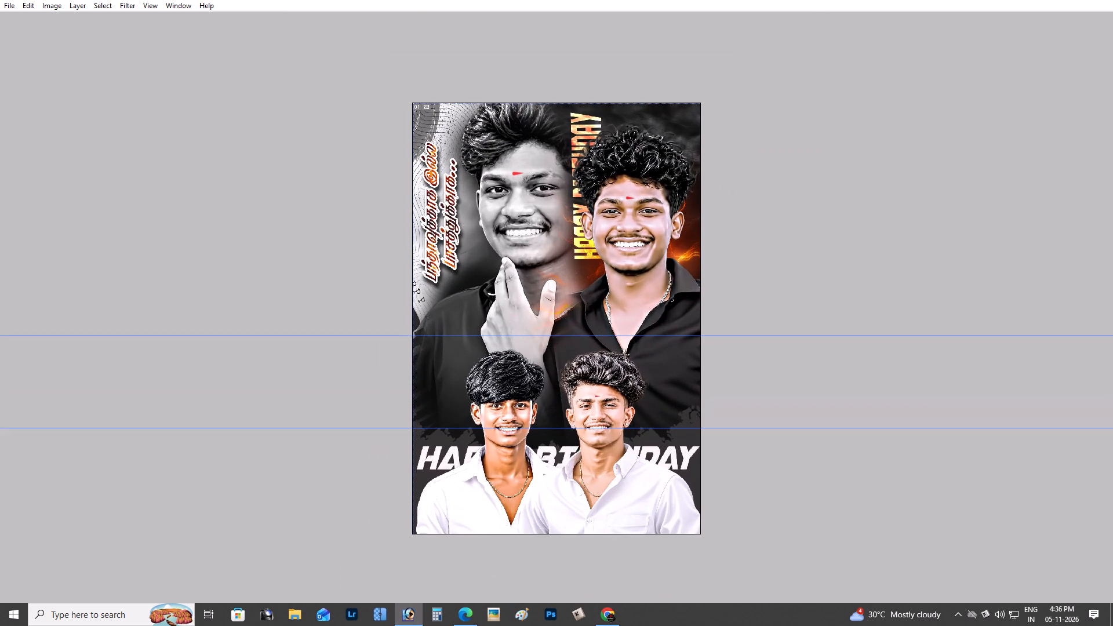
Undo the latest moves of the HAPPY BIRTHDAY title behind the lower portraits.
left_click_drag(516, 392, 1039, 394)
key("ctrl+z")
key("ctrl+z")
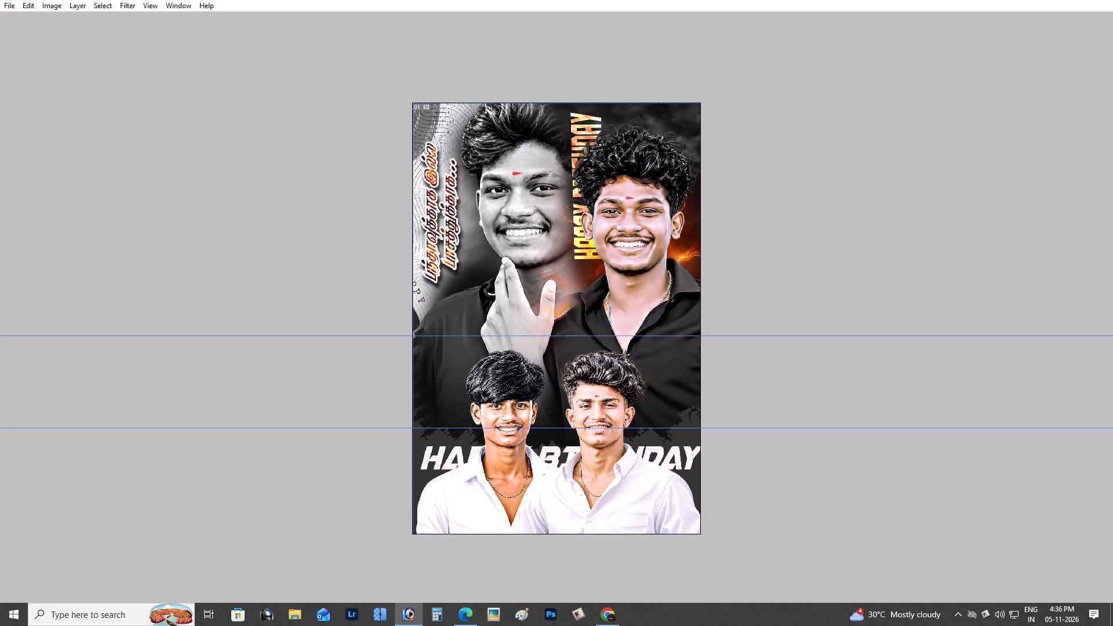
Move the white HAPPY BIRTHDAY title up to just above the lower portraits and bring it to the front.
left_click_drag(669, 442, 659, 305)
key("ctrl+shift+bracketright")
key("ctrl+plus")
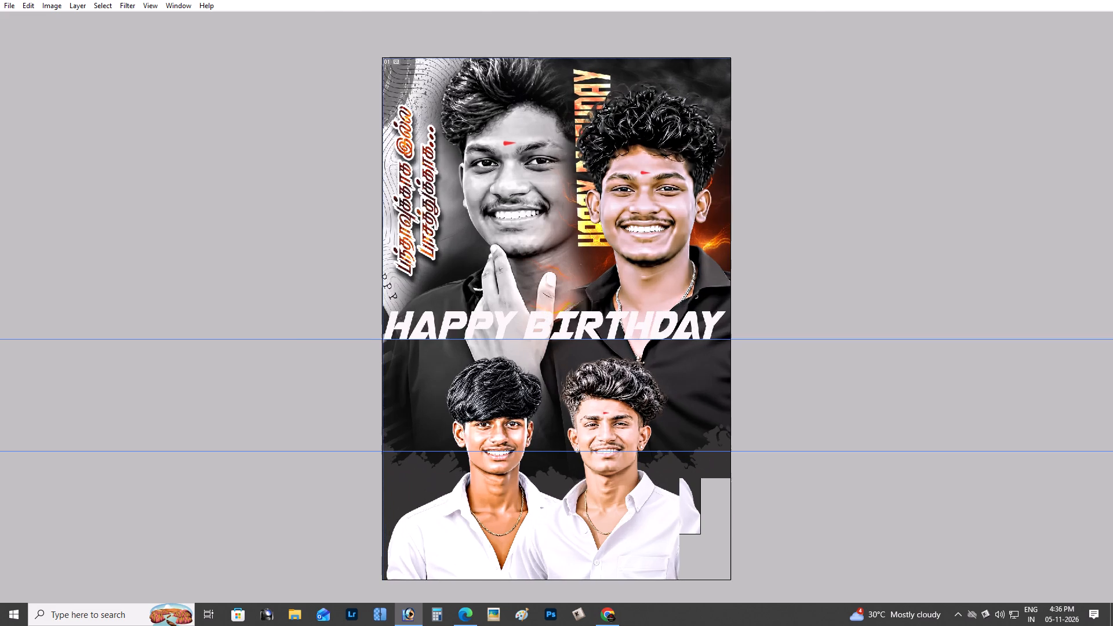
Replace the wording of the white HAPPY BIRTHDAY title with "Machaa...".
key("ctrl+plus")
key("ctrl+plus")
key("ctrl+plus")
key("plus")
key("t")
triple_click(642, 335)
left_click(642, 335)
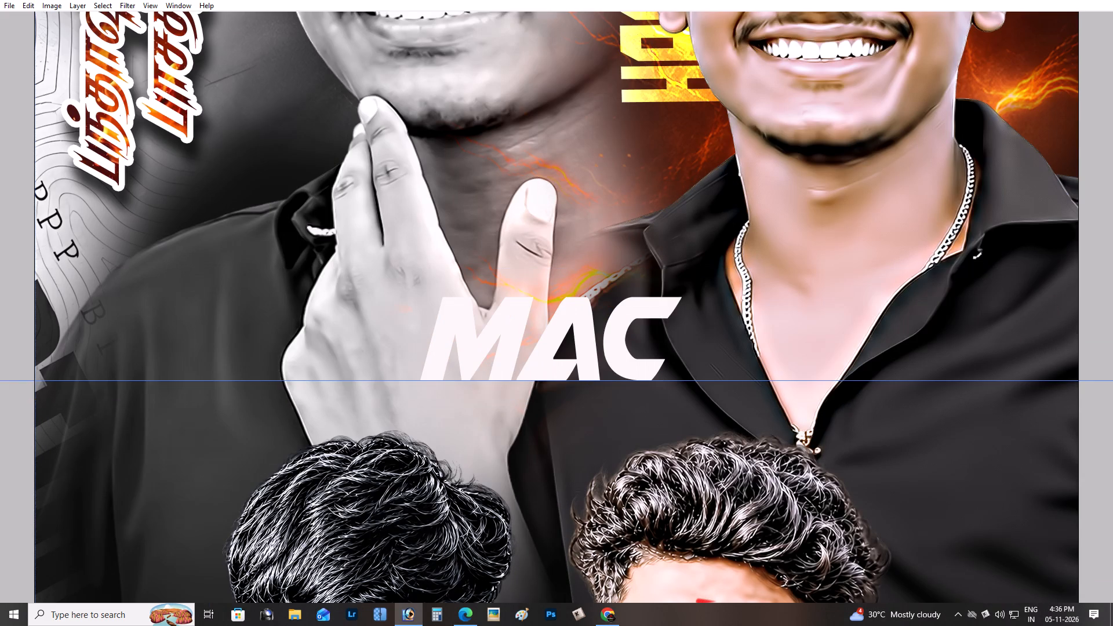
type("haa")
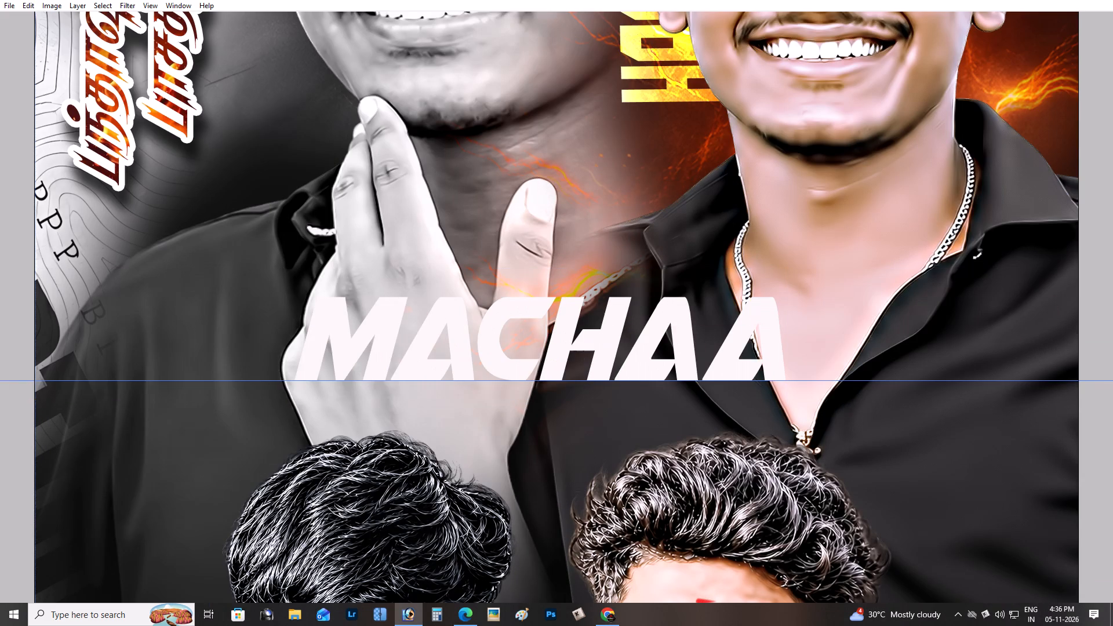
type("...")
key("ctrl+Return")
key("v")
Preview several fonts on the Machaa... text and set it in the Allura script font.
key("Tab")
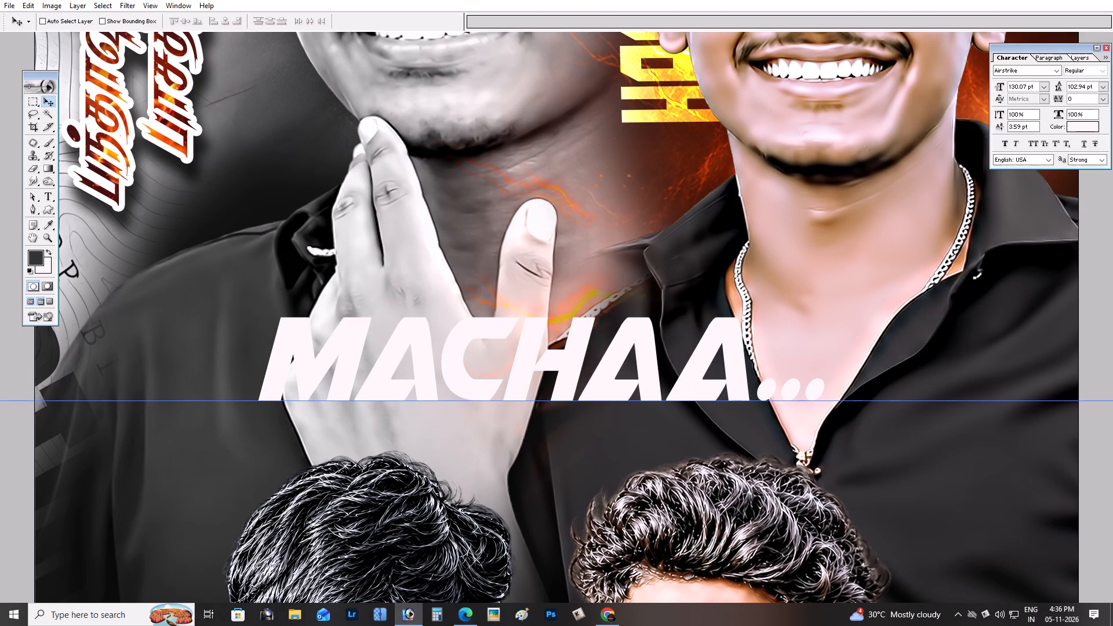
left_click(1038, 73)
key("Down")
key("Down")
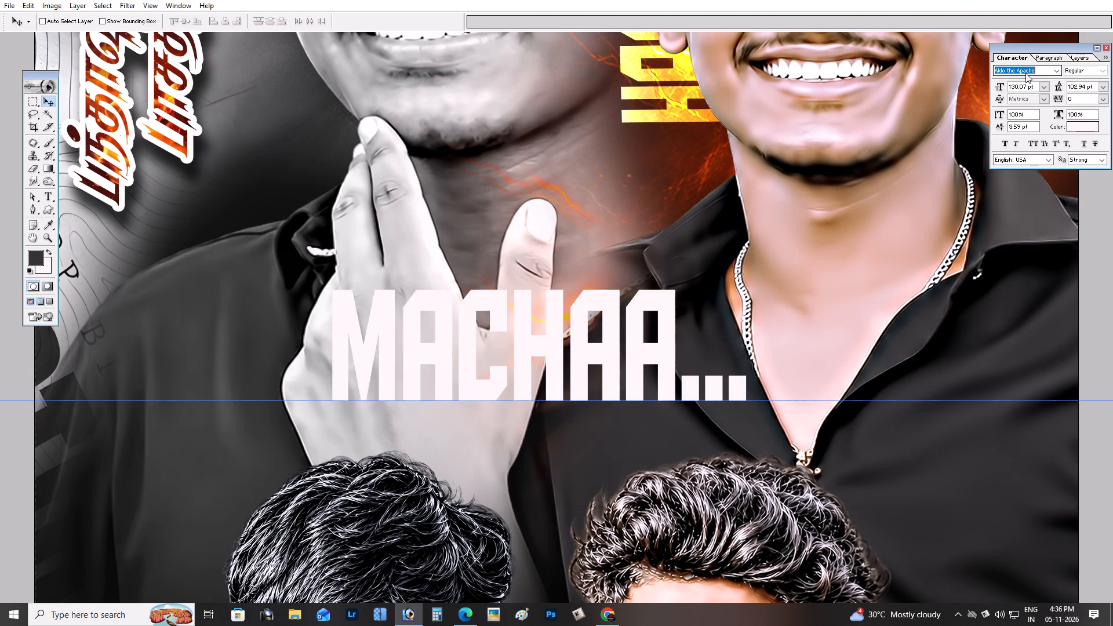
key("Up")
key("Down")
key("Down")
key("Down")
key("Down")
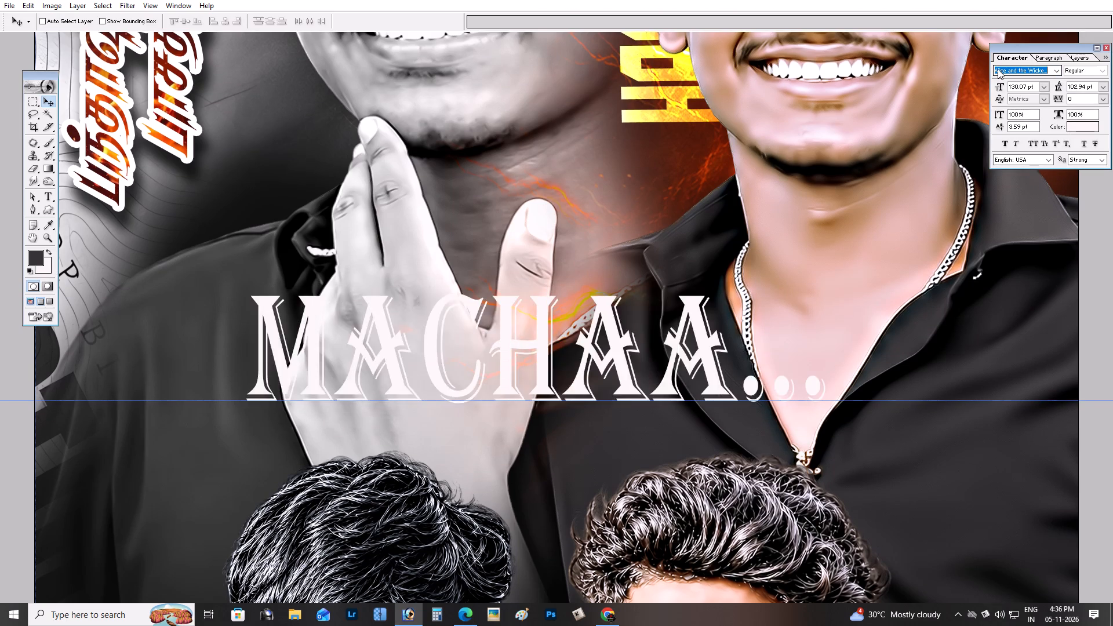
key("Down")
key("Up")
key("Down")
key("Down")
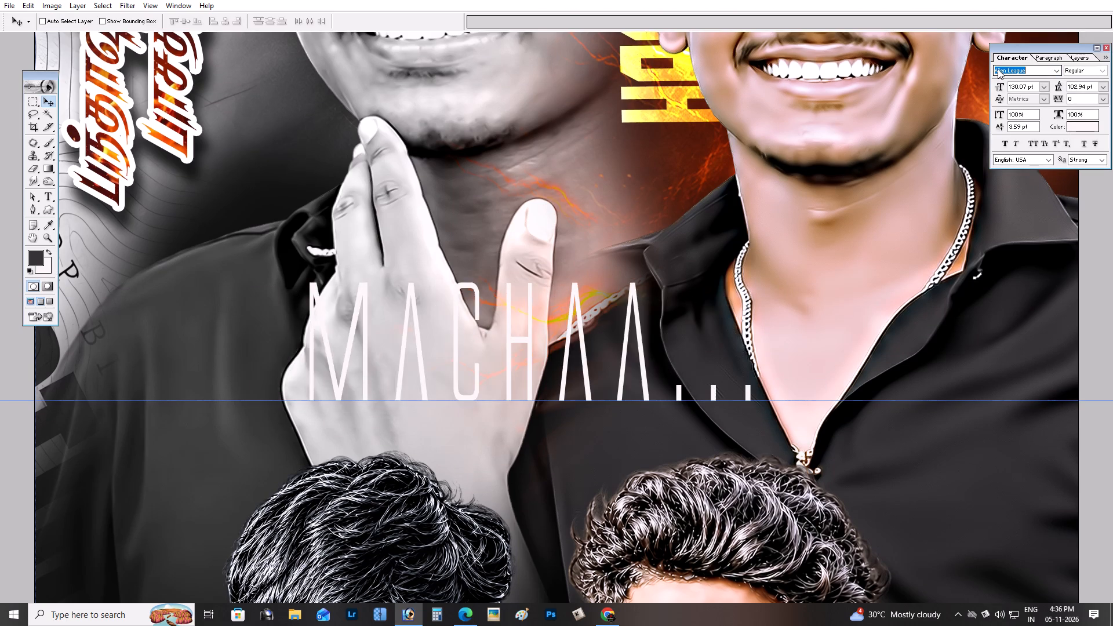
key("Down")
key("Down")
key("Up")
key("Down")
key("Down")
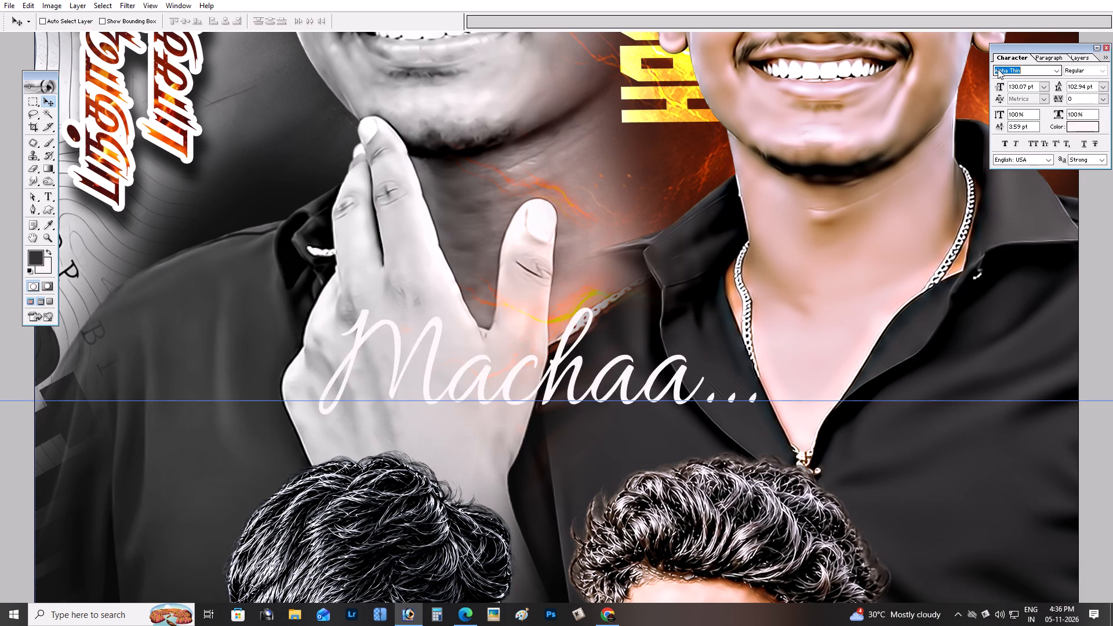
key("Down")
key("Up")
key("Return")
key("ctrl+Return")
key("Tab")
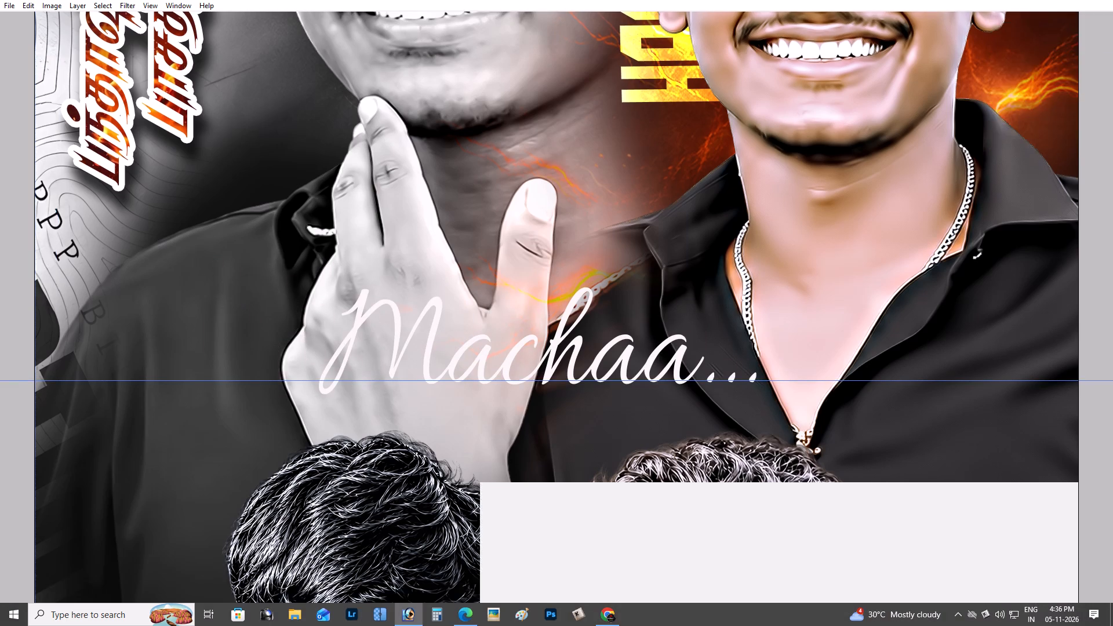
Move the Machaa... text up onto the face of the black-and-white portrait.
key("Tab")
key("space")
left_click_drag(700, 241, 711, 350)
left_click_drag(680, 424, 611, 247)
key("Tab")
key("space")
key("space")
key("space")
key("space")
left_click_drag(614, 243, 630, 411)
left_click_drag(635, 358, 622, 482)
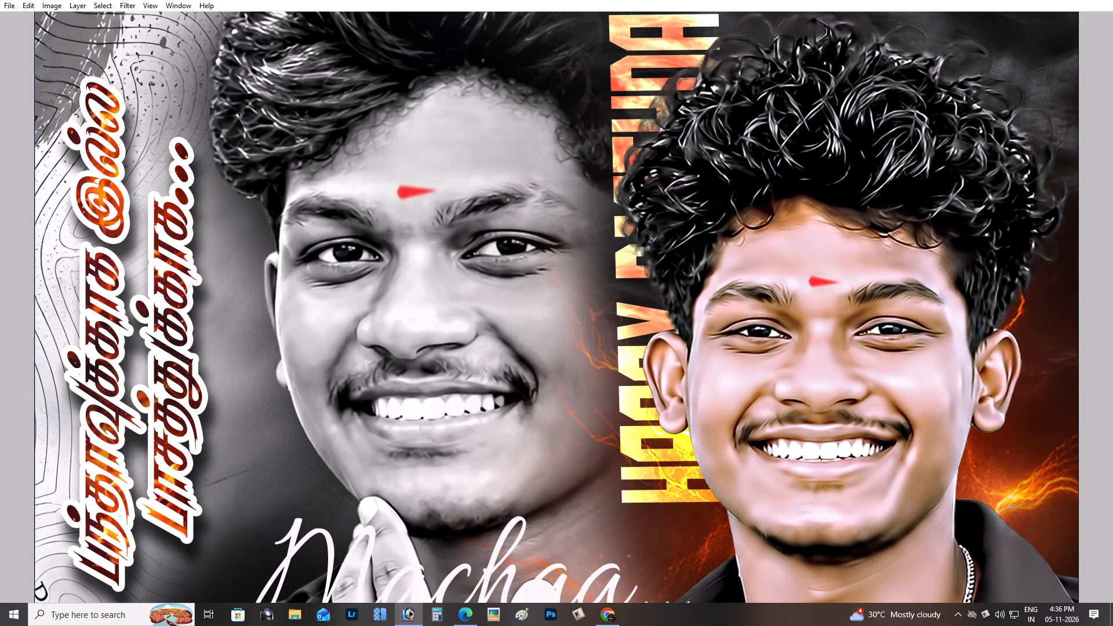
left_click_drag(573, 491, 634, 245)
key("space")
left_click_drag(667, 203, 630, 435)
left_click_drag(612, 461, 489, 385)
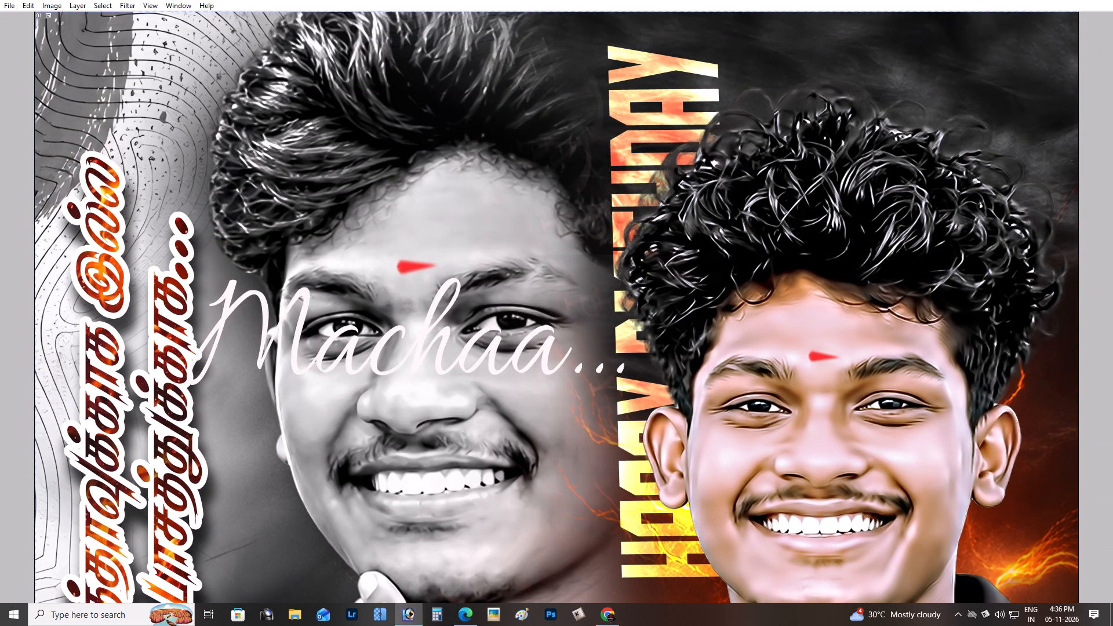
left_click_drag(489, 385, 489, 387)
key("space")
left_click_drag(501, 360, 534, 162)
Rotate the Machaa... text to run upward, shrink it to about 48 pt, and place it by the black-and-white portrait's cheek.
key("ctrl+t")
left_click_drag(472, 277, 562, 79)
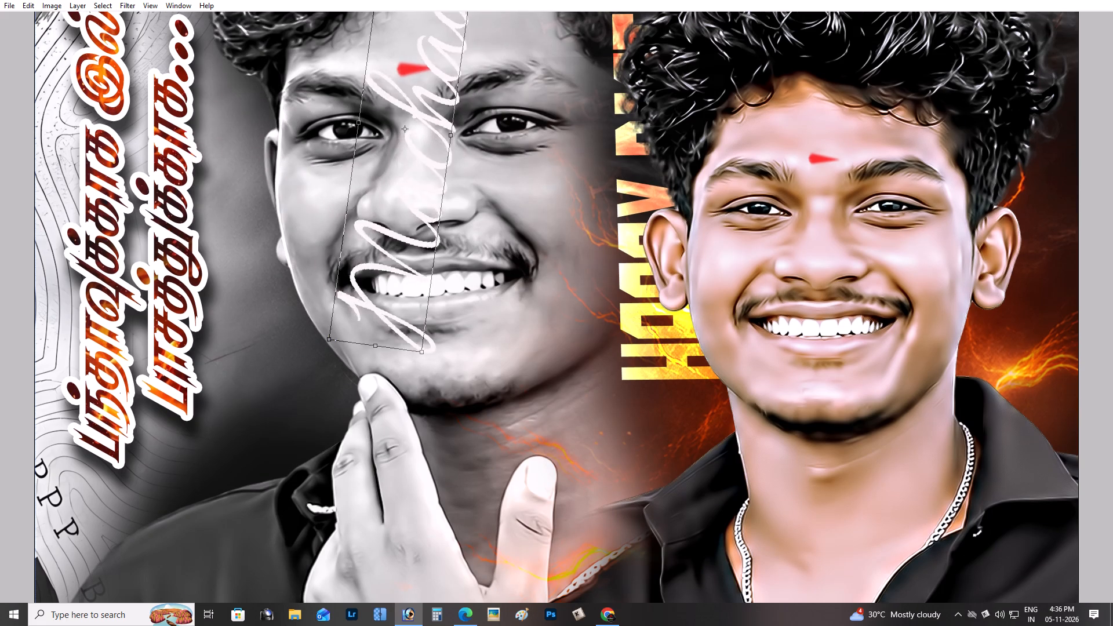
left_click_drag(562, 79, 554, 53)
left_click_drag(419, 87, 311, 250)
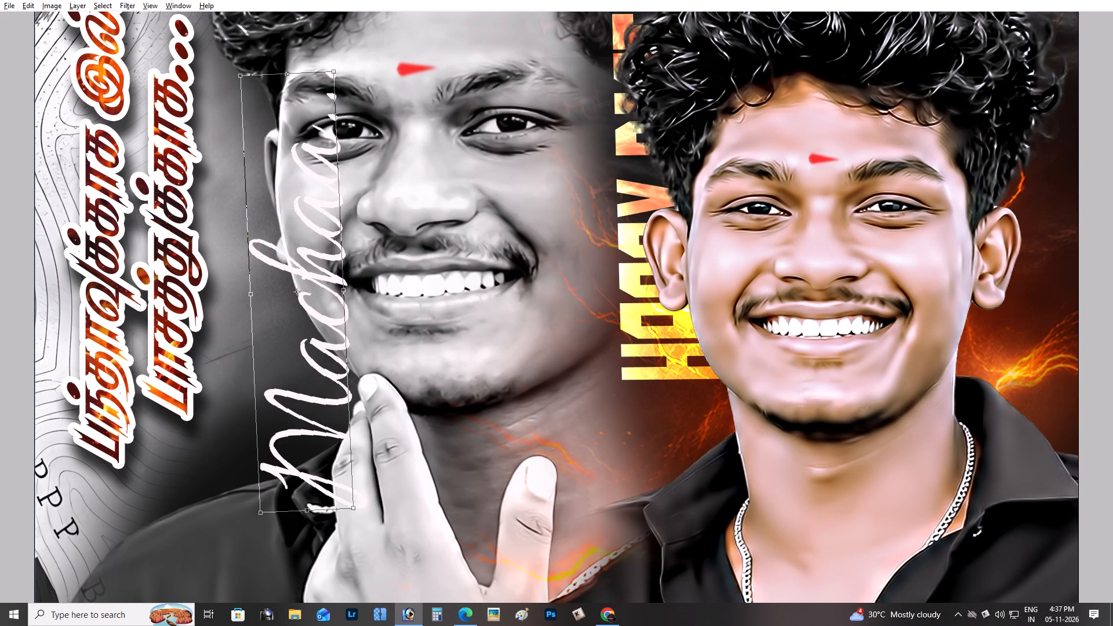
left_click_drag(332, 68, 274, 201, "alt+shift")
left_click_drag(311, 169, 330, 169)
key("Return")
Move the Machaa... text beside the vertical Tamil caption and fine-tune its rotation to match the caption.
key("ctrl+plus")
key("space")
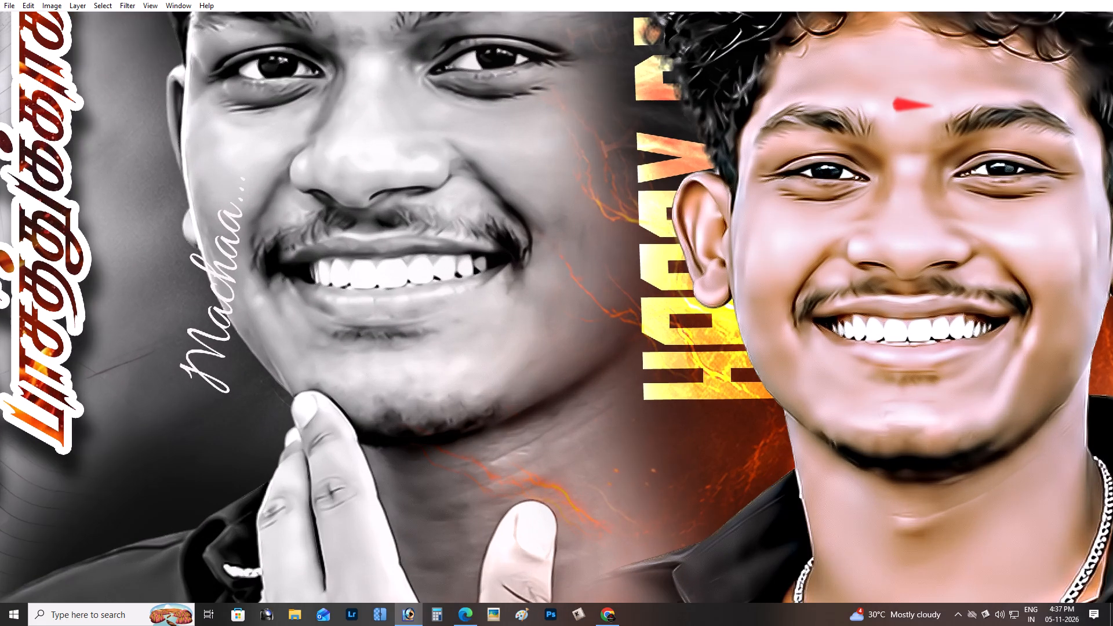
left_click_drag(364, 184, 605, 187)
left_click_drag(424, 229, 318, 268)
key("ctrl+t")
left_click_drag(344, 257, 343, 243)
key("Return")
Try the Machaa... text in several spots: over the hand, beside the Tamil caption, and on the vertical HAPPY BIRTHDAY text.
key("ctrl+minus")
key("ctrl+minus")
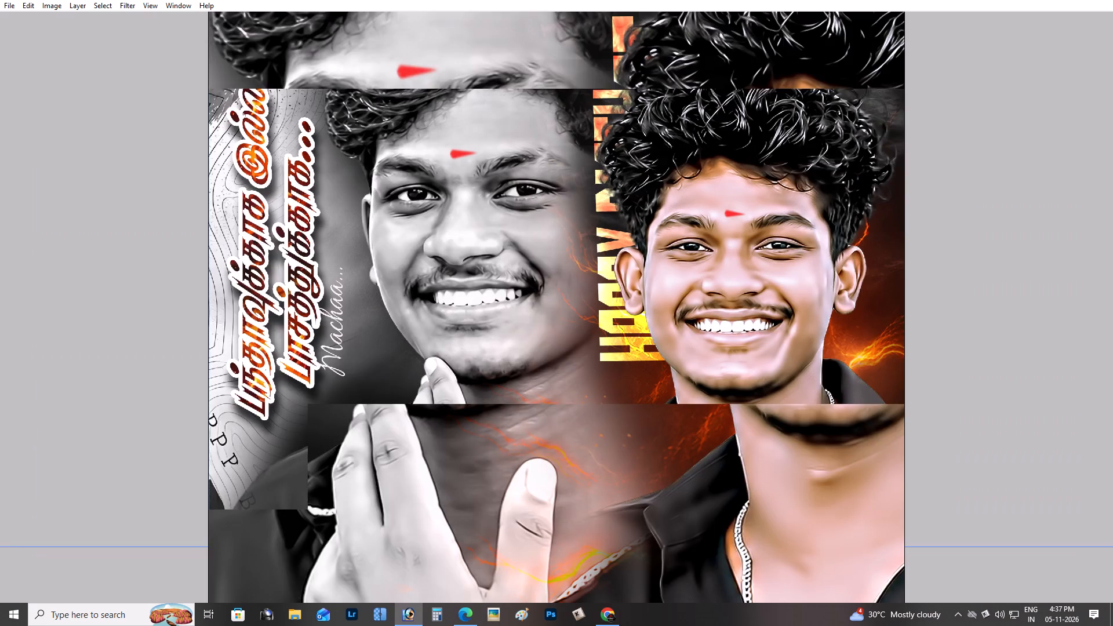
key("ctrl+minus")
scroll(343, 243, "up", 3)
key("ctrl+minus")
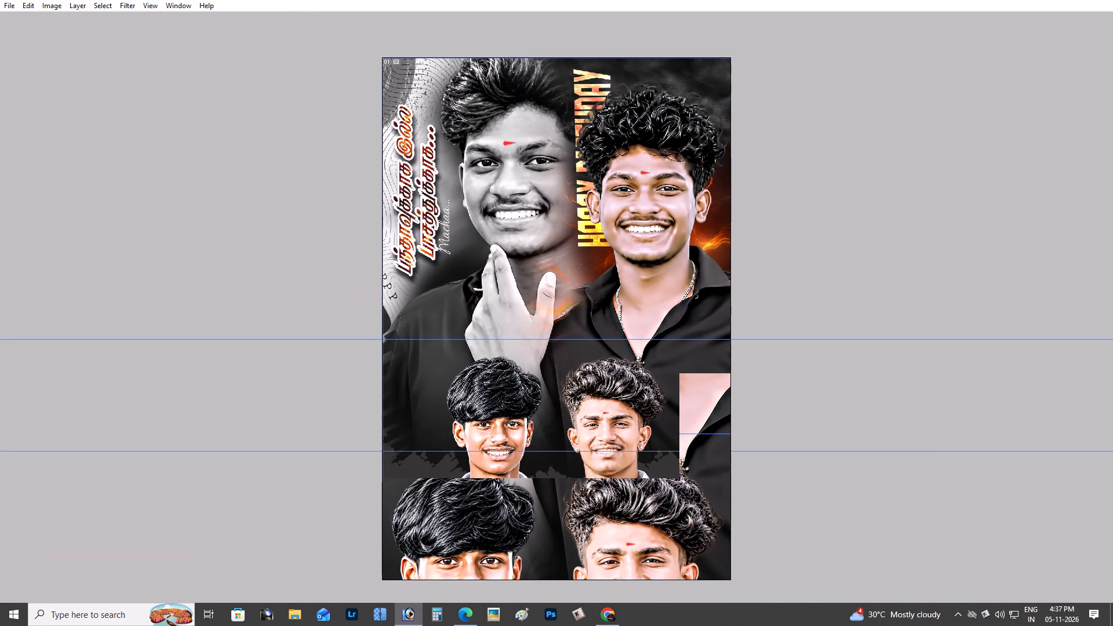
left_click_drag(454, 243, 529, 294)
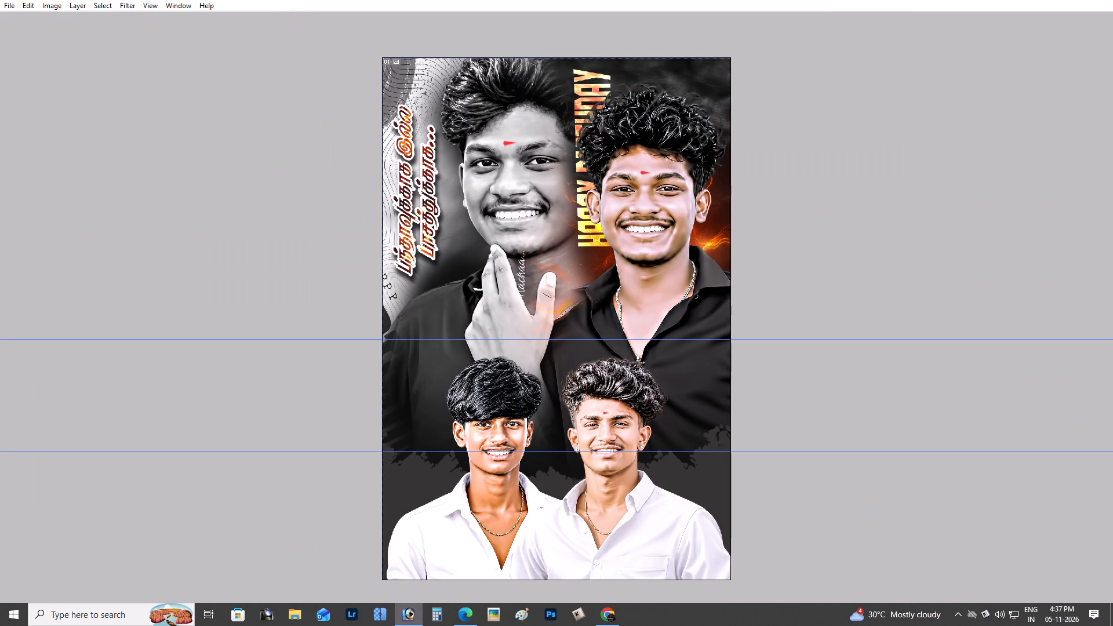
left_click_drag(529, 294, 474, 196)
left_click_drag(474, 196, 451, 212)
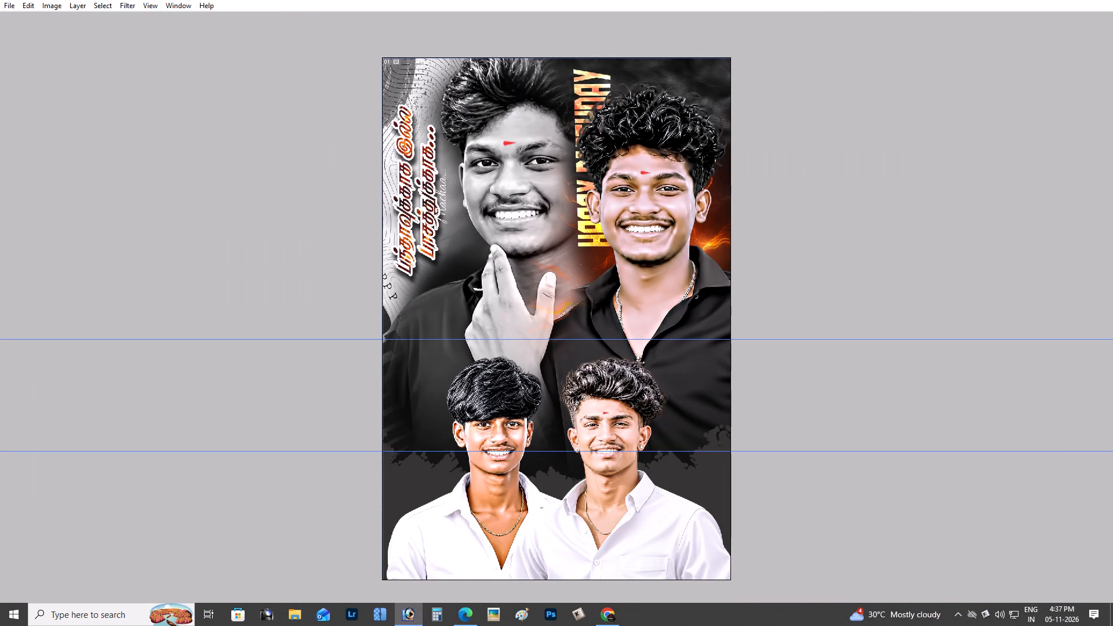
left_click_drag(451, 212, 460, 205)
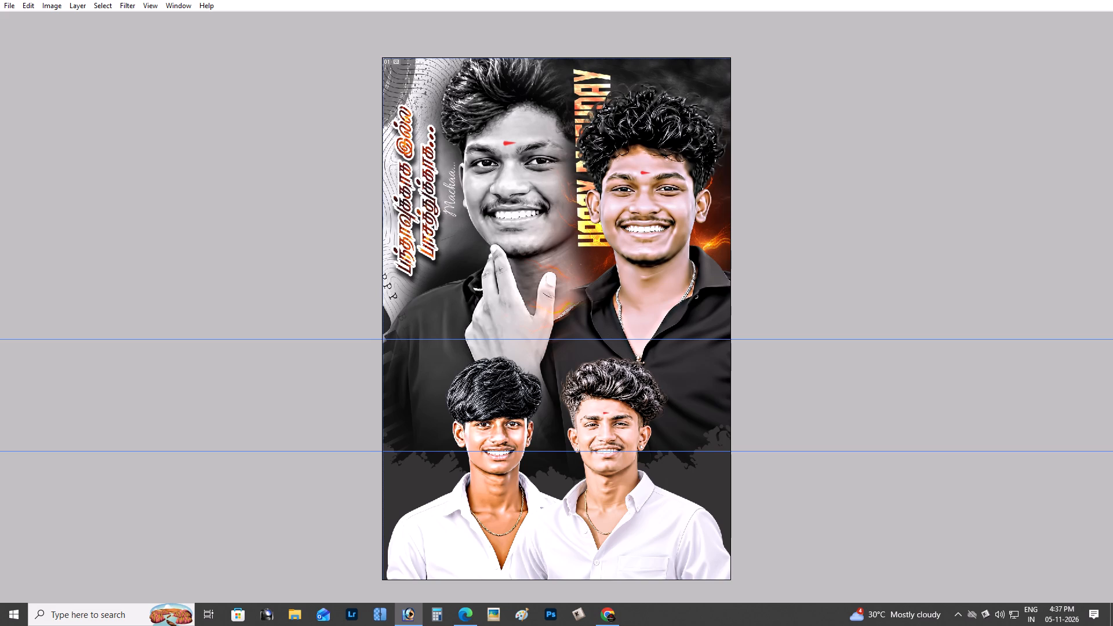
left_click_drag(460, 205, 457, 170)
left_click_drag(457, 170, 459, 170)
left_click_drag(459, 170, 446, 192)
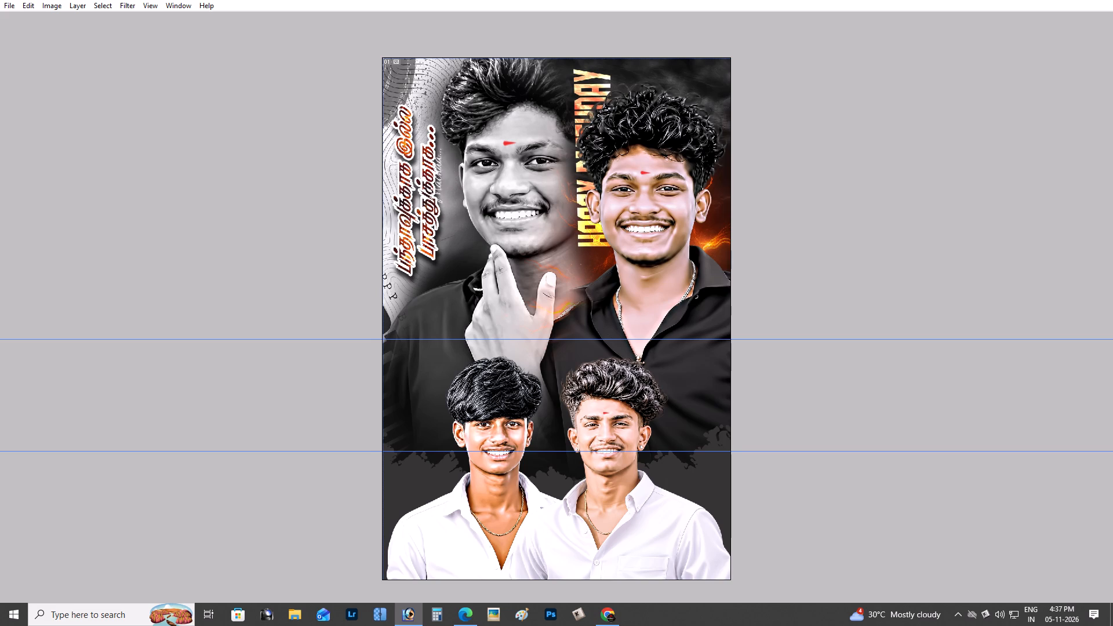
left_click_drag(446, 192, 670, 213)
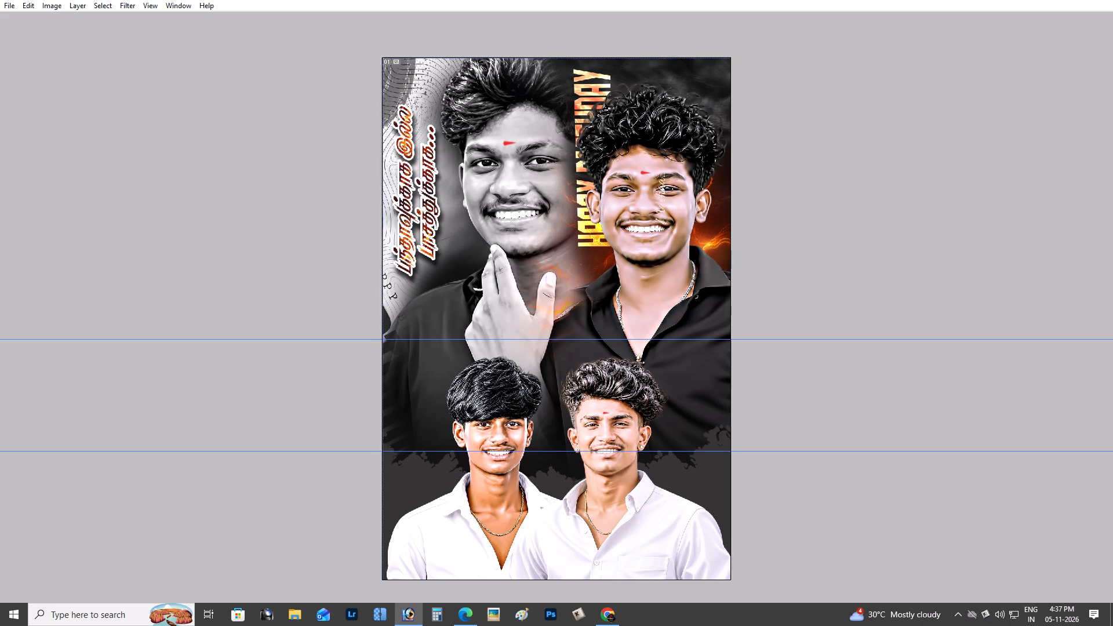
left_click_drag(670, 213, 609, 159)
Place the Machaa... text in the gap between the Tamil caption and the black-and-white portrait's face.
key("z")
left_click(599, 151)
key("space")
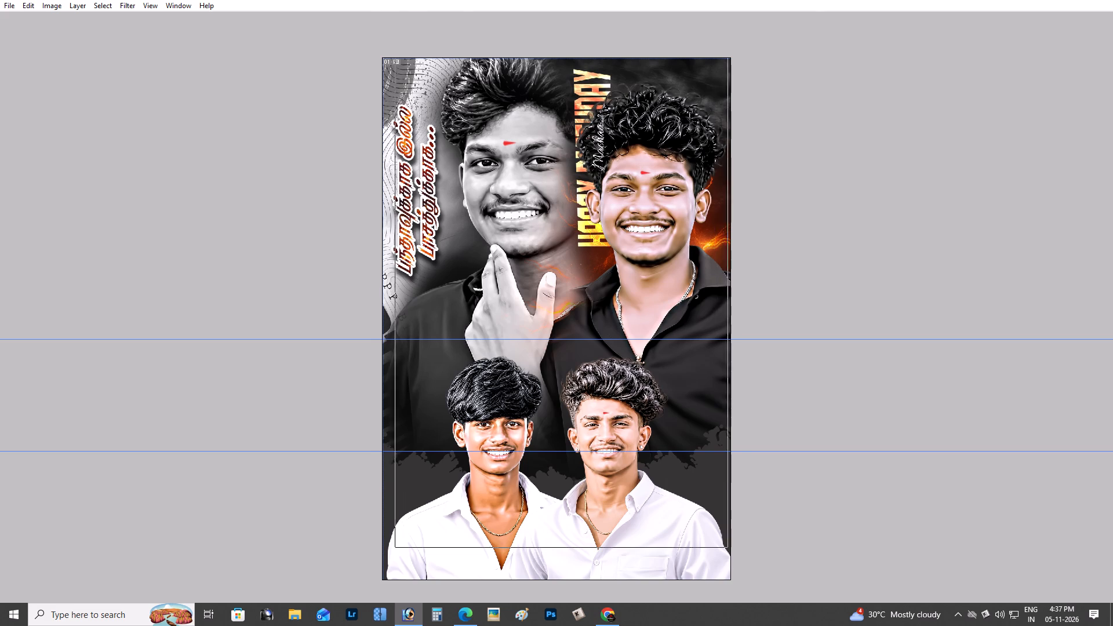
left_click_drag(599, 151, 590, 202)
left_click(625, 166)
key("space")
left_click_drag(627, 162, 614, 249)
key("v")
left_click_drag(649, 208, 464, 248)
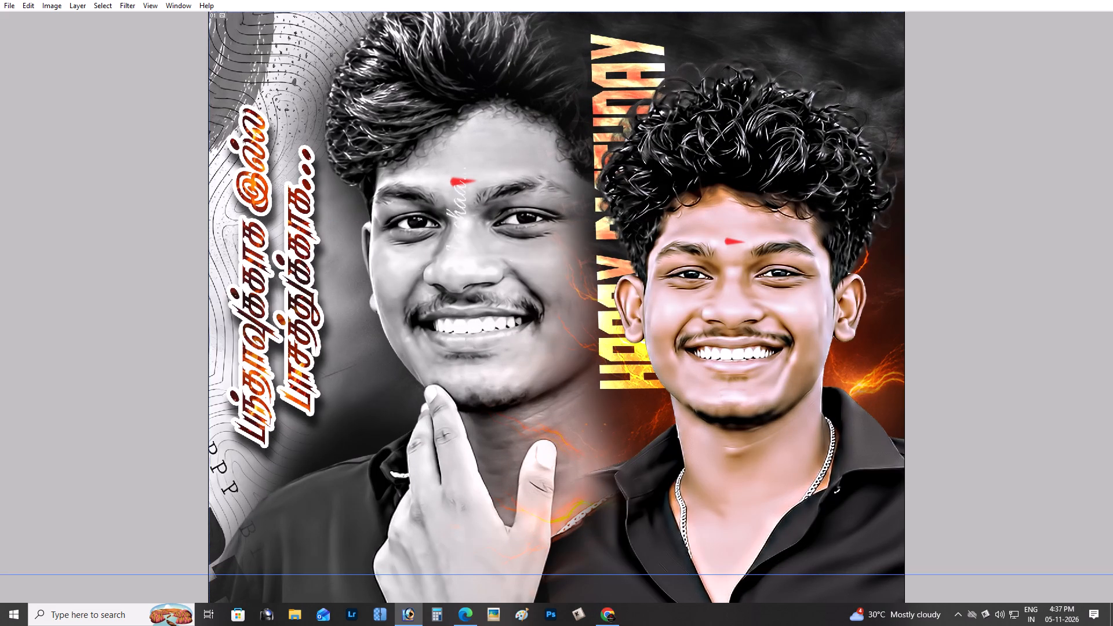
left_click_drag(464, 248, 355, 271)
key("ctrl+plus")
key("ctrl+plus")
key("ctrl+plus")
key("space")
left_click_drag(357, 270, 1112, 582)
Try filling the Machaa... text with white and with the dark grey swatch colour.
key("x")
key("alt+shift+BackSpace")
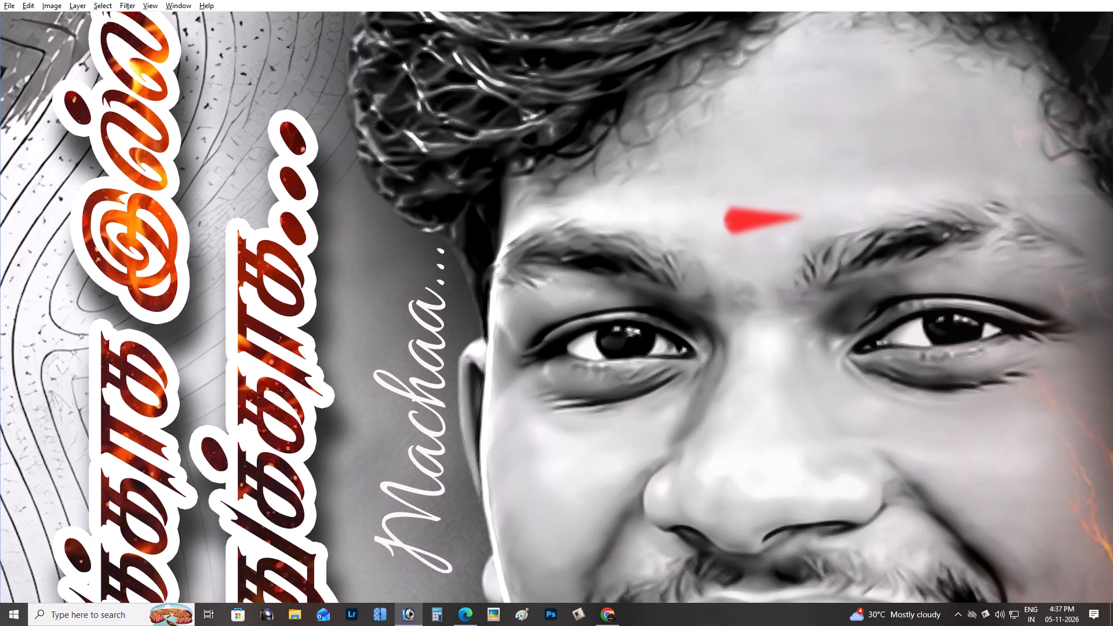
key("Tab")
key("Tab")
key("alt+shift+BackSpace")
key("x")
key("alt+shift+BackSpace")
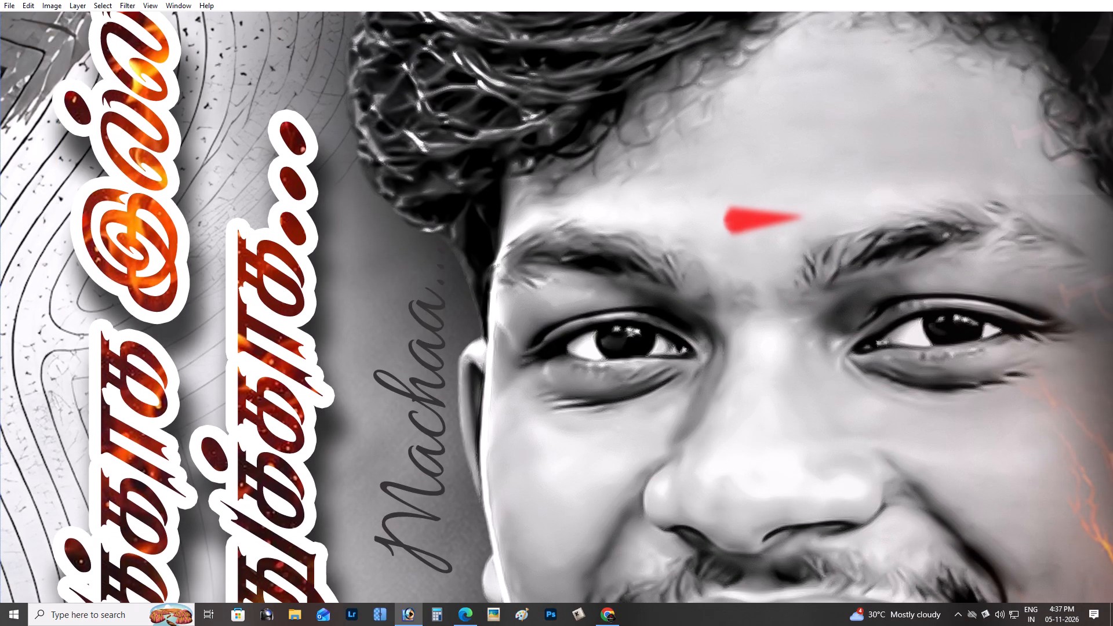
Shift the Machaa... text slightly closer to the Tamil caption, keeping it clear of the caption's white outline.
key("Tab")
key("space")
left_click_drag(555, 428, 559, 329)
key("Tab")
key("space")
left_click_drag(559, 328, 562, 223)
left_click_drag(397, 252, 353, 399)
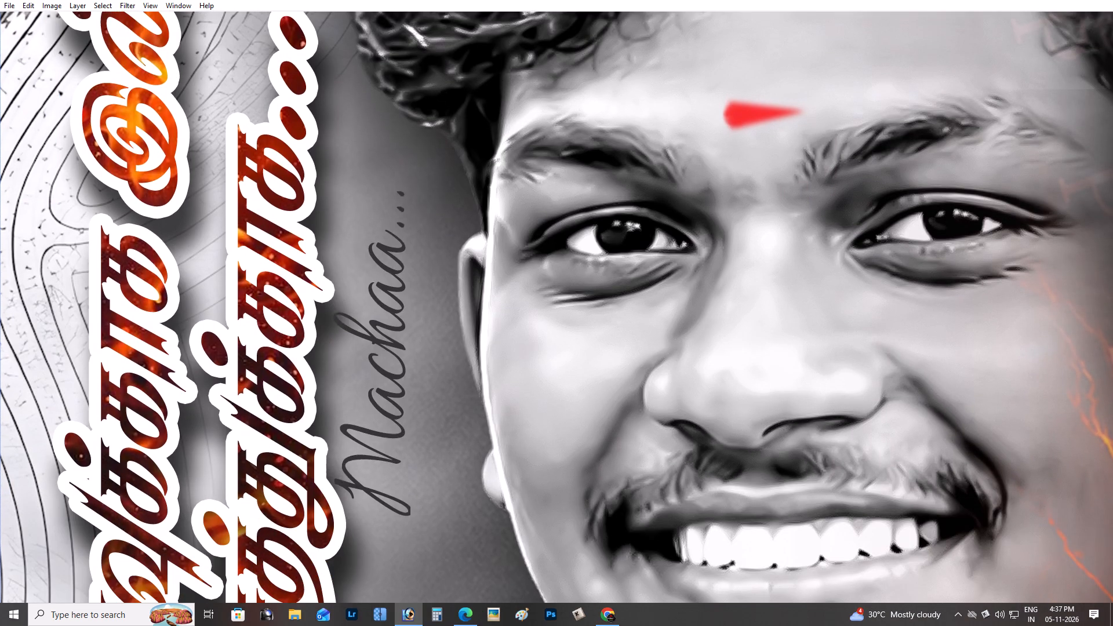
left_click_drag(353, 399, 369, 393)
Sample a dark red from the Tamil caption as the foreground colour and fill the Machaa... text with it.
key("Tab")
left_click(41, 259)
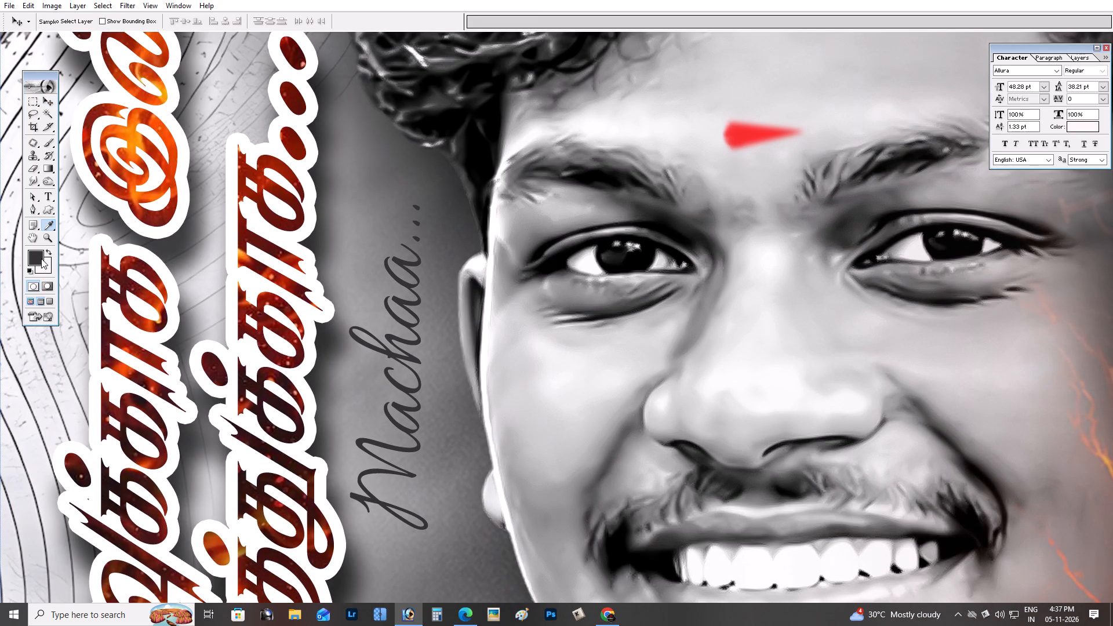
left_click(130, 313)
key("Return")
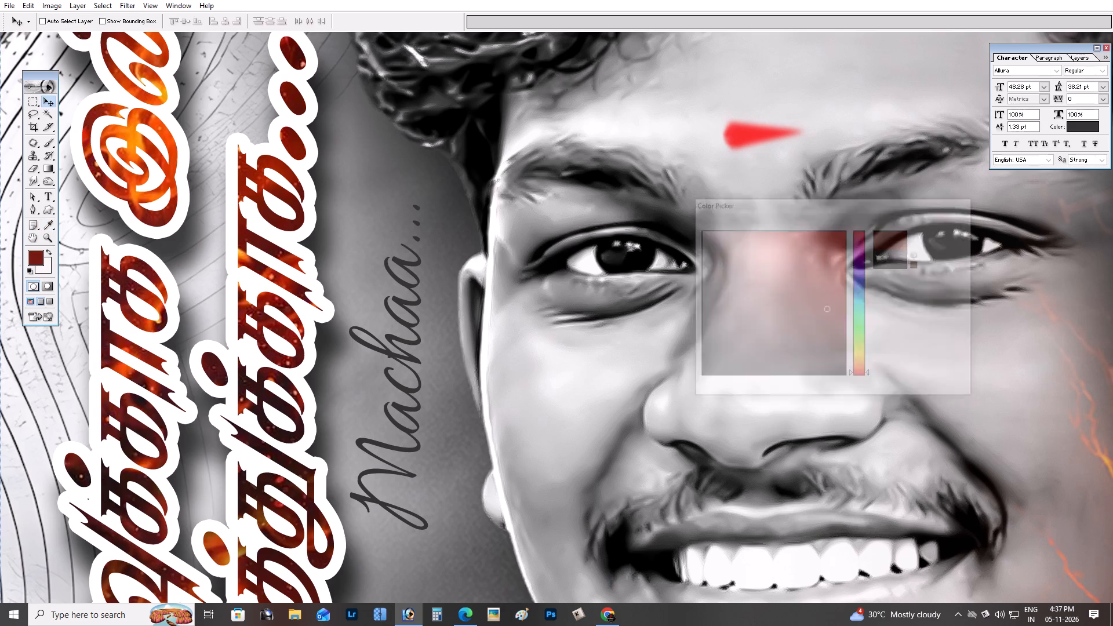
key("alt+shift+BackSpace")
key("Tab")
Rotate the dark red Machaa... text slightly counterclockwise beside the Tamil caption.
key("ctrl+minus")
key("ctrl+t")
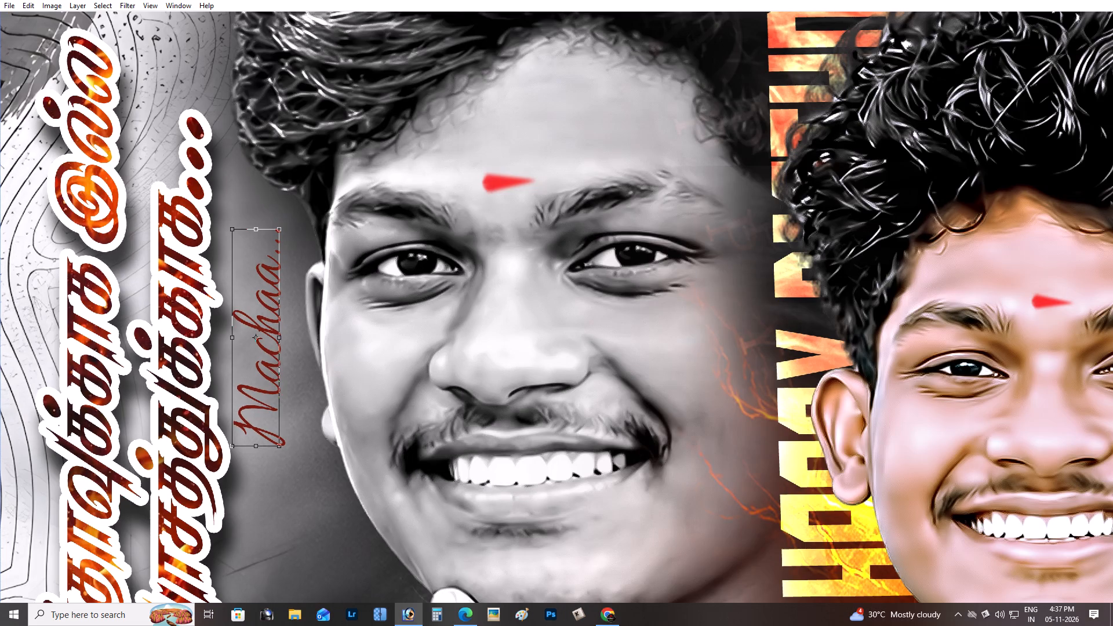
left_click_drag(419, 307, 419, 298)
key("Return")
Examine the full poster at several zoom levels to judge the dark red Machaa... text beside the Tamil caption.
key("ctrl+minus")
key("ctrl+minus")
scroll(419, 298, "up", 4)
scroll(419, 298, "down", 5)
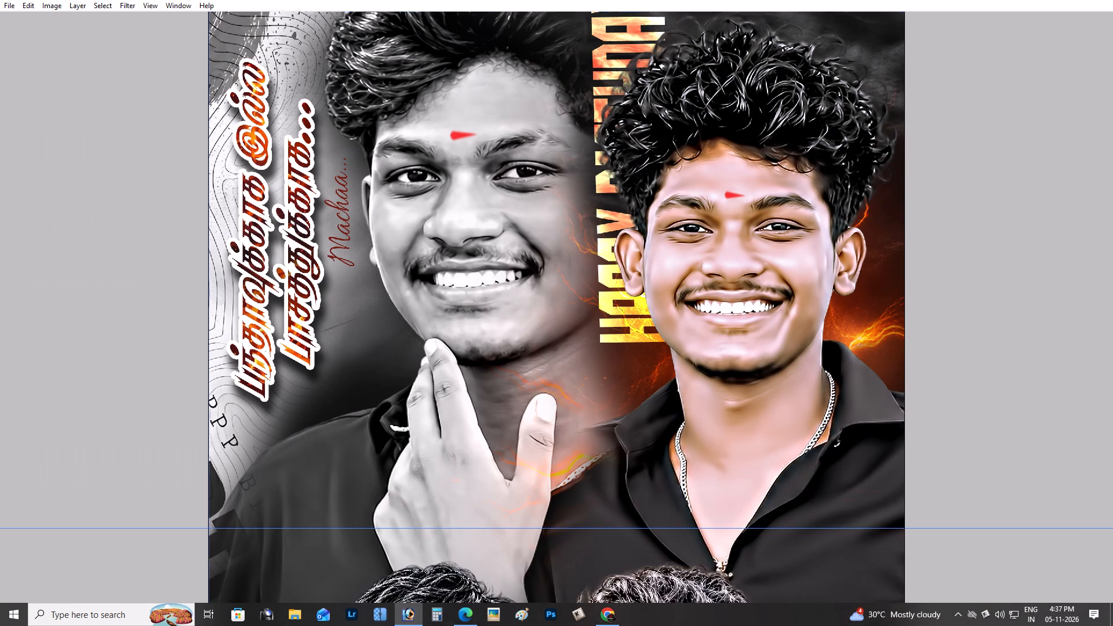
key("ctrl+minus")
key("ctrl+minus")
scroll(419, 298, "up", 5)
scroll(423, 281, "down", 6)
scroll(478, 183, "up", 4)
key("ctrl+minus")
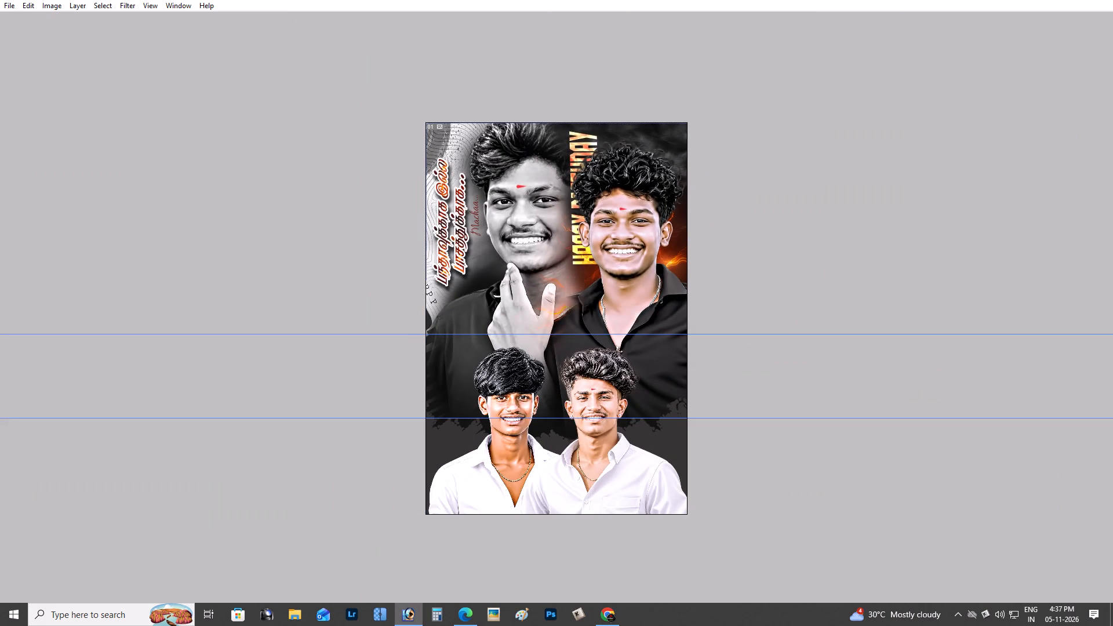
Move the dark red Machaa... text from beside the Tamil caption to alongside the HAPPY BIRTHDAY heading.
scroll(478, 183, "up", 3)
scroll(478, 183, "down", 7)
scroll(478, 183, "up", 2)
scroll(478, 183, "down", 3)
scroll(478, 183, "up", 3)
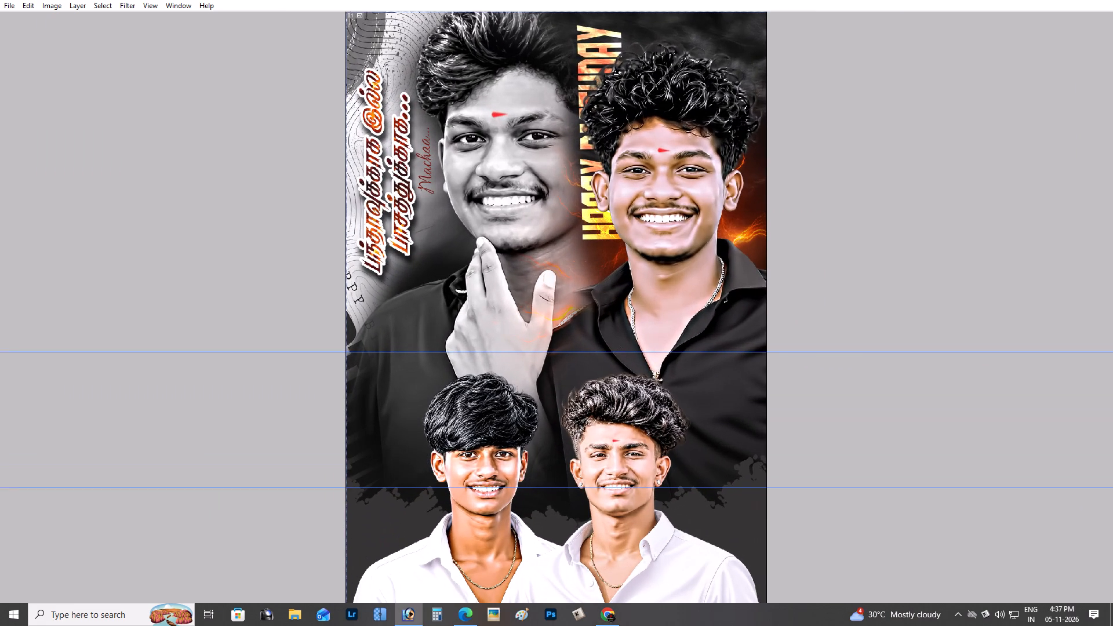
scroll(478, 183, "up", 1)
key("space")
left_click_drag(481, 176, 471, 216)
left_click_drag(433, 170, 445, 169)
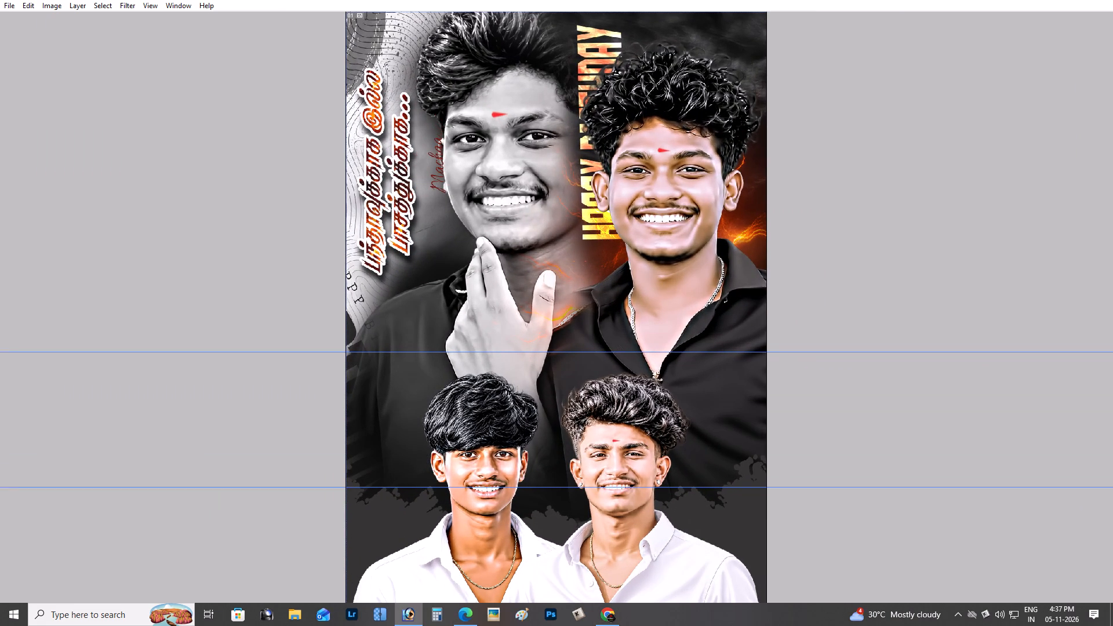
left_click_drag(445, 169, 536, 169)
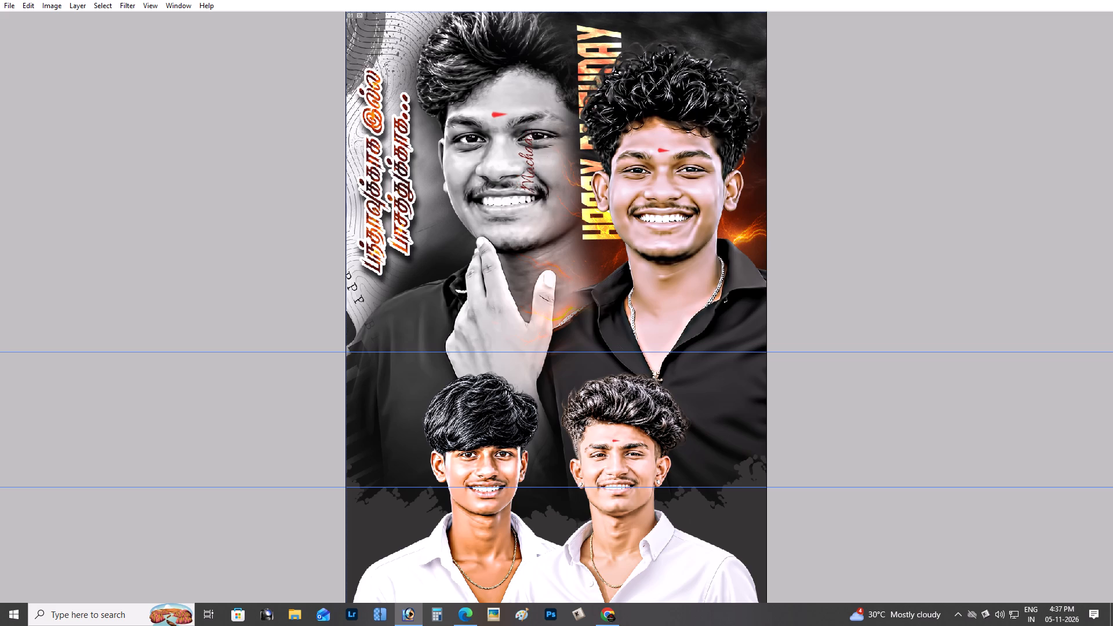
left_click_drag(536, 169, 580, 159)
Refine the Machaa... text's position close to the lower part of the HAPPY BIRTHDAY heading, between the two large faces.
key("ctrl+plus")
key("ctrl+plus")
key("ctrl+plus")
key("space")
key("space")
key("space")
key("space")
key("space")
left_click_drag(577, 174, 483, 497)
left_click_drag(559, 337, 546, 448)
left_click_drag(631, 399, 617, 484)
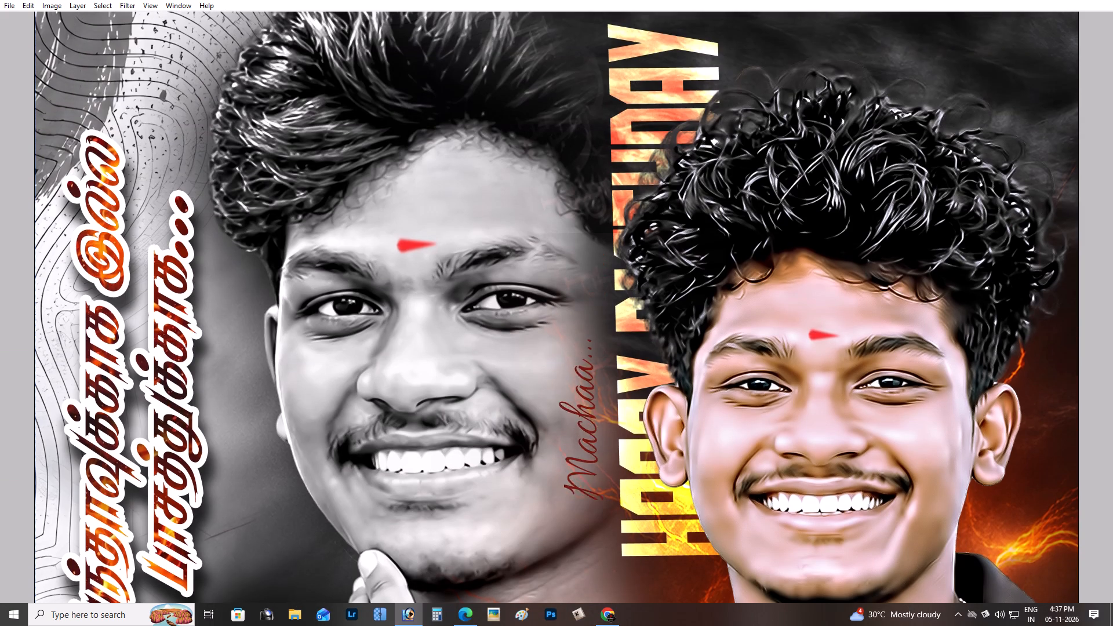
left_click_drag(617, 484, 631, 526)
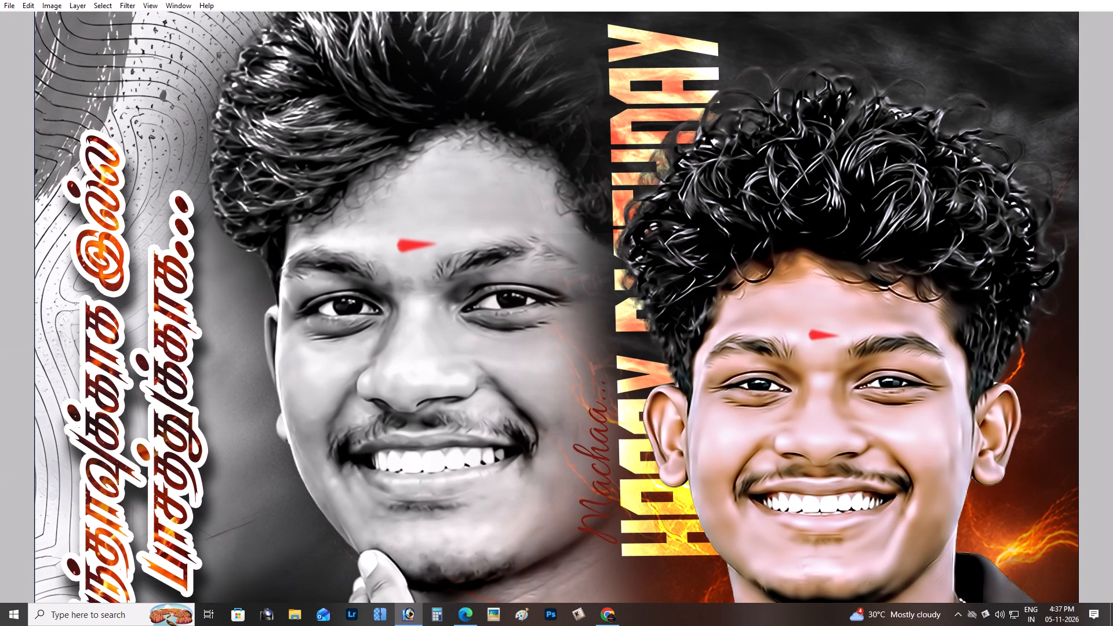
Examine the Machaa... text beside the HAPPY BIRTHDAY heading at several zoom levels.
key("ctrl+minus")
key("ctrl+minus")
key("ctrl+minus")
key("ctrl+plus")
key("ctrl+plus")
key("ctrl+plus")
key("ctrl+plus")
key("space")
key("space")
key("space")
key("space")
key("space")
key("space")
key("space")
key("space")
key("space")
key("space")
key("space")
key("space")
key("space")
key("space")
key("space")
key("space")
key("space")
left_click_drag(670, 325, 621, 514)
left_click_drag(639, 380, 631, 568)
left_click_drag(640, 399, 577, 574)
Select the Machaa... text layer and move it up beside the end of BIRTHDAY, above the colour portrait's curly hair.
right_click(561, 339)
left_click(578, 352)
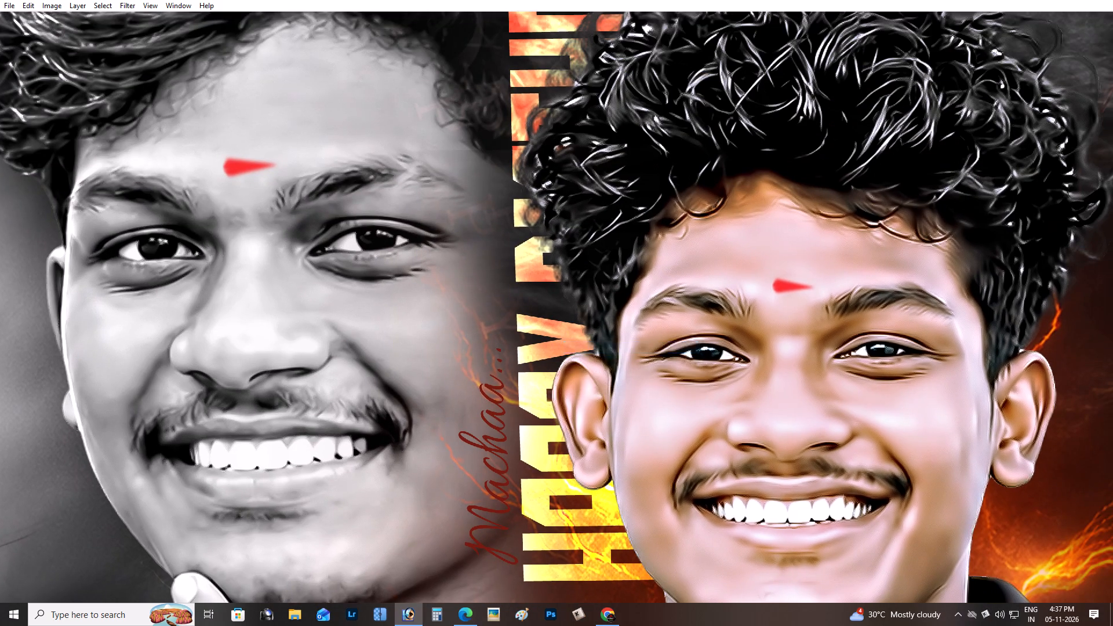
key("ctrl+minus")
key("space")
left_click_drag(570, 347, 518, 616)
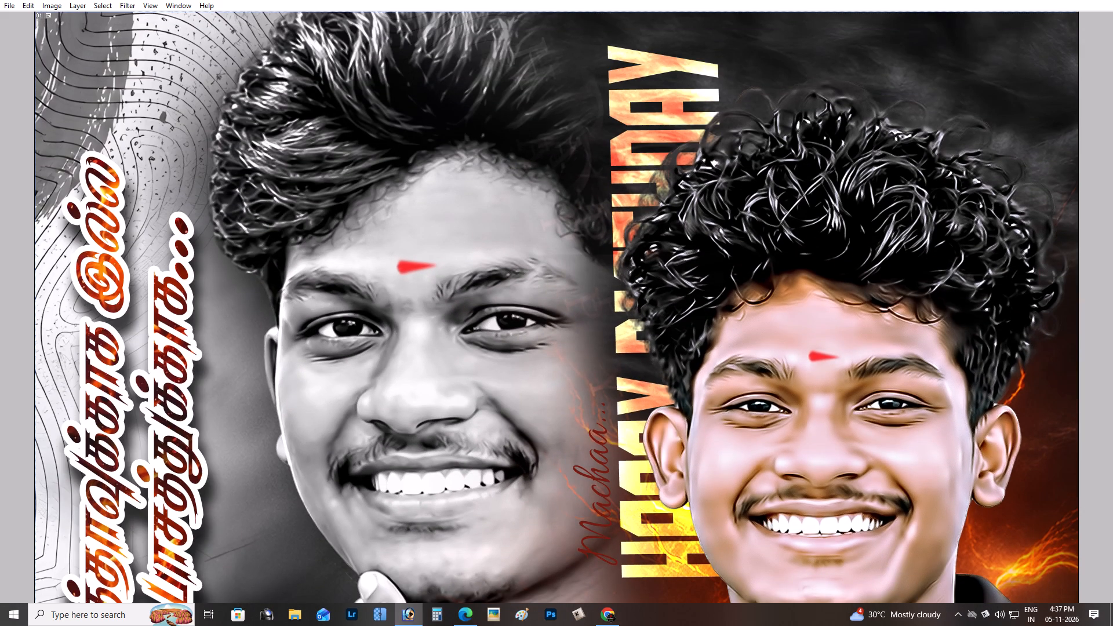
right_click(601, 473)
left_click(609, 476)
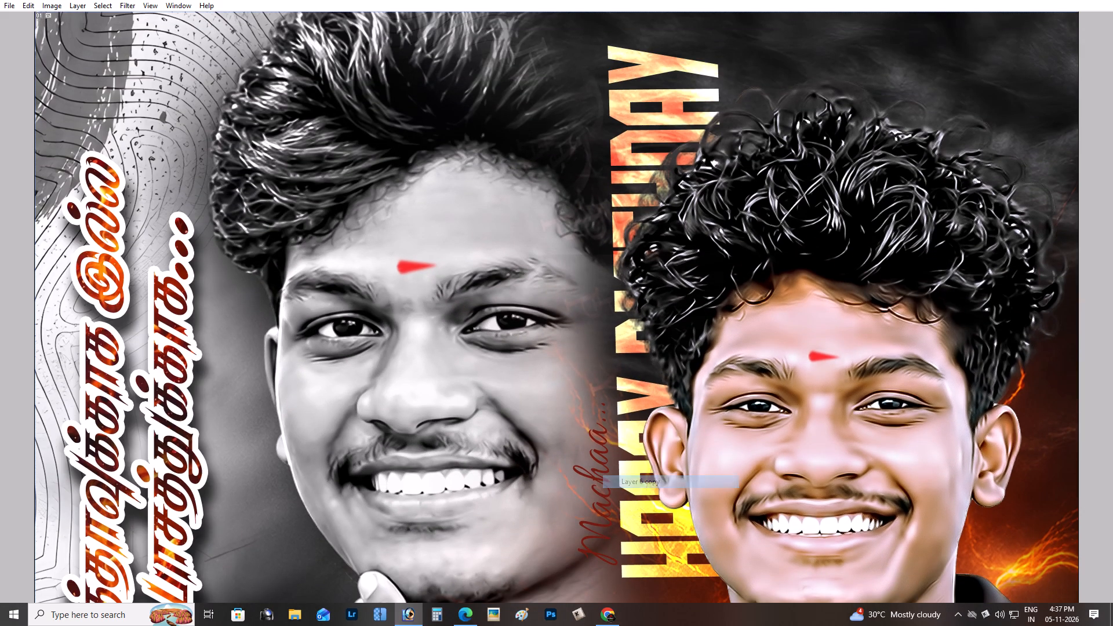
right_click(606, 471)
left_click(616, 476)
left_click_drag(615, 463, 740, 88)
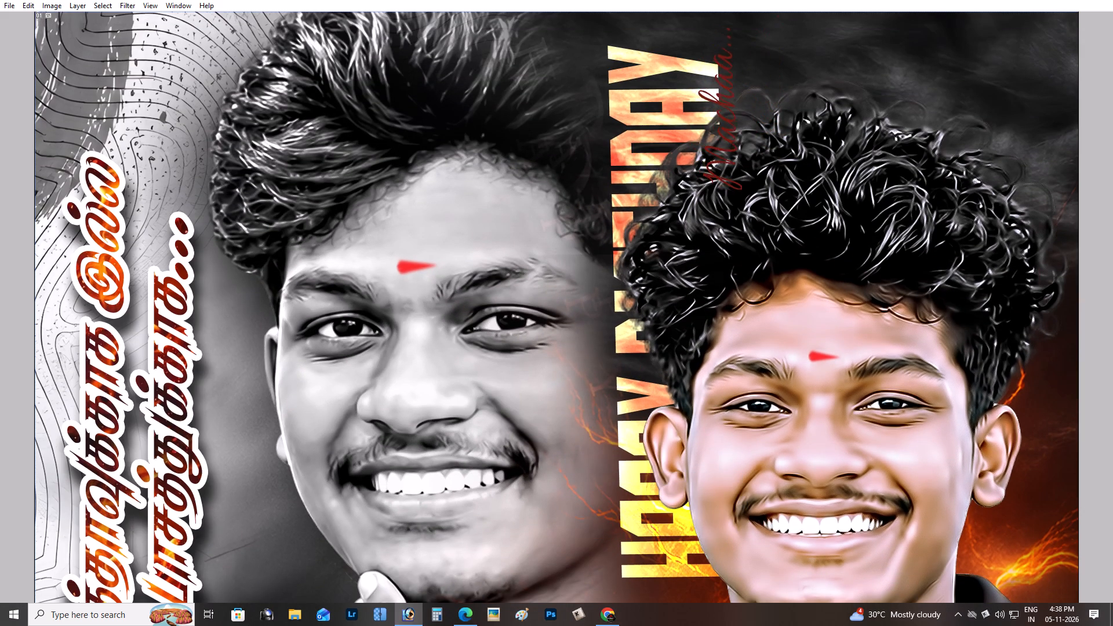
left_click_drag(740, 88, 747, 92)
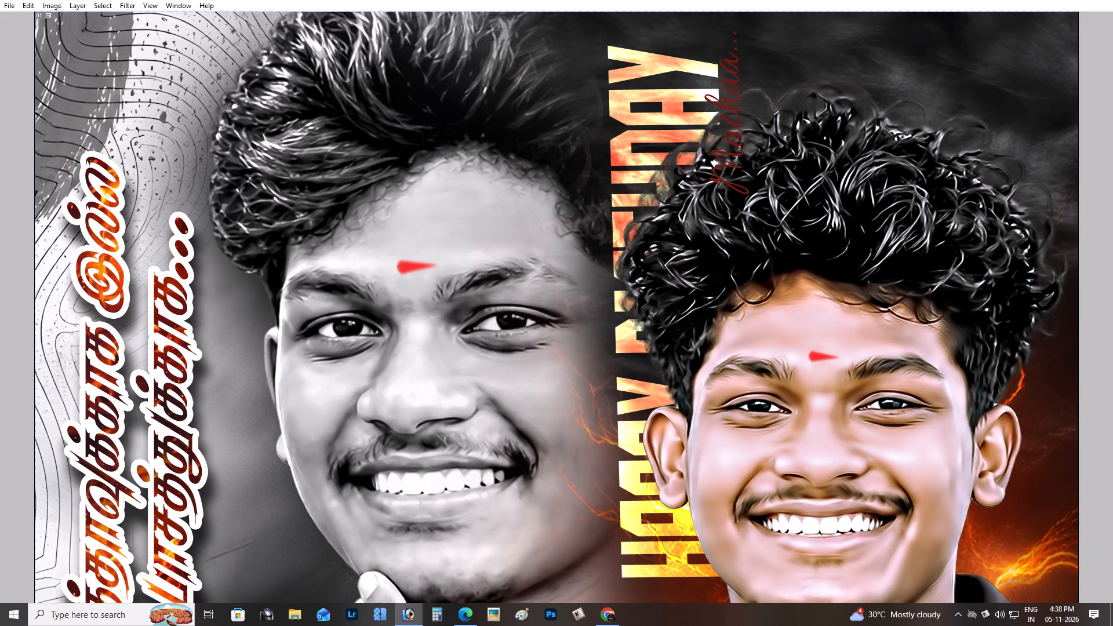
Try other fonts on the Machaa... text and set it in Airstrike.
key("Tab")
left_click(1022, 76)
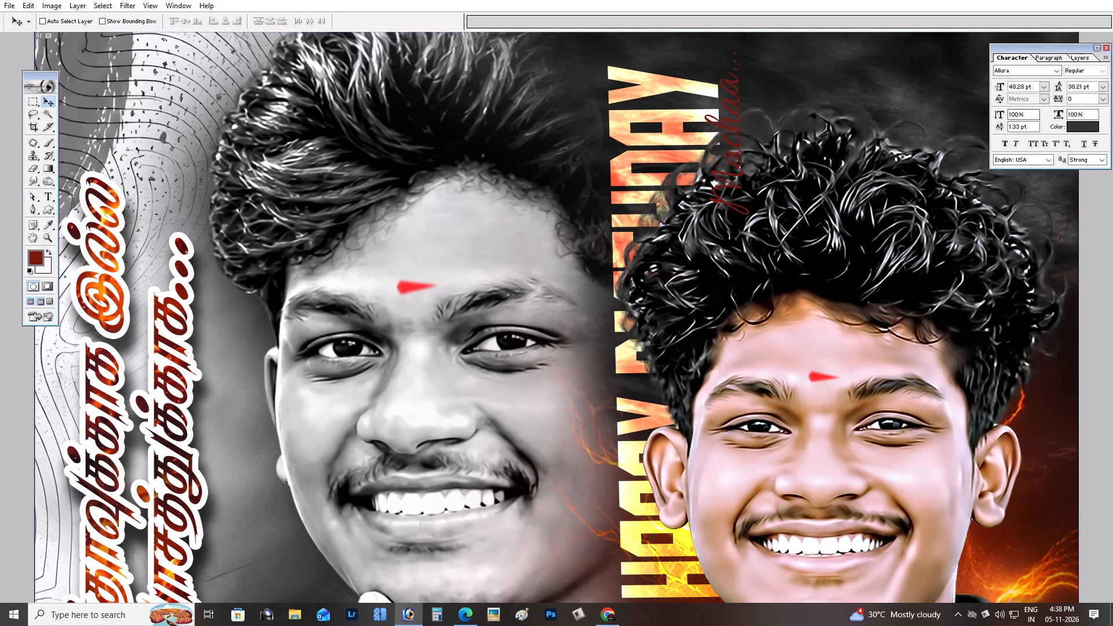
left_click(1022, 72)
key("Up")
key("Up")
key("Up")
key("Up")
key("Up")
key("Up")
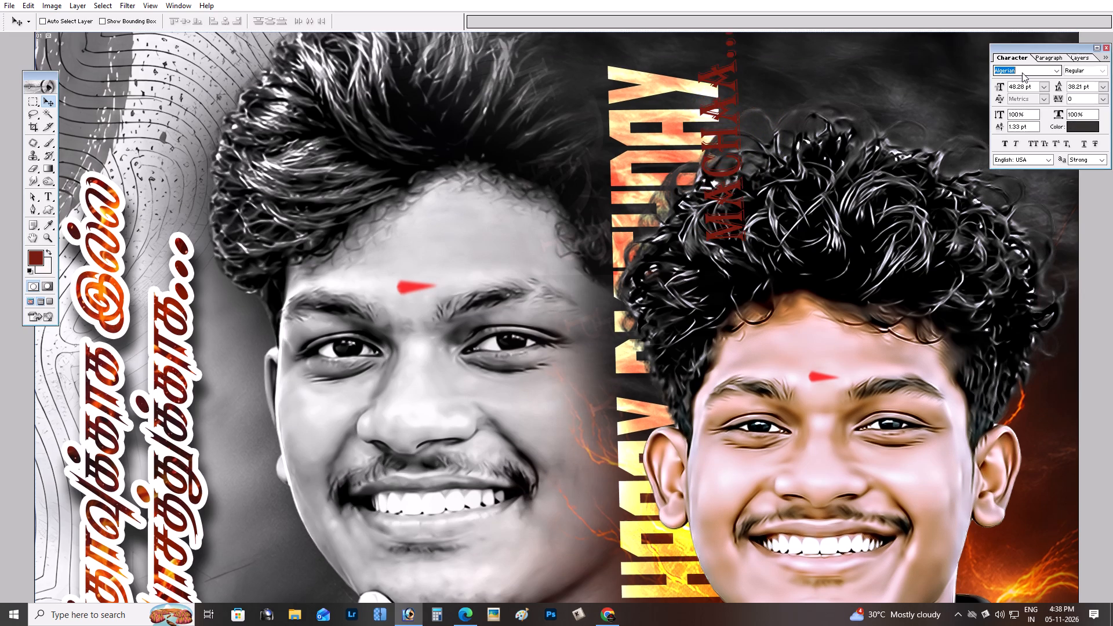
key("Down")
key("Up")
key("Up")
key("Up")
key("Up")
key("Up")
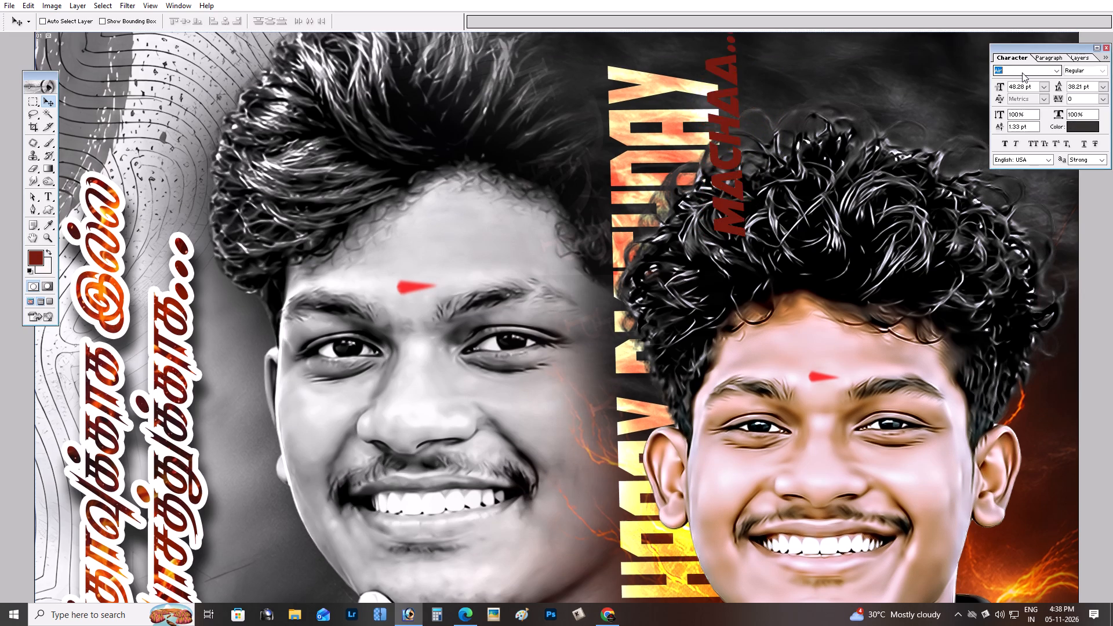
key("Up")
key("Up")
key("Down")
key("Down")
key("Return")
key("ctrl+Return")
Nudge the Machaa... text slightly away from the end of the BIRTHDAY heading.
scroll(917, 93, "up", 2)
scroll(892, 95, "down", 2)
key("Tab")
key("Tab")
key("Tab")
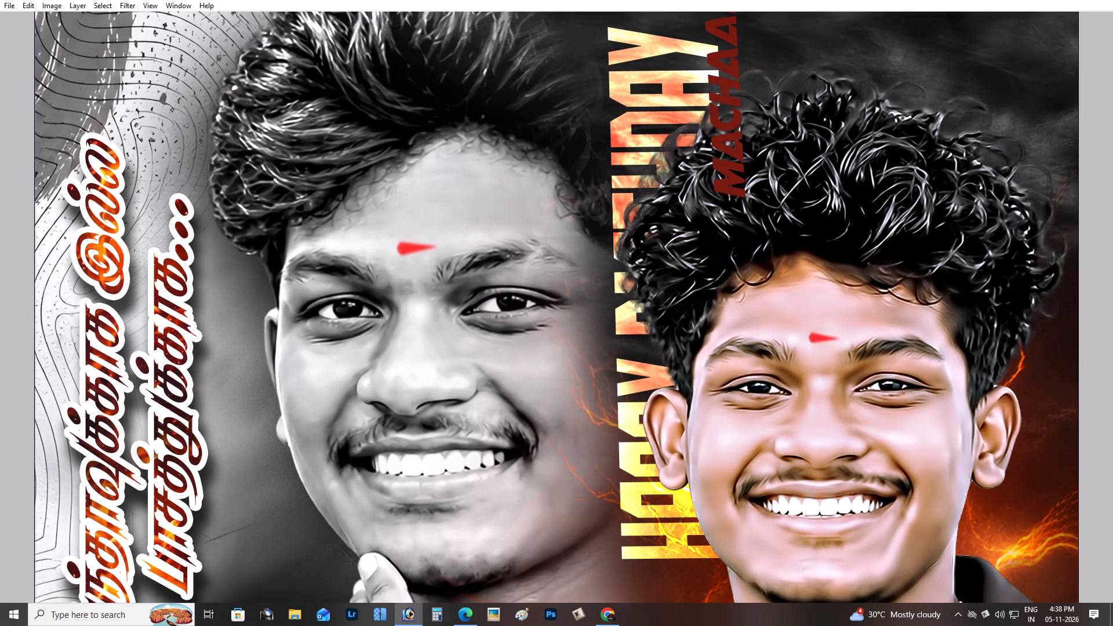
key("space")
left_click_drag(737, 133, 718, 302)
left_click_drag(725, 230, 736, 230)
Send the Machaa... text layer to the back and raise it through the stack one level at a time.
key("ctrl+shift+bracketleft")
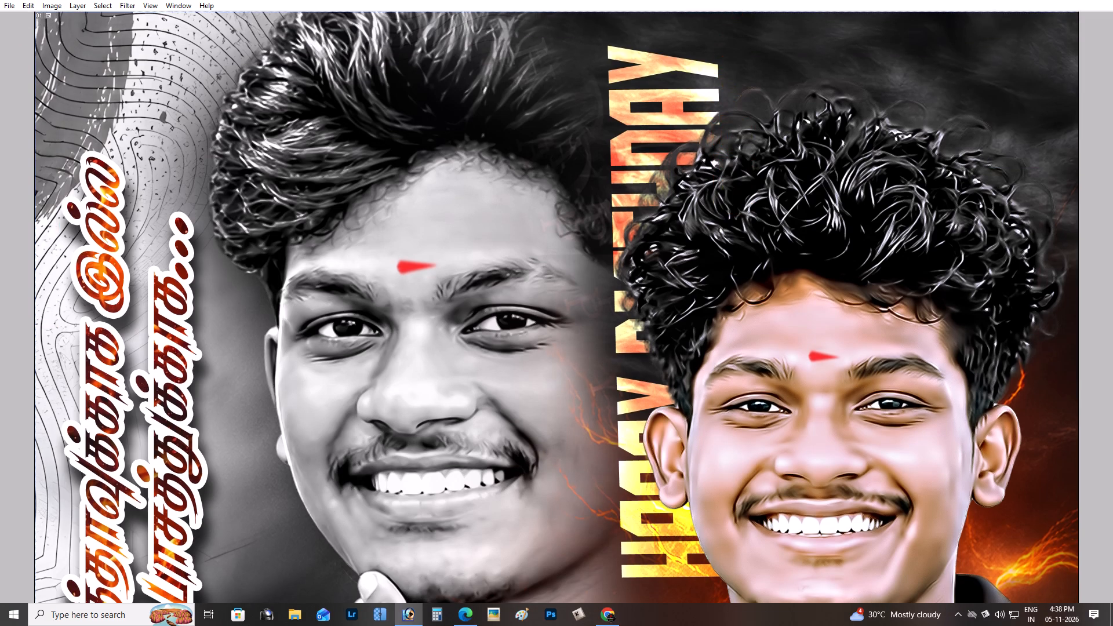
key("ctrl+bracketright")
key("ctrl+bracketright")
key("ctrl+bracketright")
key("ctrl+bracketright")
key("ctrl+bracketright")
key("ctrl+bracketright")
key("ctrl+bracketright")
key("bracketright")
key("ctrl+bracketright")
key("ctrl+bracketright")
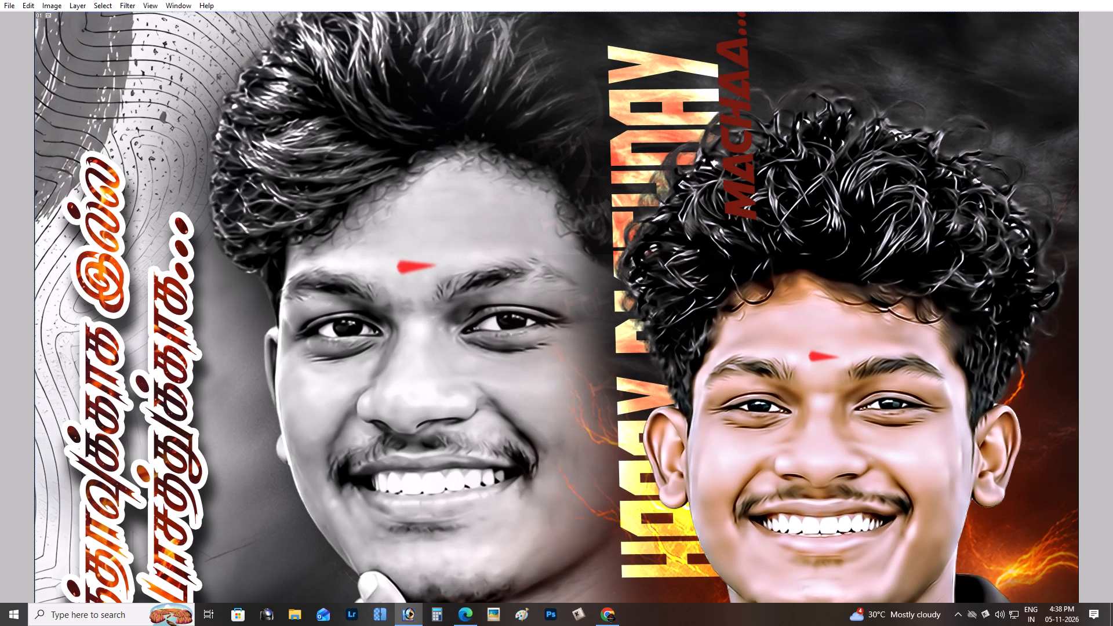
Examine up close how the Machaa... text overlaps the BIRTHDAY lettering and the curly hair.
key("ctrl+plus")
key("ctrl+plus")
key("space")
key("space")
key("space")
key("space")
key("space")
key("space")
key("space")
key("space")
key("space")
key("space")
key("space")
key("space")
key("space")
key("space")
left_click_drag(734, 216, 539, 581)
left_click_drag(673, 369, 625, 516)
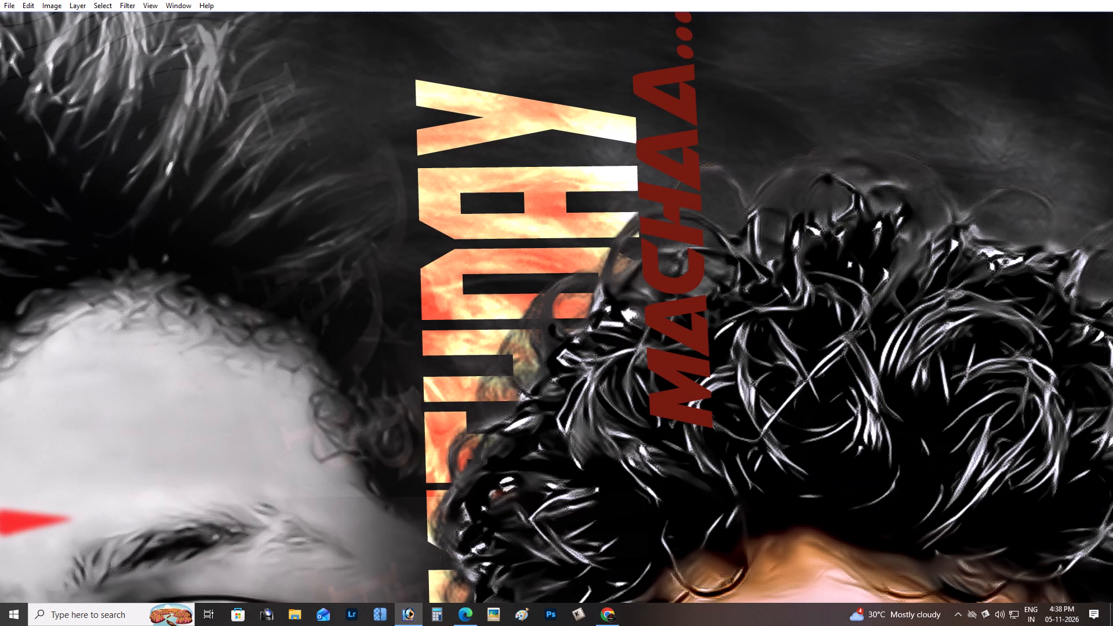
Delete the separate Machaa... text layer from the poster.
key("ctrl+minus")
key("ctrl+minus")
key("ctrl+minus")
key("BackSpace")
key("alt+l")
key("alt+l")
key("alt+l")
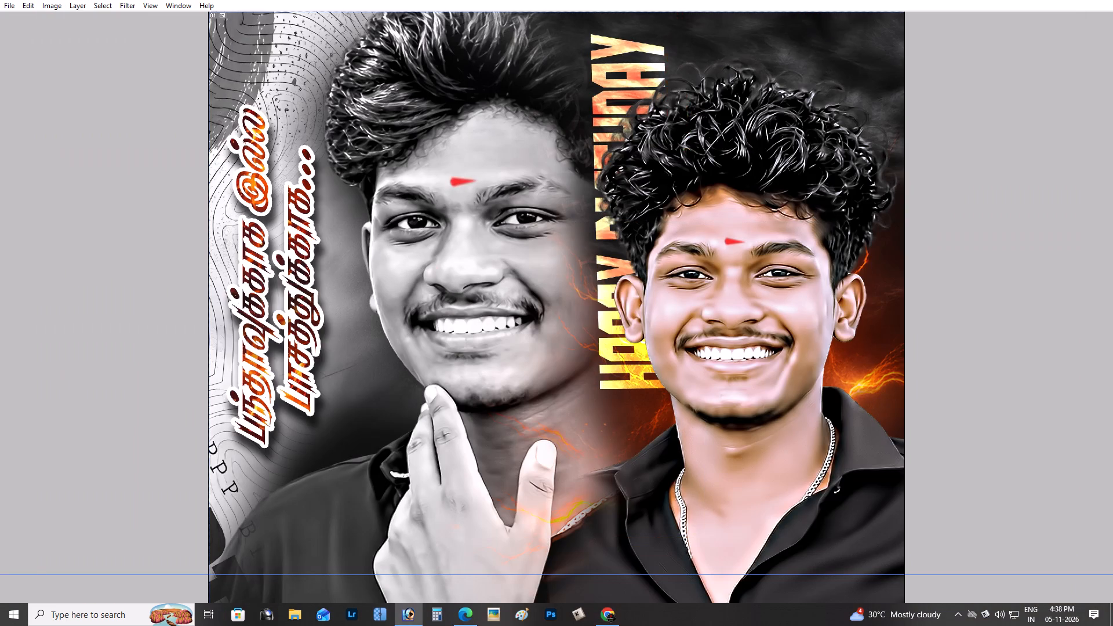
Select the vertical HAPPY BIRTHDAY heading and move it down between the two large portraits, clear of the curly hair.
key("ctrl+plus")
key("ctrl+plus")
key("space")
key("space")
key("space")
key("space")
left_click_drag(714, 296, 606, 622)
right_click(539, 142)
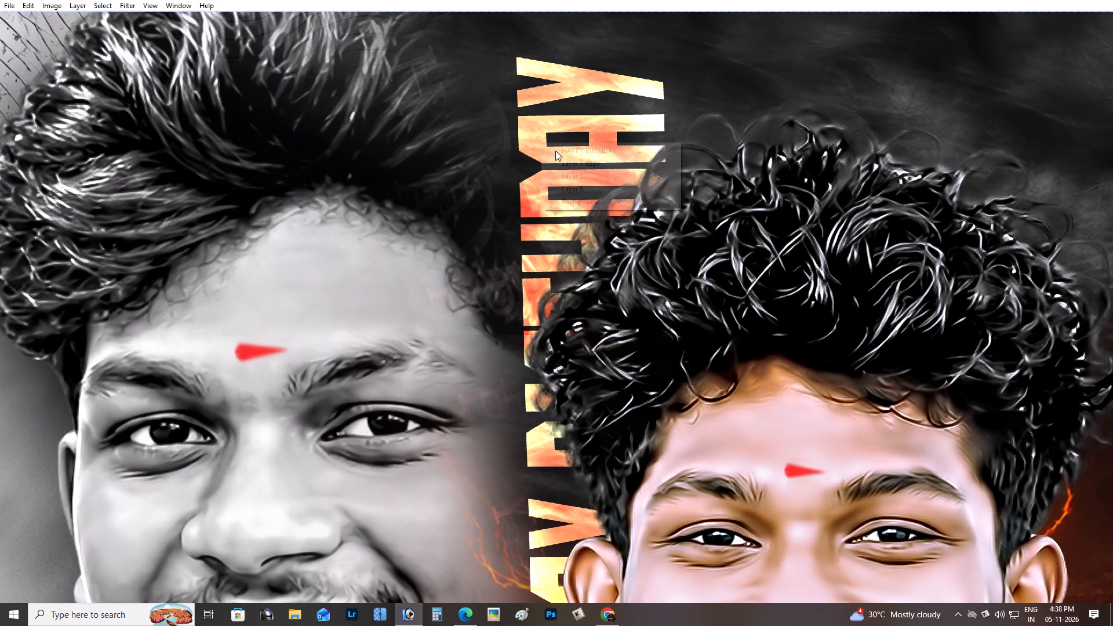
left_click(556, 151)
left_click_drag(556, 150, 569, 164)
key("ctrl+z")
key("ctrl+minus")
key("ctrl+minus")
key("ctrl+minus")
left_click_drag(603, 154, 556, 326)
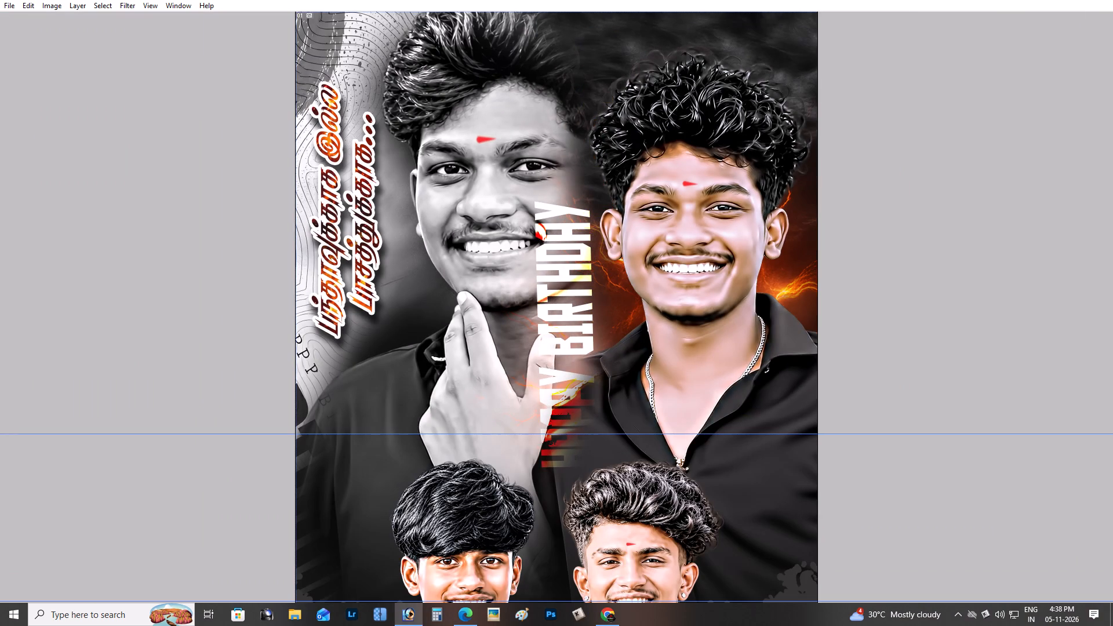
Append machaa.. after BIRTHDAY in the vertical heading and commit the text.
key("t")
left_click(577, 223)
left_click(579, 204)
key("Return")
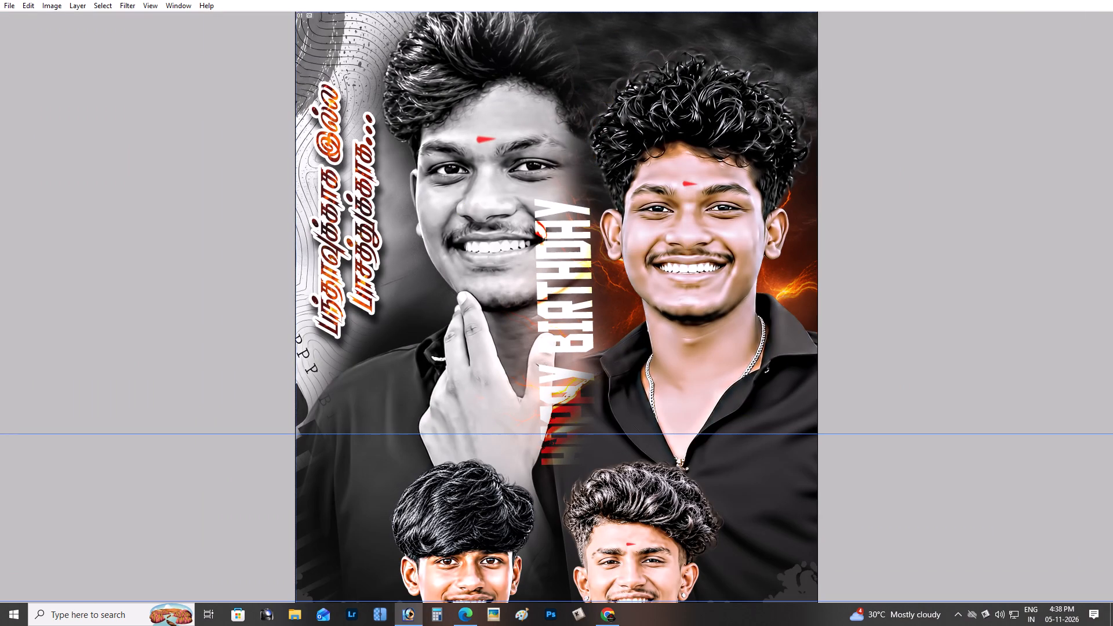
left_click(579, 204)
key("space")
type("machaa")
type("..")
key("ctrl+Return")
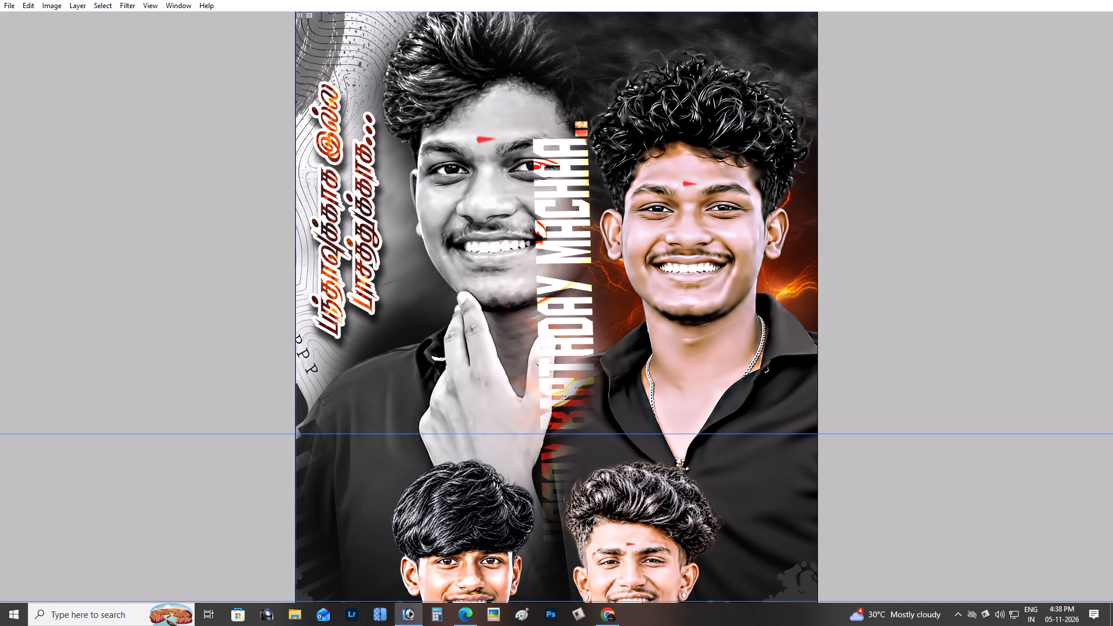
Move the extended heading up between the two large portraits so its end sits near the poster's top edge.
key("v")
left_click_drag(574, 223, 612, 114)
key("ctrl+minus")
scroll(609, 136, "up", 3)
scroll(609, 136, "down", 1)
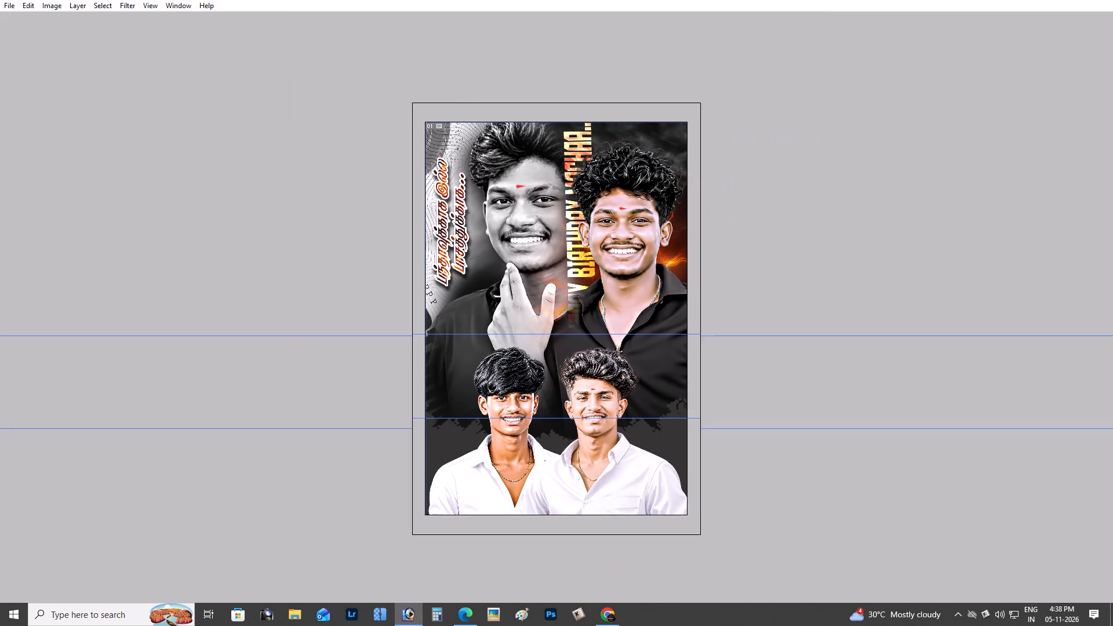
Shorten the vertical HAPPY BIRTHDAY MACHAA.. heading by lowering its upper end with a free transform.
key("ctrl+t")
left_click_drag(591, 100, 591, 192, "shift")
key("Return")
key("ctrl+plus")
key("ctrl+plus")
key("space")
left_click_drag(591, 212, 603, 348)
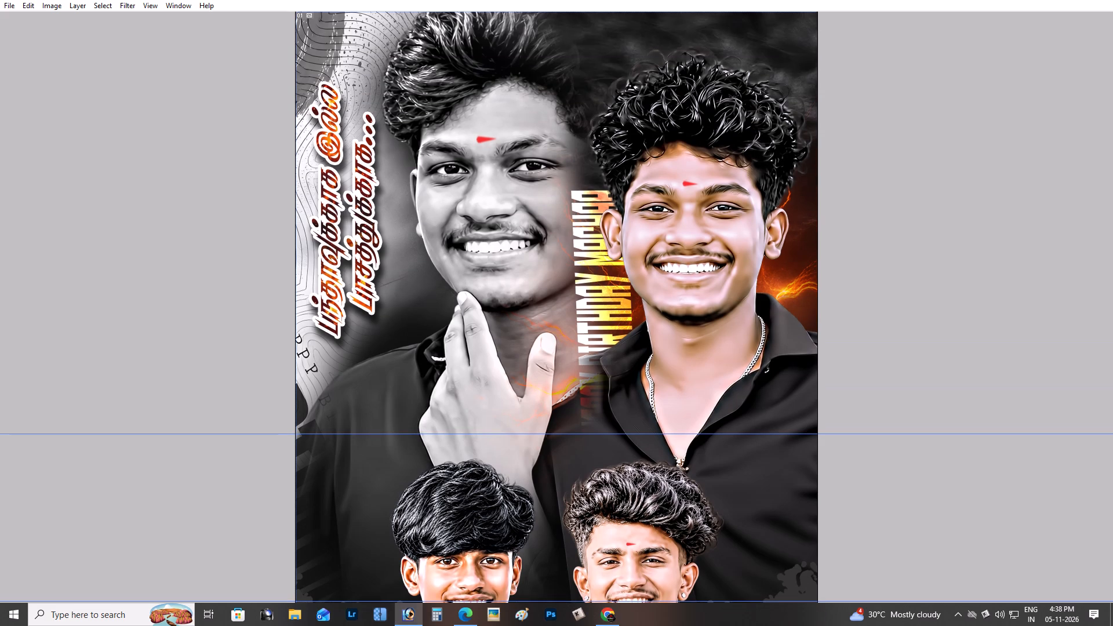
left_click_drag(603, 348, 605, 396)
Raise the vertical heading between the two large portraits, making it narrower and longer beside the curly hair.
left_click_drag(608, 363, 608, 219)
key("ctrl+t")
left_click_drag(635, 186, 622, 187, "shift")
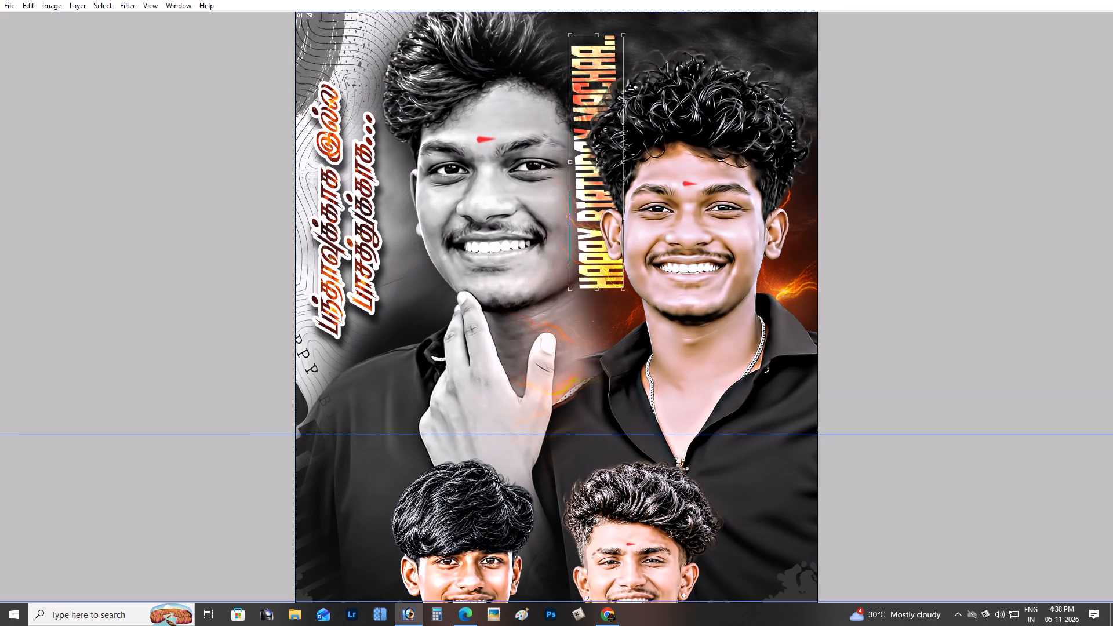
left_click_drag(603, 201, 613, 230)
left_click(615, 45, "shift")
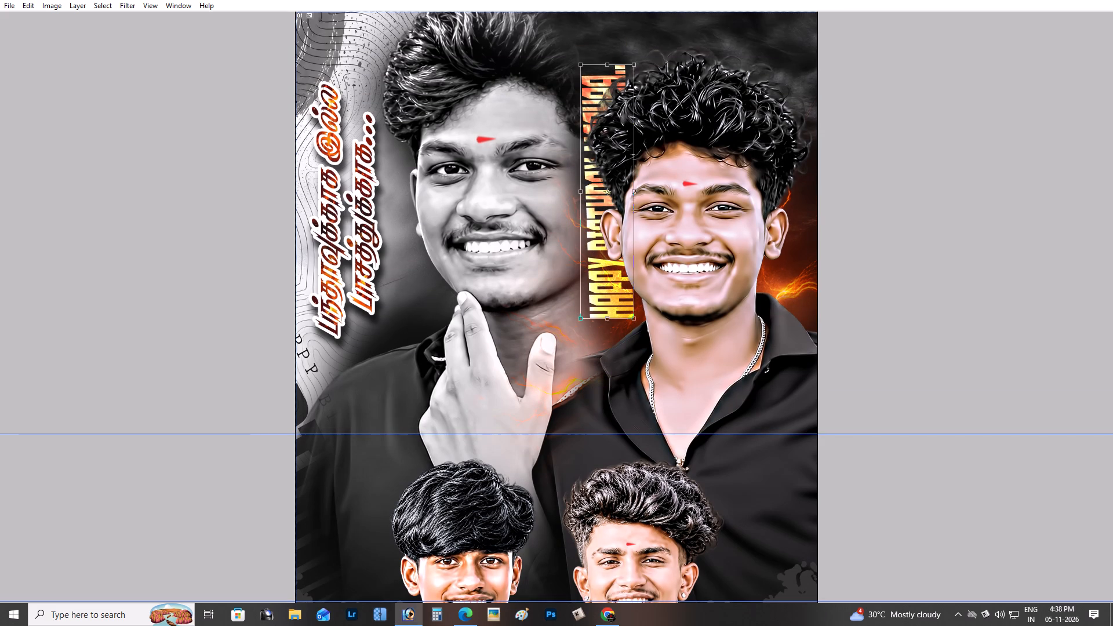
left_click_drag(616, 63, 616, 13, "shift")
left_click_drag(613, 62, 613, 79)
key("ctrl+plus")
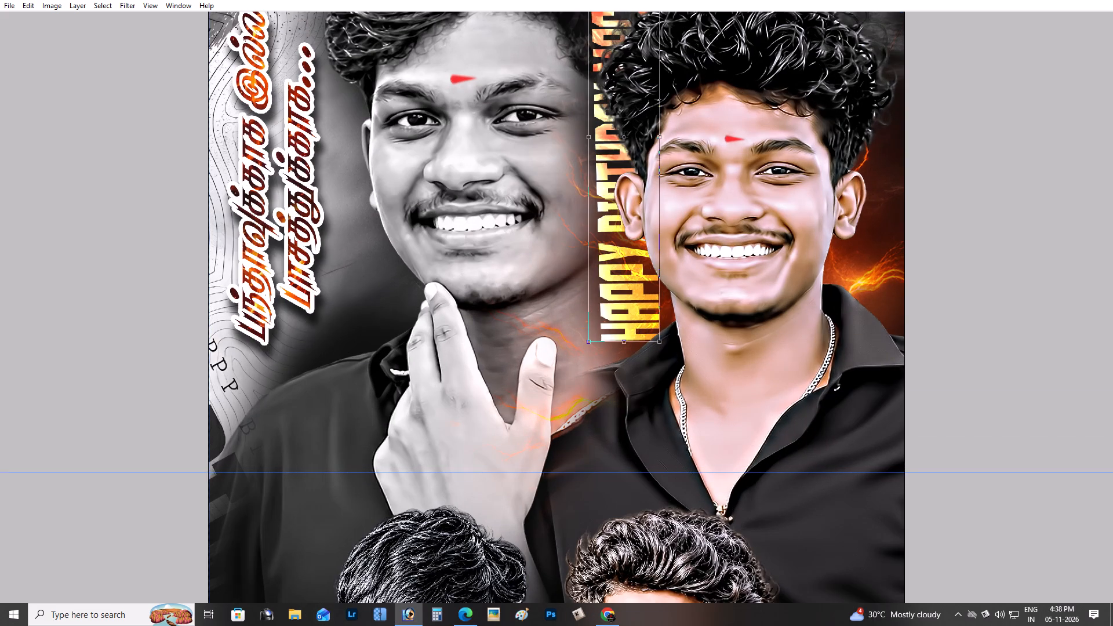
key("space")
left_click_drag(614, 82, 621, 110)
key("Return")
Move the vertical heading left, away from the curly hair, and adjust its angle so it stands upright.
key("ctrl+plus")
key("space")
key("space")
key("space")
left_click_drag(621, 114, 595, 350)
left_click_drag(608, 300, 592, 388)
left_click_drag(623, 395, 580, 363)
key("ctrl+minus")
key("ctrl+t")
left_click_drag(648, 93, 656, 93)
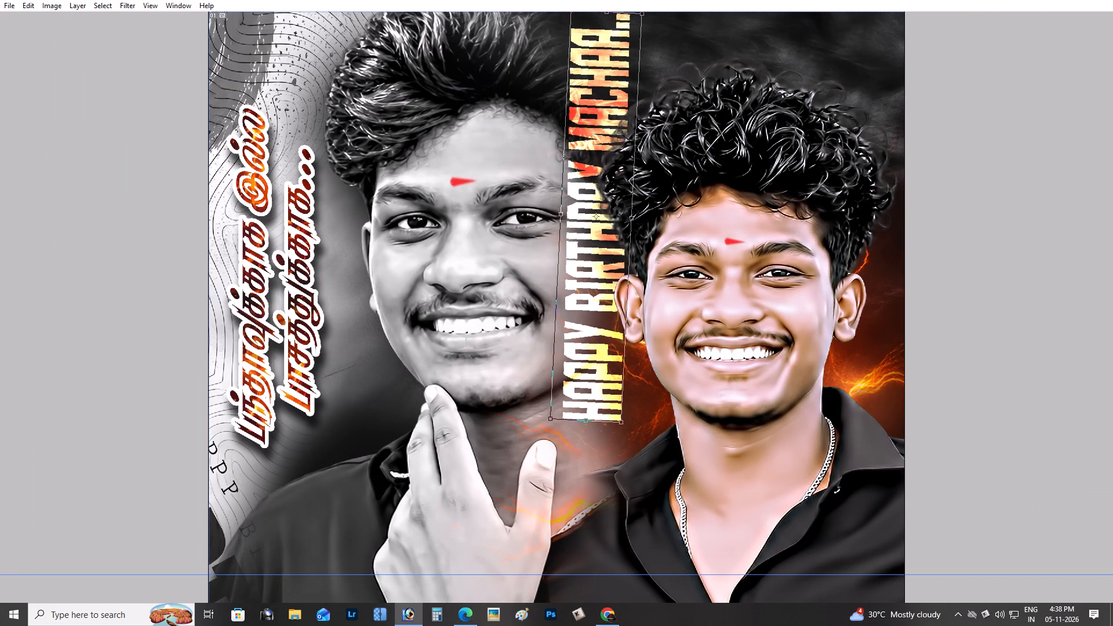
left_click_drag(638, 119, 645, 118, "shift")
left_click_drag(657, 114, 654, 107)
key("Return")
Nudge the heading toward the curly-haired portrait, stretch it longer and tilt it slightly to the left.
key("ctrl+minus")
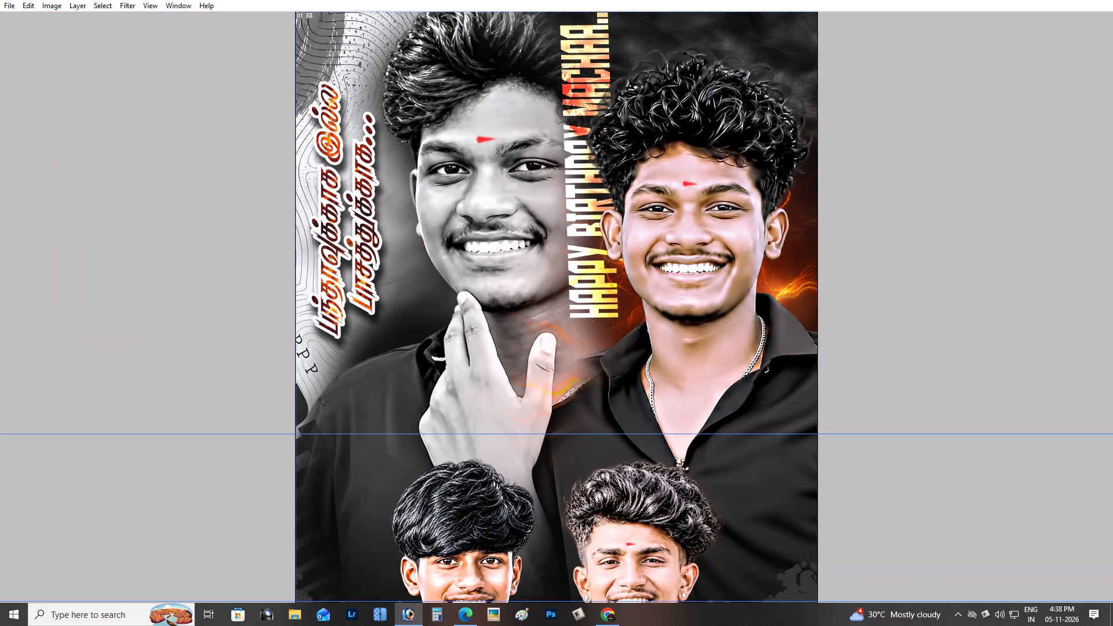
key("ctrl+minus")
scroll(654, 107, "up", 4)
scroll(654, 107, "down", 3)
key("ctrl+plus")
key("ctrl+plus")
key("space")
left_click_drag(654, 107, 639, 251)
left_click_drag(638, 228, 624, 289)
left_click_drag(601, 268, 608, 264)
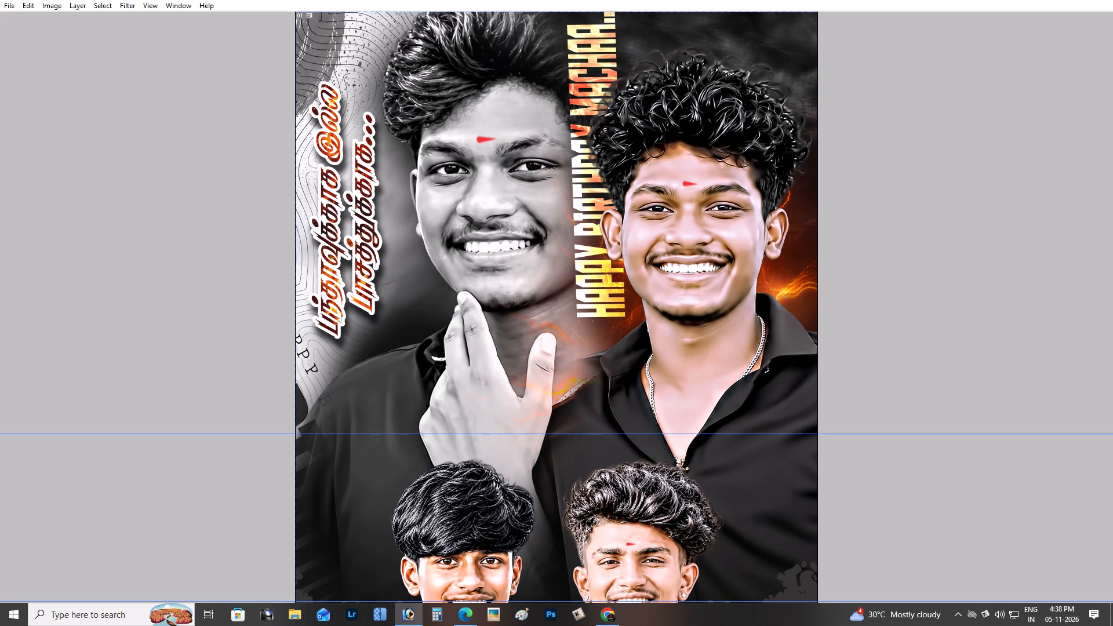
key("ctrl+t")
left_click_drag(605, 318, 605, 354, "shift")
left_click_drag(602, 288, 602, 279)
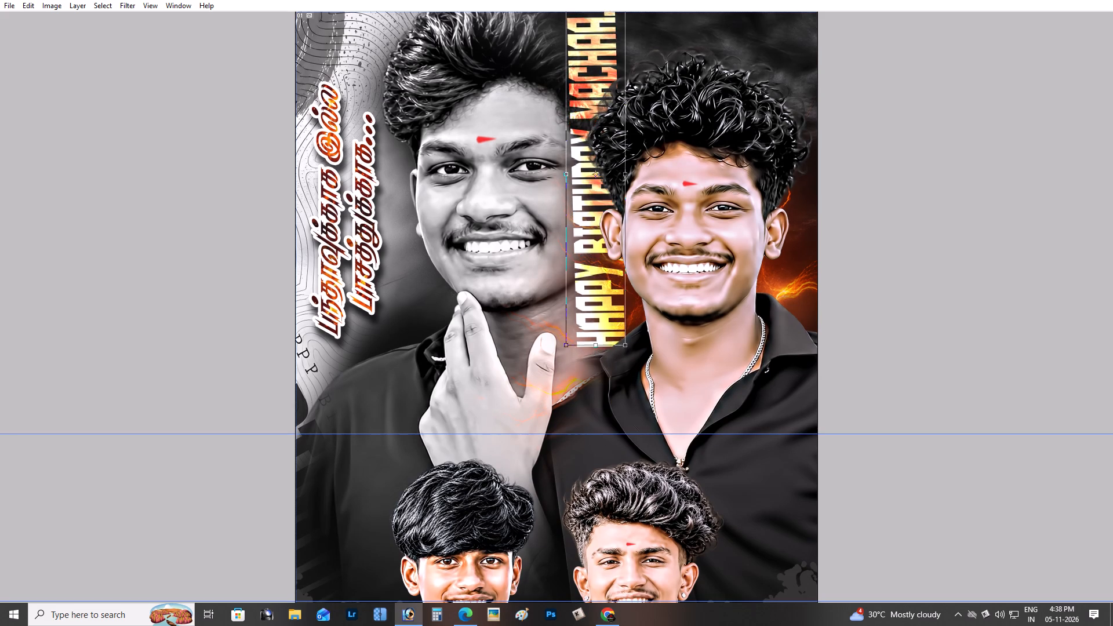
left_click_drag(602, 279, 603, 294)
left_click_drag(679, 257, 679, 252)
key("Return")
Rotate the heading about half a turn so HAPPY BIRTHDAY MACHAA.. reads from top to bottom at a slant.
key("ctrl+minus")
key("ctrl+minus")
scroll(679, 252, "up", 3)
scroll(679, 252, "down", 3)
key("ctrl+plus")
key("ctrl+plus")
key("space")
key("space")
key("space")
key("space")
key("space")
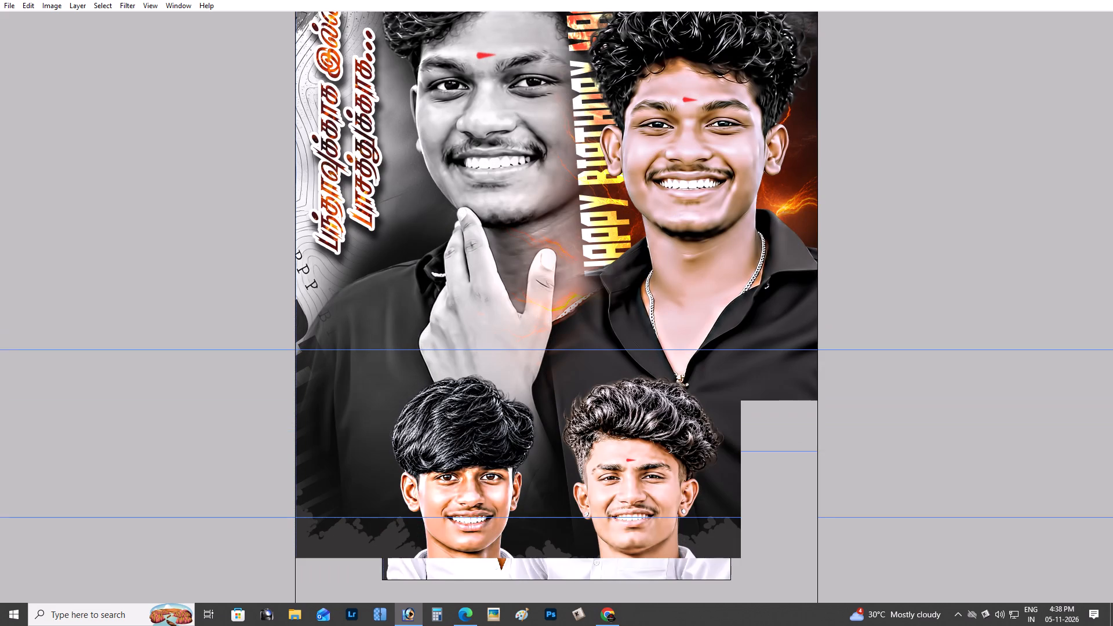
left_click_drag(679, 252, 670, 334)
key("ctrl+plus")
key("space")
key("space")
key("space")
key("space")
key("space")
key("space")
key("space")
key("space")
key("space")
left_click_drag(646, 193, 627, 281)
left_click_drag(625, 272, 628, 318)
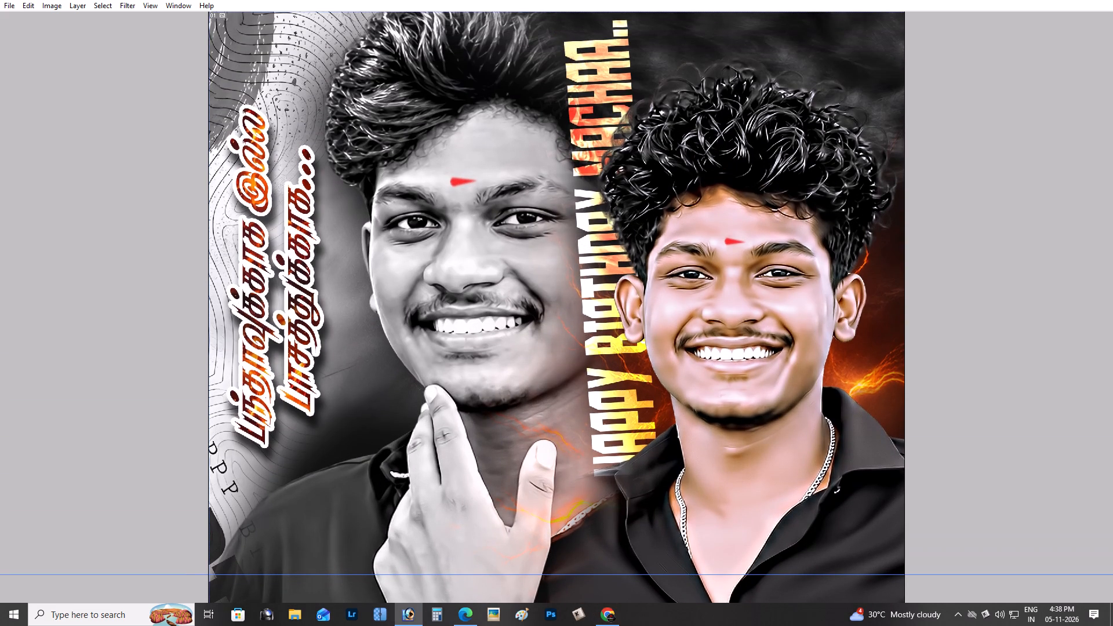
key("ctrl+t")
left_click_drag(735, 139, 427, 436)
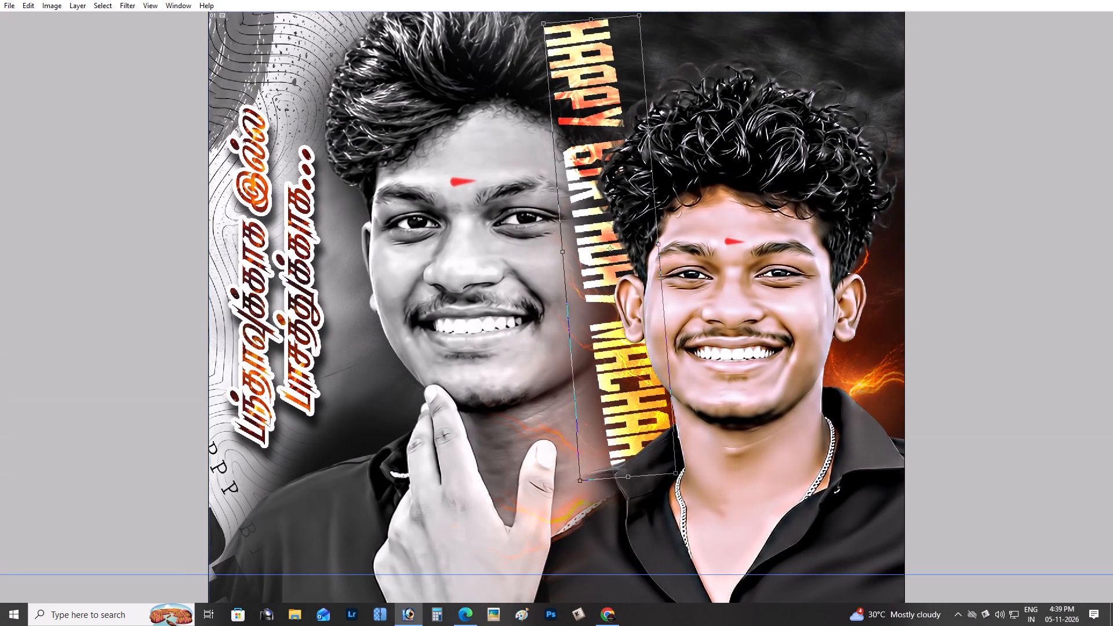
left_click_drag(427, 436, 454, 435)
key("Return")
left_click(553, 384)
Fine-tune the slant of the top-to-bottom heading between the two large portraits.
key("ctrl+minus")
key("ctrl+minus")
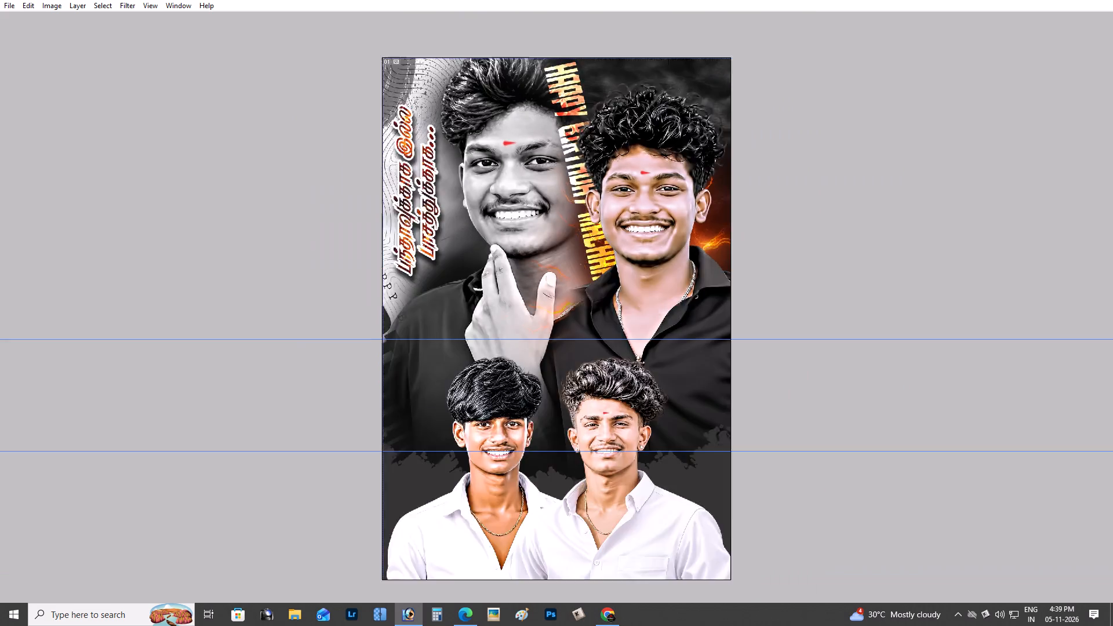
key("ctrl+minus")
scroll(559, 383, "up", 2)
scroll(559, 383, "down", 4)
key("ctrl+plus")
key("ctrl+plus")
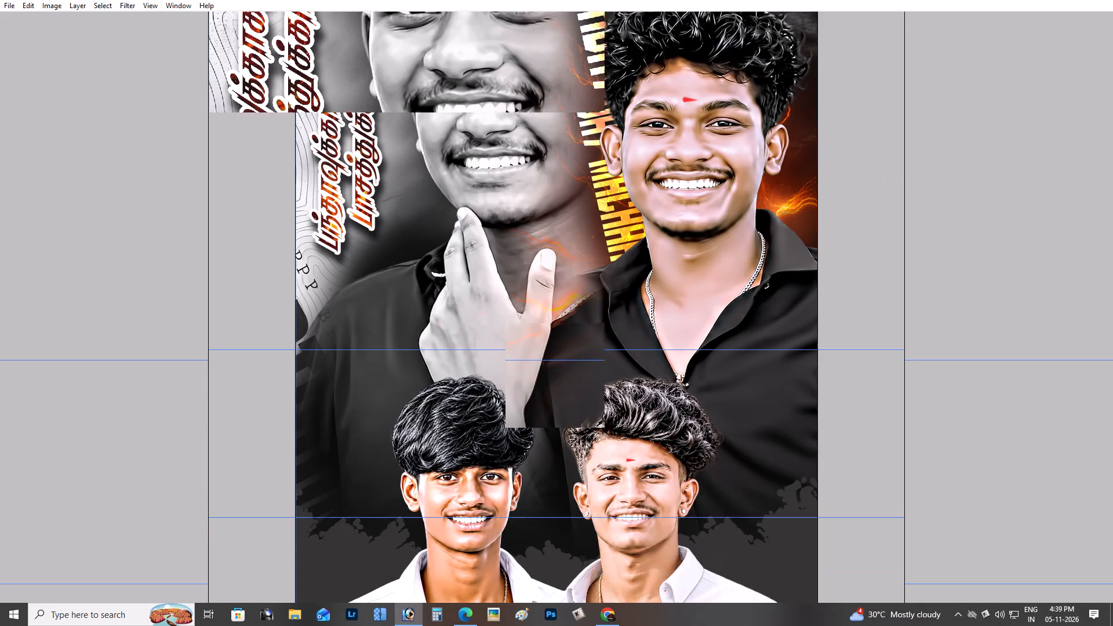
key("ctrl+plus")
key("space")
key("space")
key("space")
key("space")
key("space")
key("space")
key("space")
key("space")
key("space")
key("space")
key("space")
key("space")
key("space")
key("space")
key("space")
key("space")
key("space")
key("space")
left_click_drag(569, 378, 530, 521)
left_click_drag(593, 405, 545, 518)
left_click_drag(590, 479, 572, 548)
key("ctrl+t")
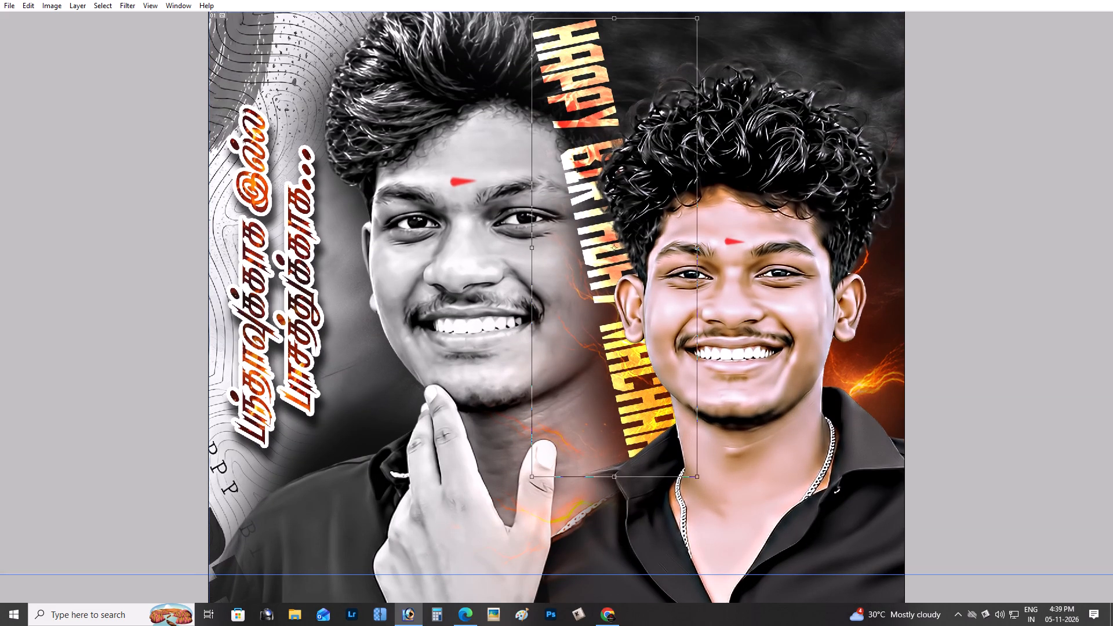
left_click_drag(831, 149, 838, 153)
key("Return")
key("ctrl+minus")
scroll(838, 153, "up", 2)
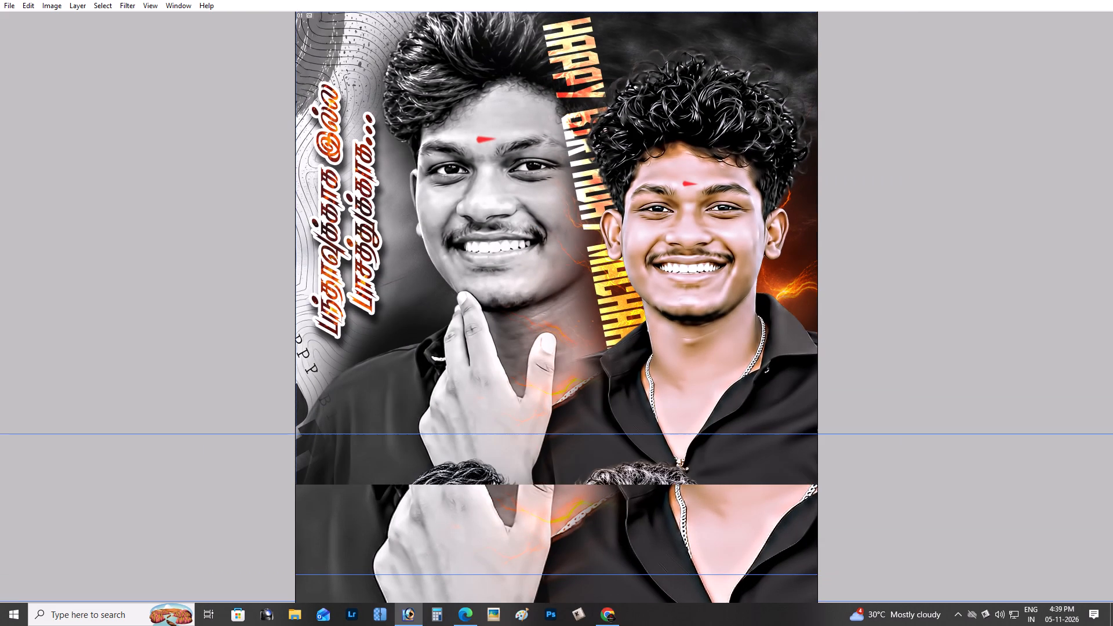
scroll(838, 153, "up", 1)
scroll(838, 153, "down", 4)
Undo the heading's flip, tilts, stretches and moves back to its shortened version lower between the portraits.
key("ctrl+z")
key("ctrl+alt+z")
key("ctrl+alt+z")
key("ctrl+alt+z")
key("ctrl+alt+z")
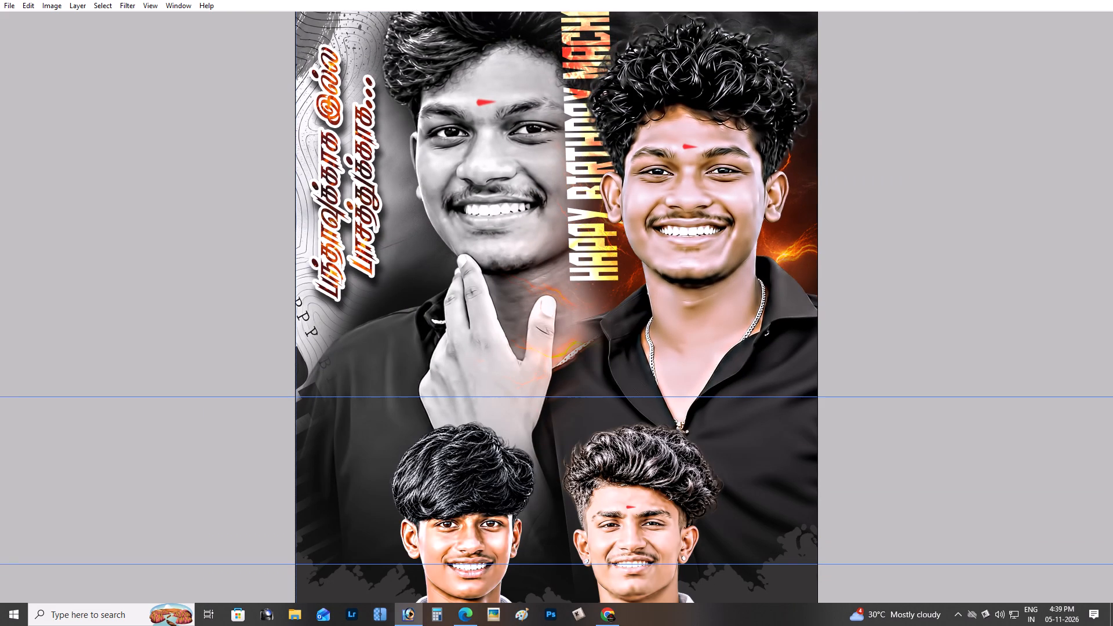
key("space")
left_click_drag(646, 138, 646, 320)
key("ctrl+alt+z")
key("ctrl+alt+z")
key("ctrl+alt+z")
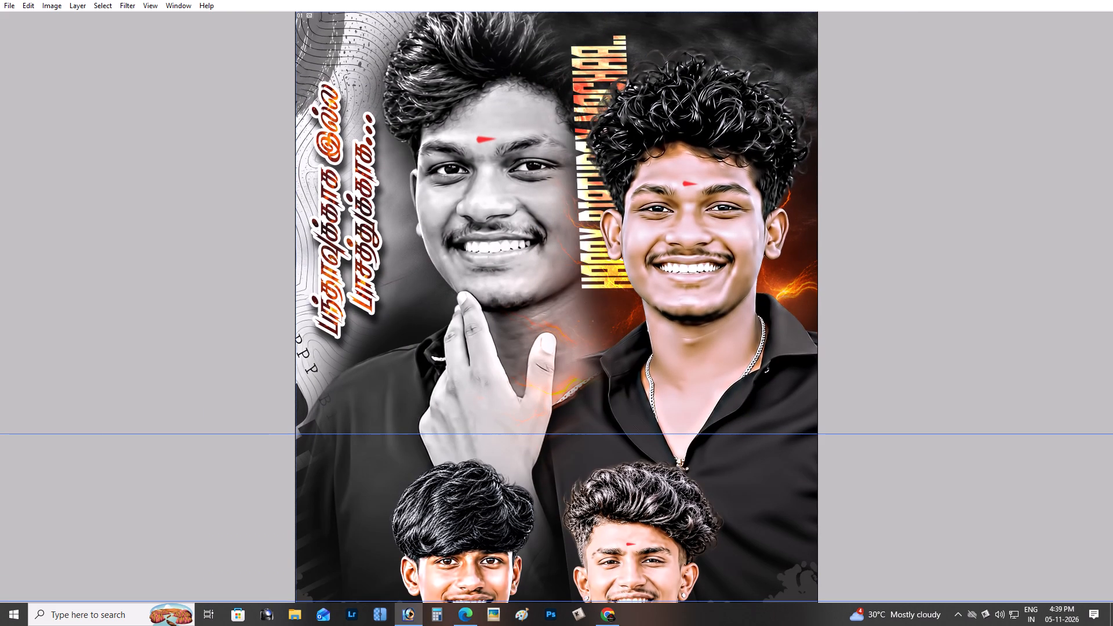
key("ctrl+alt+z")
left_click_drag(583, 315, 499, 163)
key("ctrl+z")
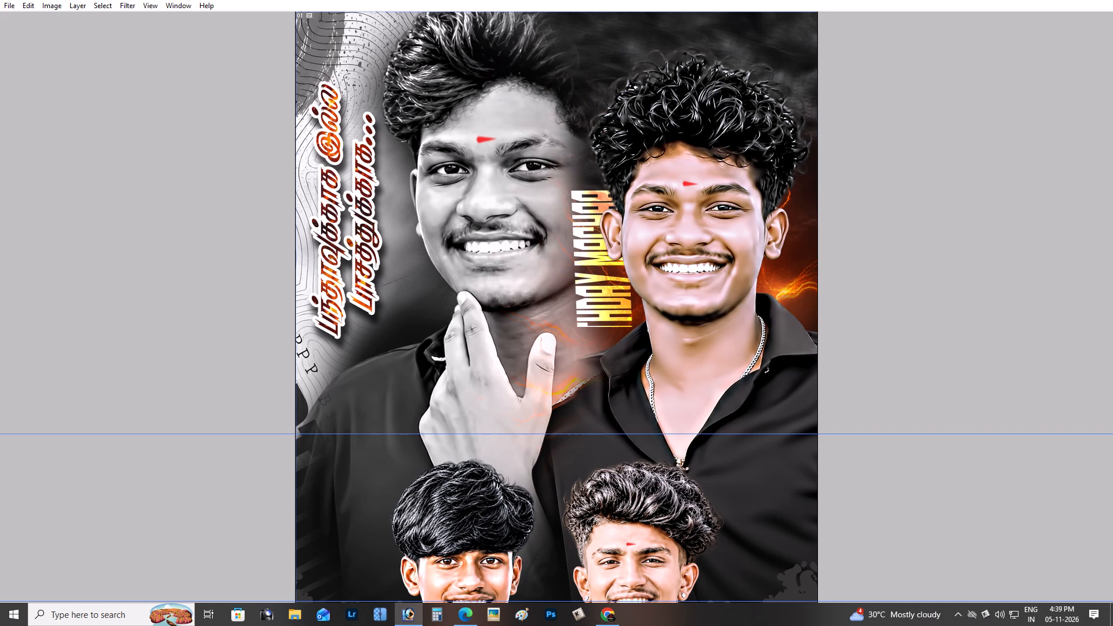
Make the vertical heading narrower and place it upright between the two large portraits.
left_click_drag(577, 259, 423, 127)
key("ctrl+t")
left_click_drag(483, 142, 460, 141, "shift")
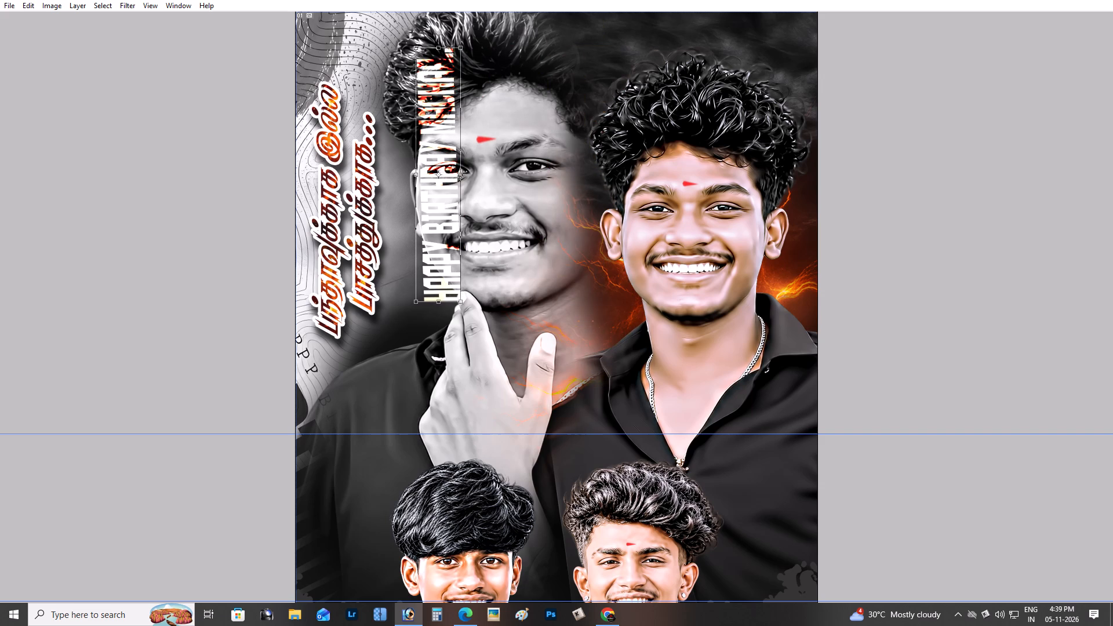
left_click_drag(460, 141, 453, 142, "shift")
left_click_drag(427, 119, 576, 148)
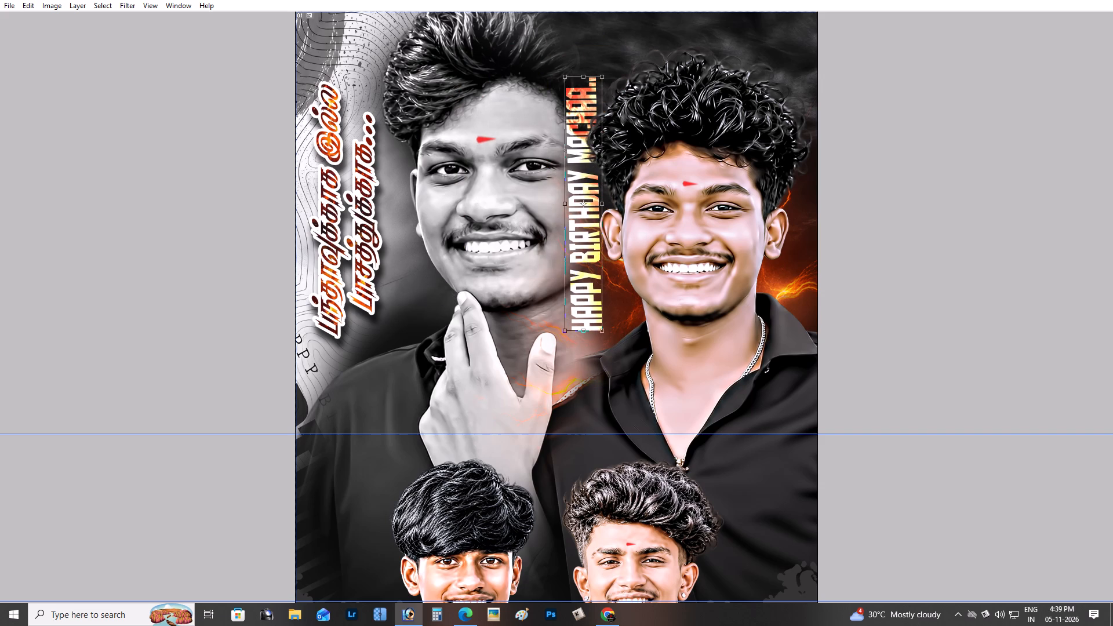
Lengthen and slightly widen the vertical heading, keeping it in the gap between the two large portraits.
left_click_drag(602, 108, 617, 104, "alt+shift")
key("ctrl+z")
left_click_drag(591, 78, 590, 63, "alt+shift")
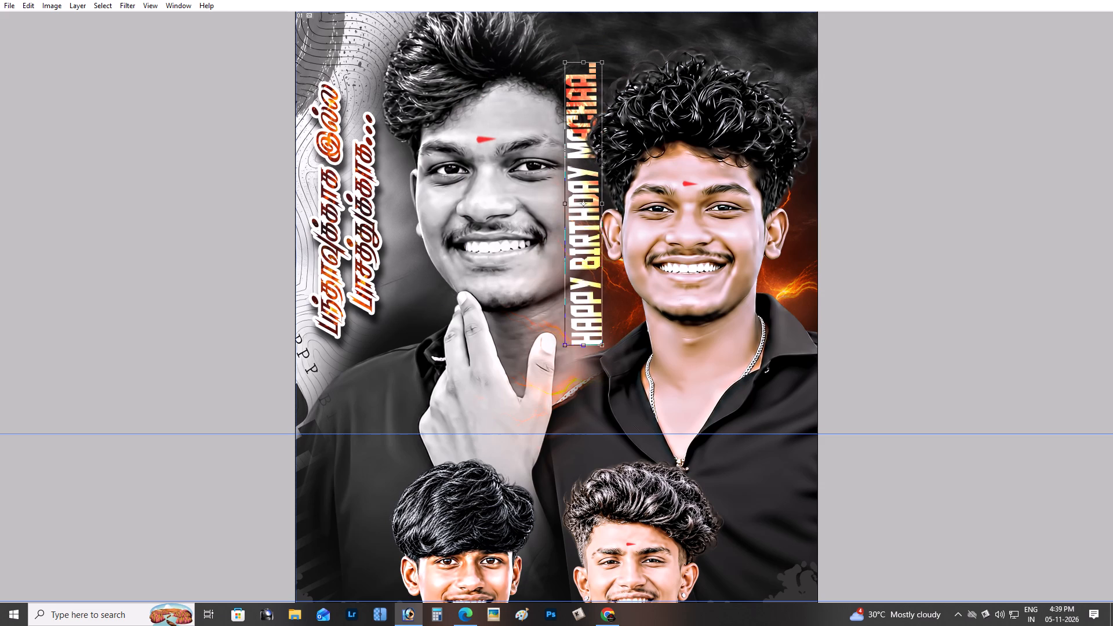
left_click_drag(602, 63, 626, 65, "alt+shift")
left_click(603, 97, "alt+shift")
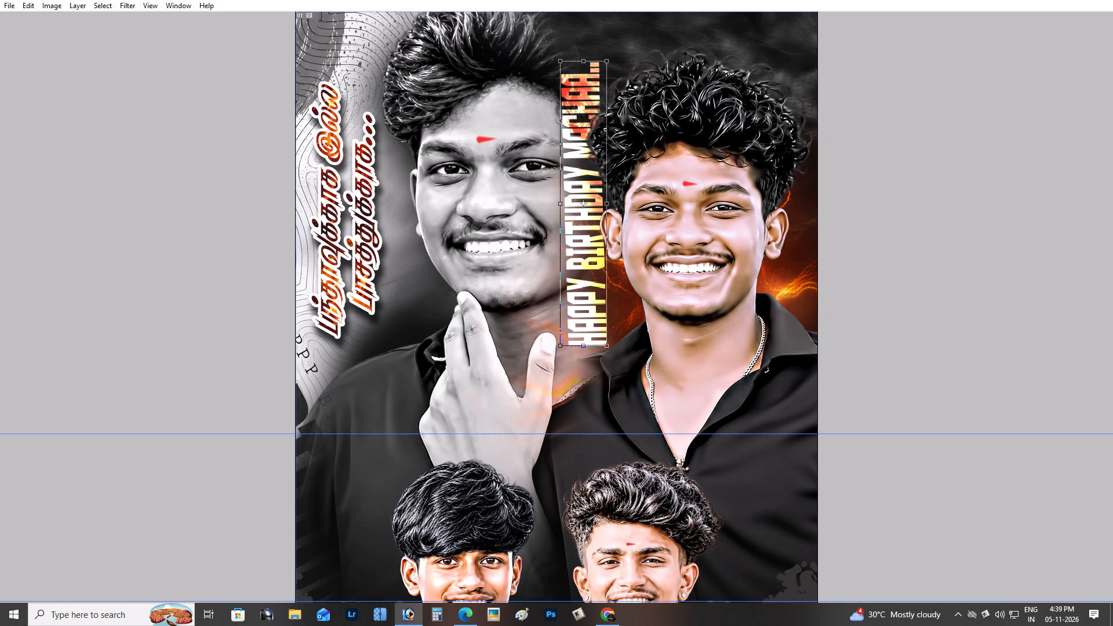
left_click_drag(603, 63, 625, 42, "alt+shift")
left_click_drag(595, 121, 603, 118)
Tilt the heading to the left so its upper end leans toward the black-and-white portrait's hair.
left_click_drag(646, 156, 641, 139)
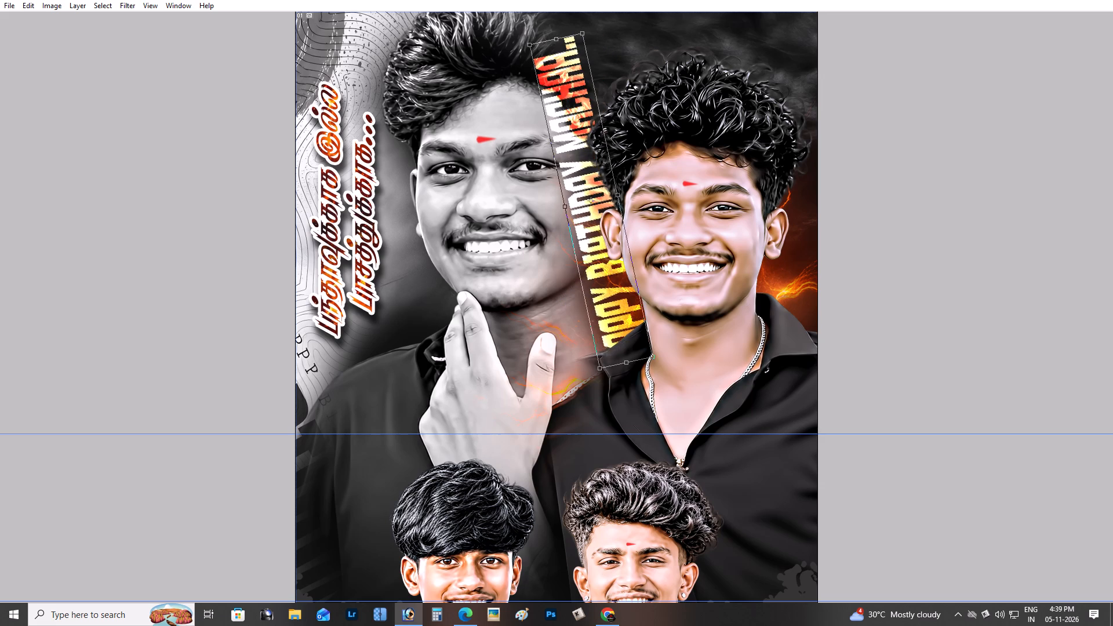
left_click_drag(641, 139, 645, 139)
key("Return")
Stretch the tilted heading up to the poster's top edge and adjust its placement between the large portraits.
key("ctrl+plus")
key("space")
key("space")
left_click_drag(646, 139, 634, 347)
left_click_drag(632, 303, 620, 358)
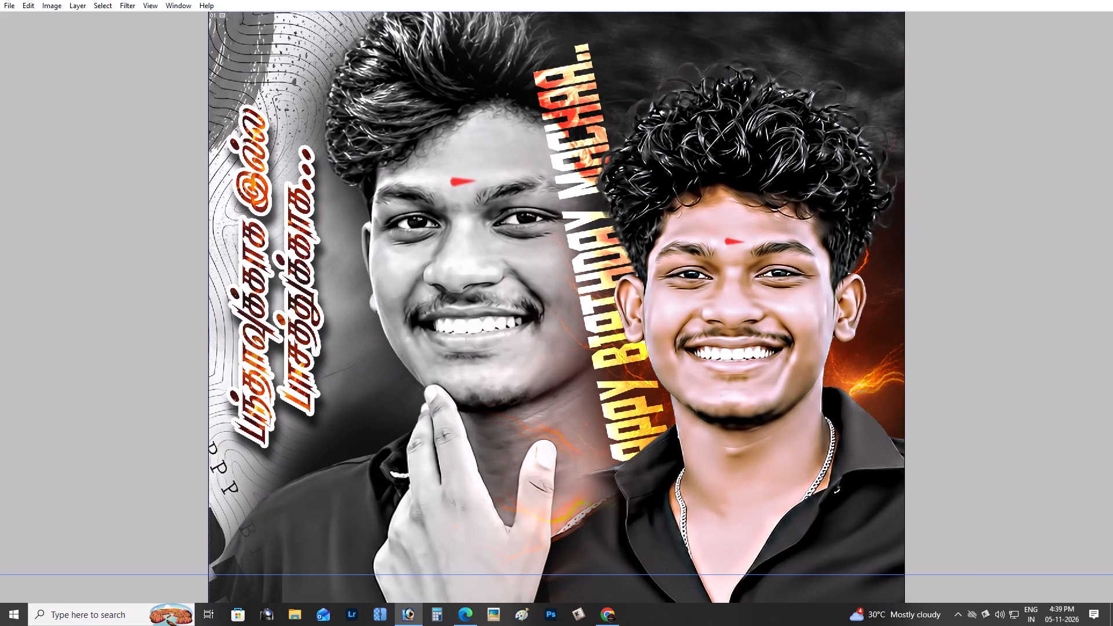
left_click(621, 312)
key("ctrl+t")
left_click_drag(576, 35, 566, 10, "shift")
left_click_drag(533, 99, 519, 103, "shift")
left_click_drag(555, 113, 564, 116)
key("Return")
key("ctrl+minus")
key("ctrl+minus")
scroll(570, 112, "up", 2)
scroll(570, 112, "down", 2)
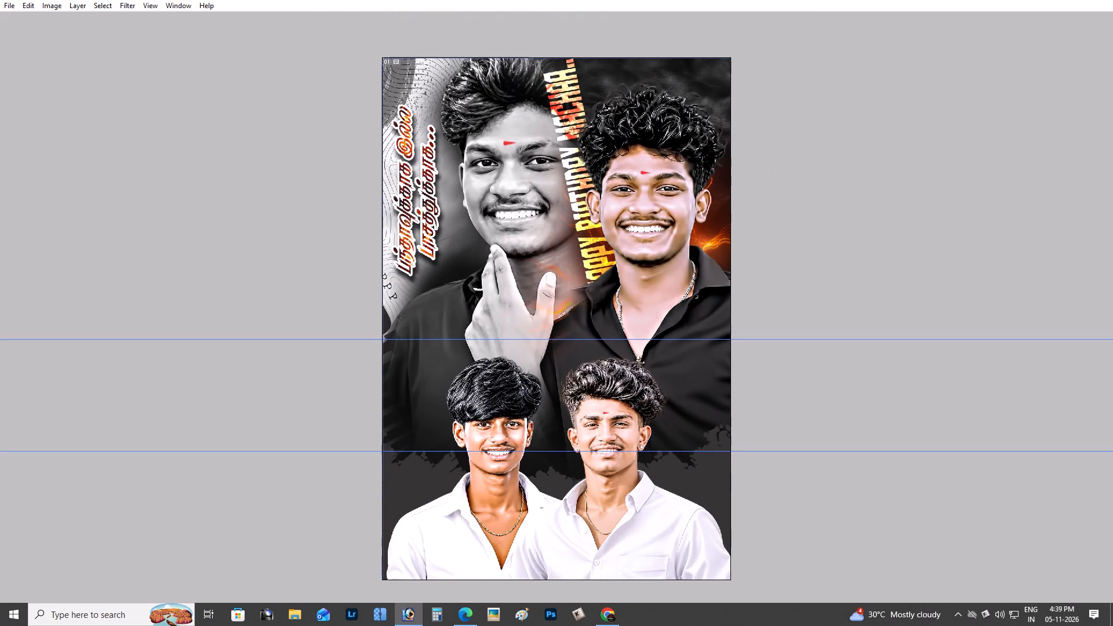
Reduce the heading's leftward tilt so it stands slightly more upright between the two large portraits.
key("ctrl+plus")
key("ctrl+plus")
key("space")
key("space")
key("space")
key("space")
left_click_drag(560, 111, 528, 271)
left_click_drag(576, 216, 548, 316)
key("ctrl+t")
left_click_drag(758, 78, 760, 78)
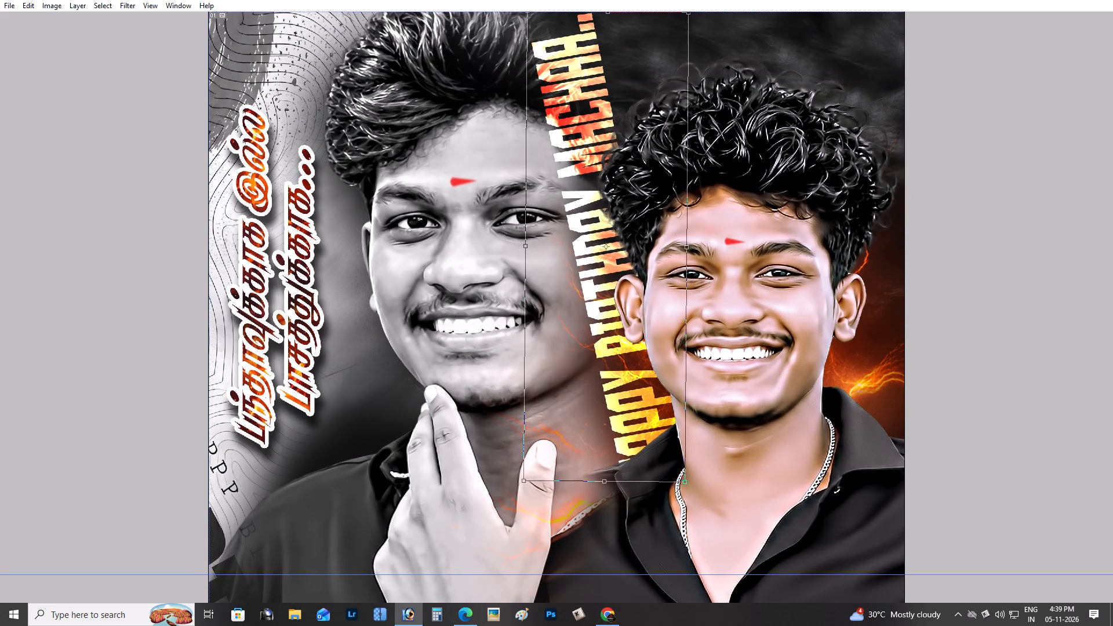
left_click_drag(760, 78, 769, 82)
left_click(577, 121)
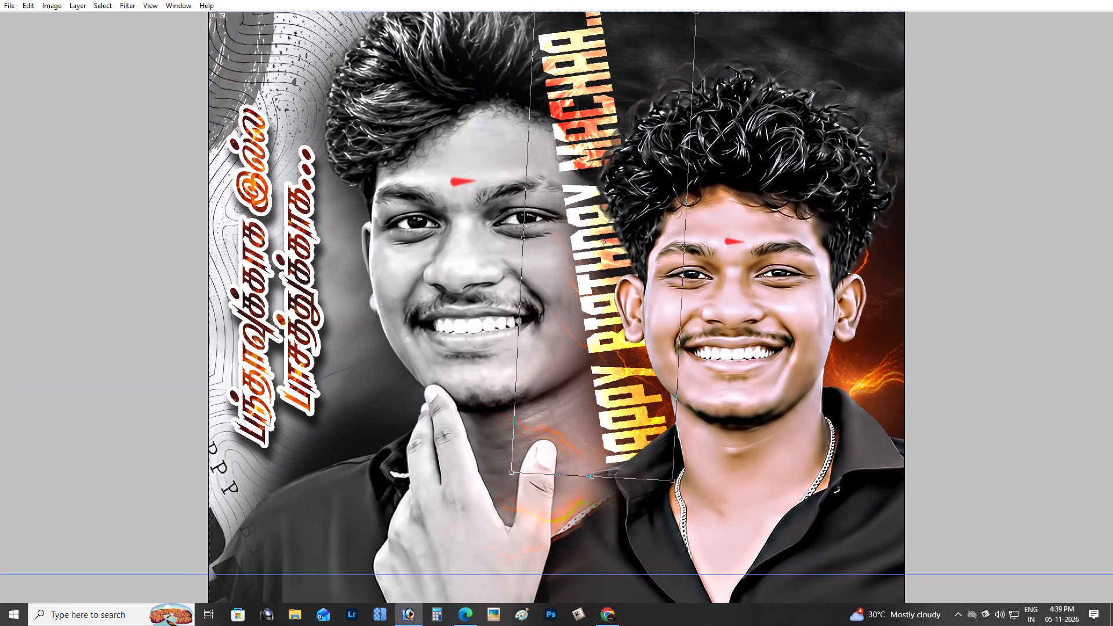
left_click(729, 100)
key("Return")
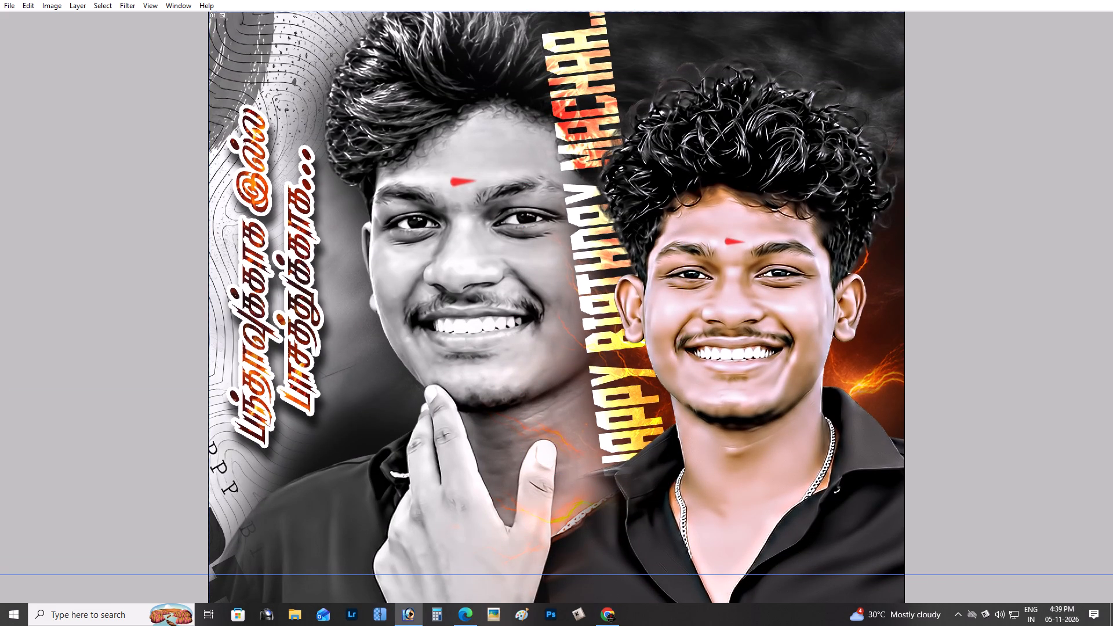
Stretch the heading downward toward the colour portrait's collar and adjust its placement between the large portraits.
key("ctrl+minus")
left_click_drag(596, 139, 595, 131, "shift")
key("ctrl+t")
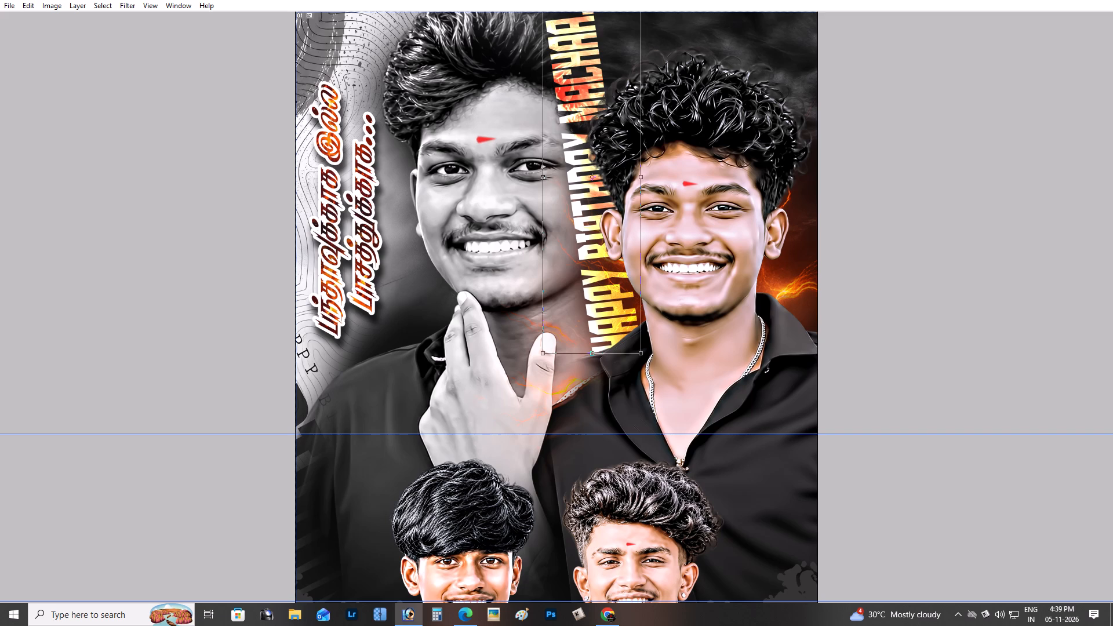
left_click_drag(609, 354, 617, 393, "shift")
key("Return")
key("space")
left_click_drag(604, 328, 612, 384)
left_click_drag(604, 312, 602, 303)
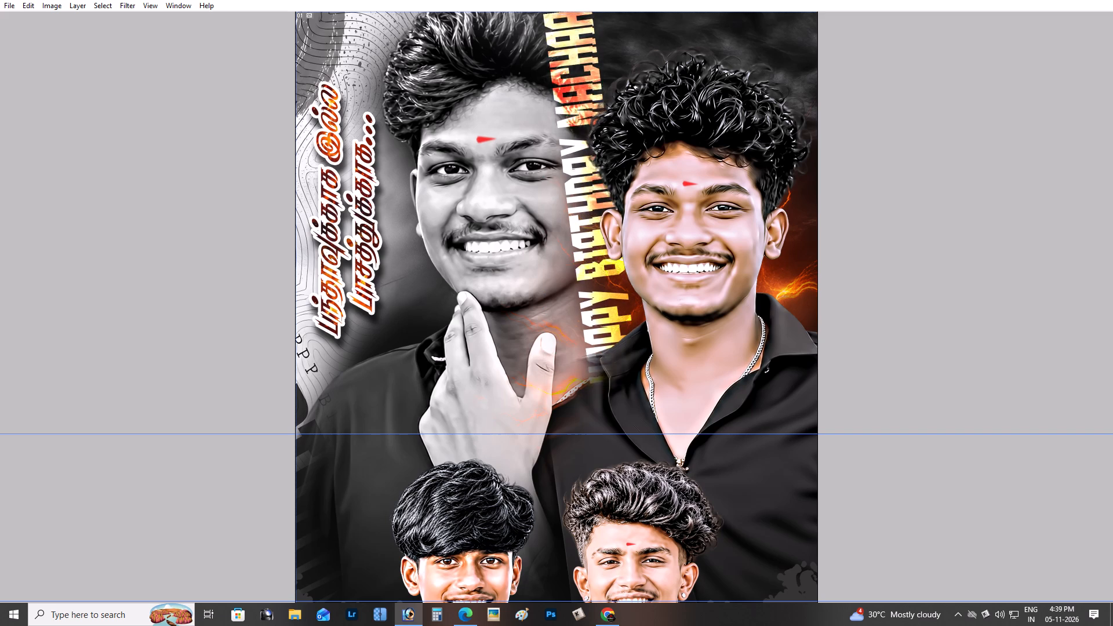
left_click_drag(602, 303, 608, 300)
Examine the stretched heading's fit and placement against the whole poster.
key("ctrl+minus")
key("ctrl+minus")
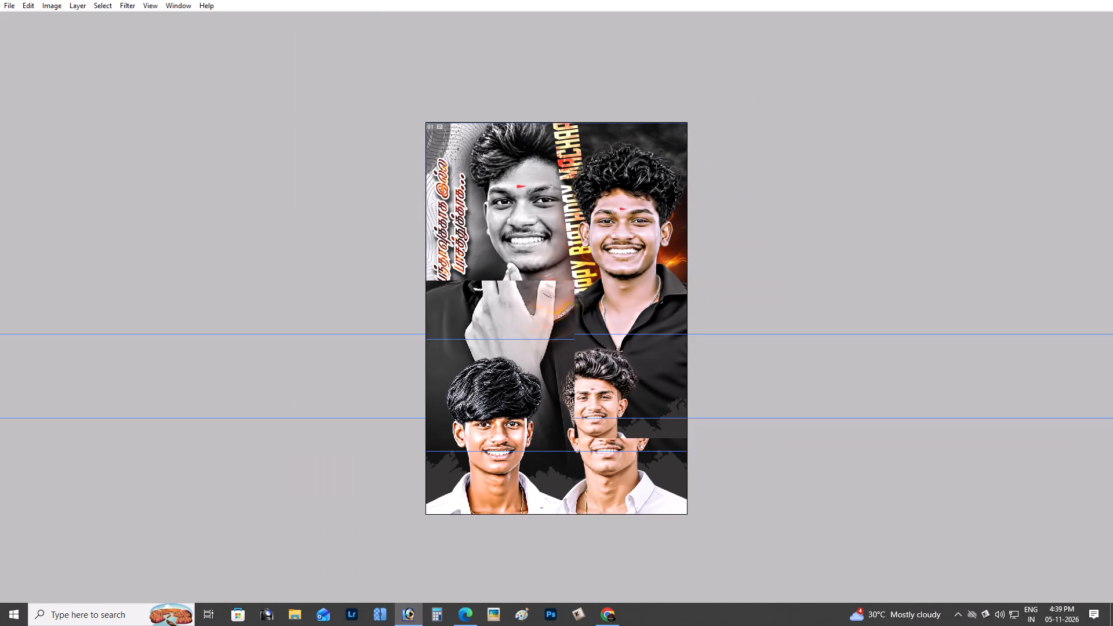
scroll(595, 296, "up", 2)
scroll(595, 296, "down", 4)
key("ctrl+plus")
key("ctrl+plus")
key("space")
key("space")
key("space")
key("space")
key("space")
key("space")
key("space")
key("space")
key("space")
key("space")
key("space")
key("space")
key("space")
key("space")
key("space")
key("space")
key("space")
key("space")
key("space")
key("space")
left_click_drag(595, 296, 588, 354)
left_click_drag(599, 272, 603, 396)
left_click_drag(584, 288, 585, 341)
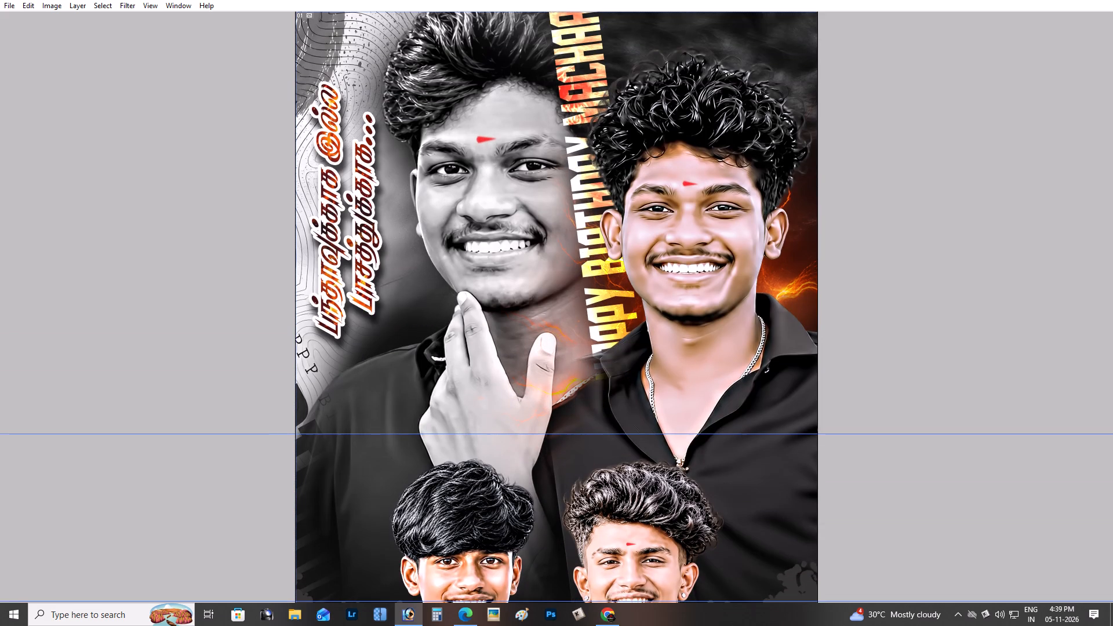
key("ctrl+minus")
scroll(601, 243, "up", 2)
scroll(594, 232, "down", 2)
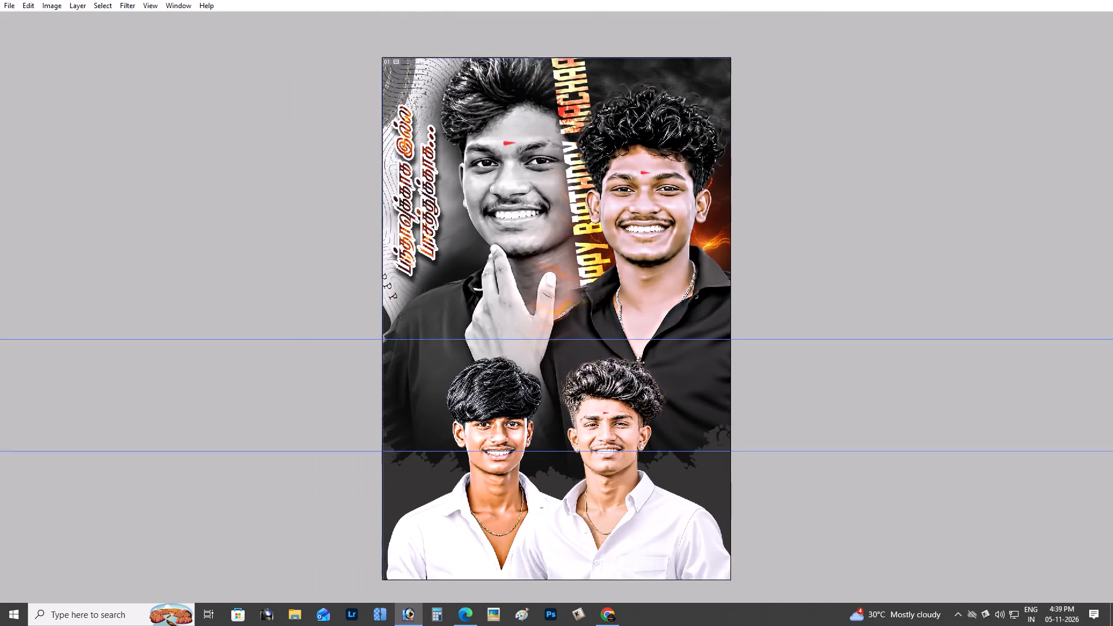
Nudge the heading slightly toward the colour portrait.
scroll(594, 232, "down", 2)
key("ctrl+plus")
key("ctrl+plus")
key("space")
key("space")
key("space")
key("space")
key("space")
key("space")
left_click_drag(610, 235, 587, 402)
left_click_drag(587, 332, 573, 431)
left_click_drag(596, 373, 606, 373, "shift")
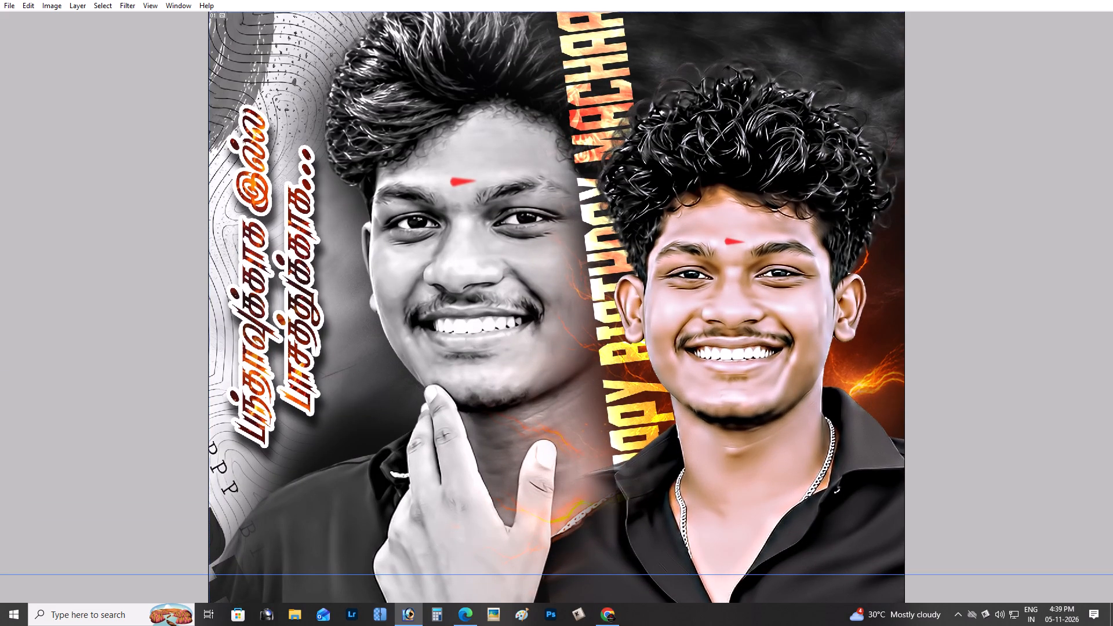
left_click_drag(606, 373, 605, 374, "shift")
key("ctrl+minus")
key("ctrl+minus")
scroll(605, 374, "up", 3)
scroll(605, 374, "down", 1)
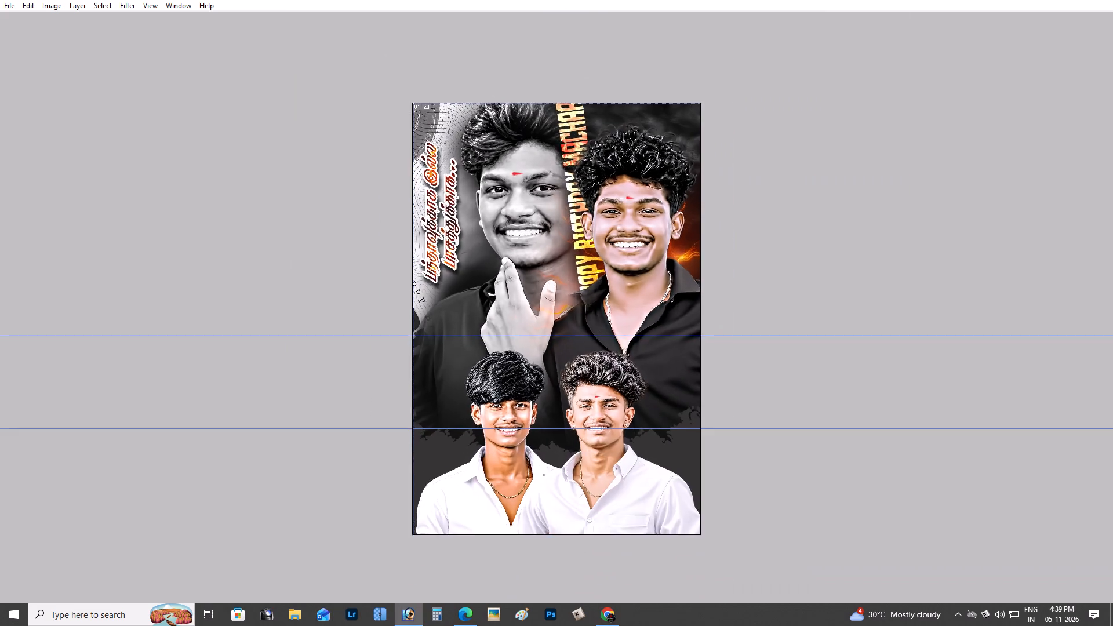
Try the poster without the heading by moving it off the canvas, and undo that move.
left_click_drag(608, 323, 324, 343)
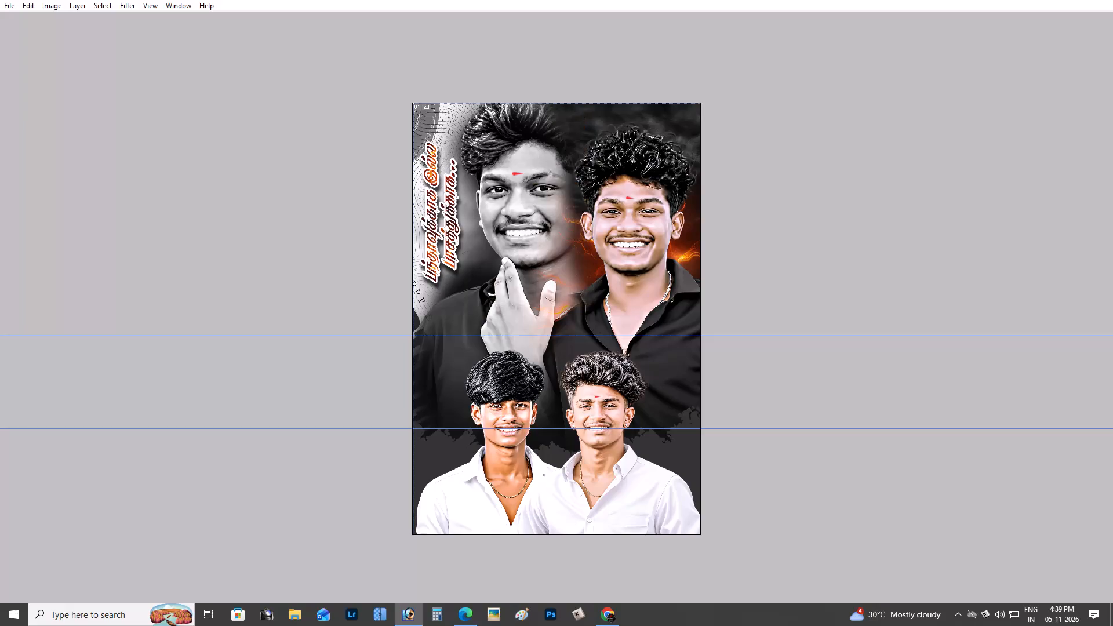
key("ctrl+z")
Undo the heading edits back to the separate vertical HAPPY BIRTHDAY and dark red MACHAA.. texts.
scroll(505, 268, "up", 2)
scroll(505, 268, "down", 4)
key("ctrl+plus")
key("ctrl+plus")
key("space")
key("space")
key("space")
key("space")
key("space")
key("space")
left_click_drag(606, 224, 602, 379)
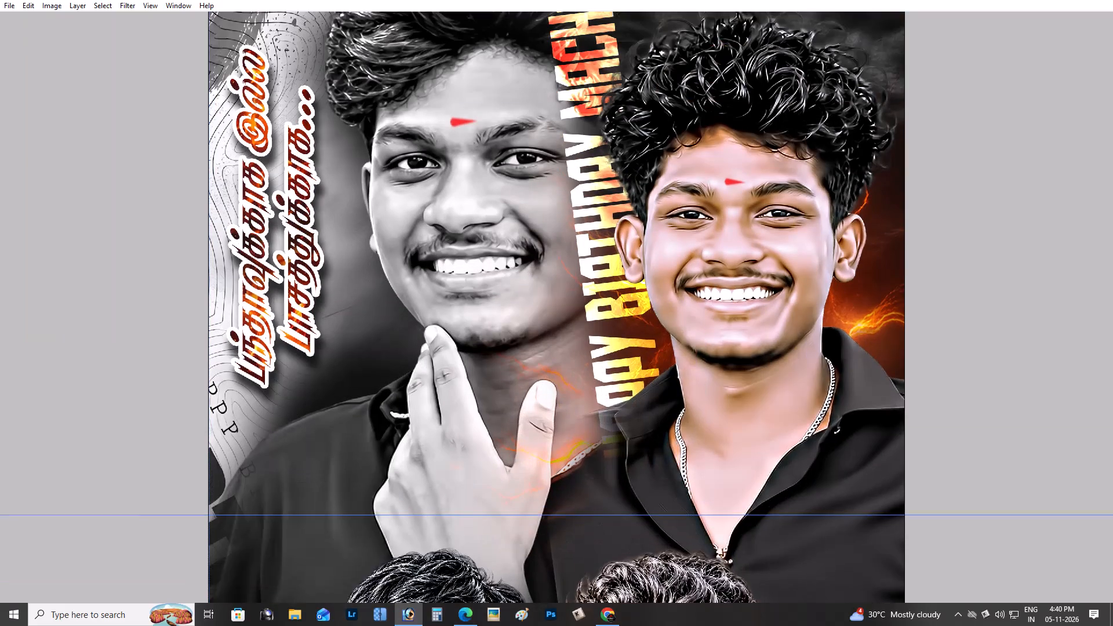
left_click_drag(602, 379, 598, 402)
left_click_drag(617, 276, 610, 465)
key("ctrl+z")
key("ctrl+alt+z")
key("ctrl+alt+z")
key("ctrl+alt+z")
key("ctrl+alt+z")
key("ctrl+alt+z")
key("ctrl+alt+z")
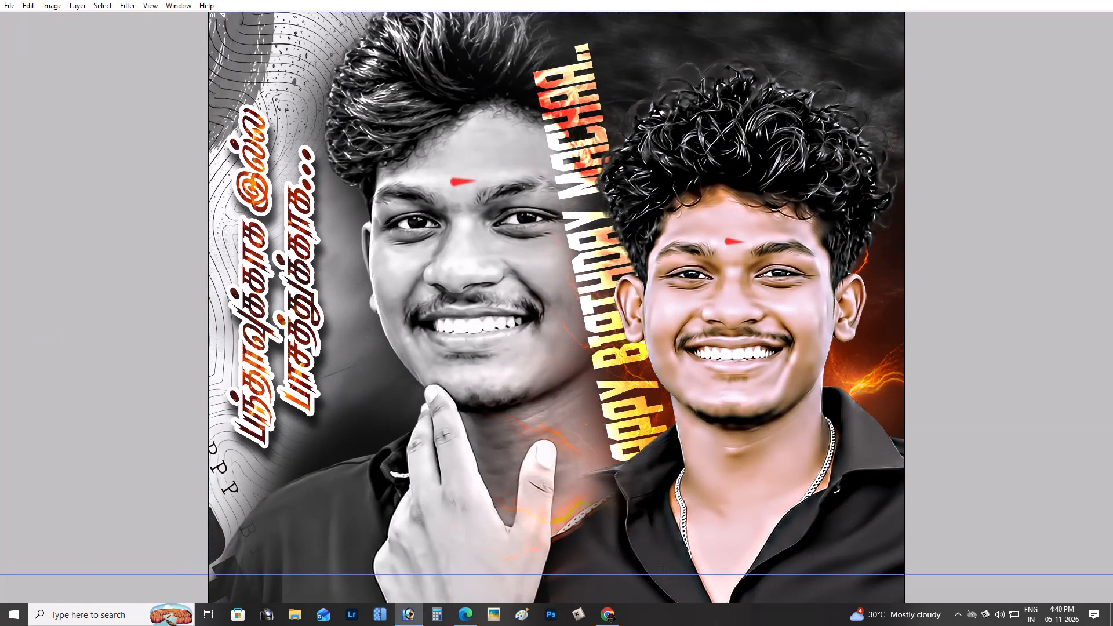
key("ctrl+alt+z")
key("ctrl+alt+z")
key("ctrl+alt+z")
key("ctrl+alt+z")
key("ctrl+alt+z")
key("ctrl+alt+z")
key("ctrl+alt+z")
key("ctrl+alt+z")
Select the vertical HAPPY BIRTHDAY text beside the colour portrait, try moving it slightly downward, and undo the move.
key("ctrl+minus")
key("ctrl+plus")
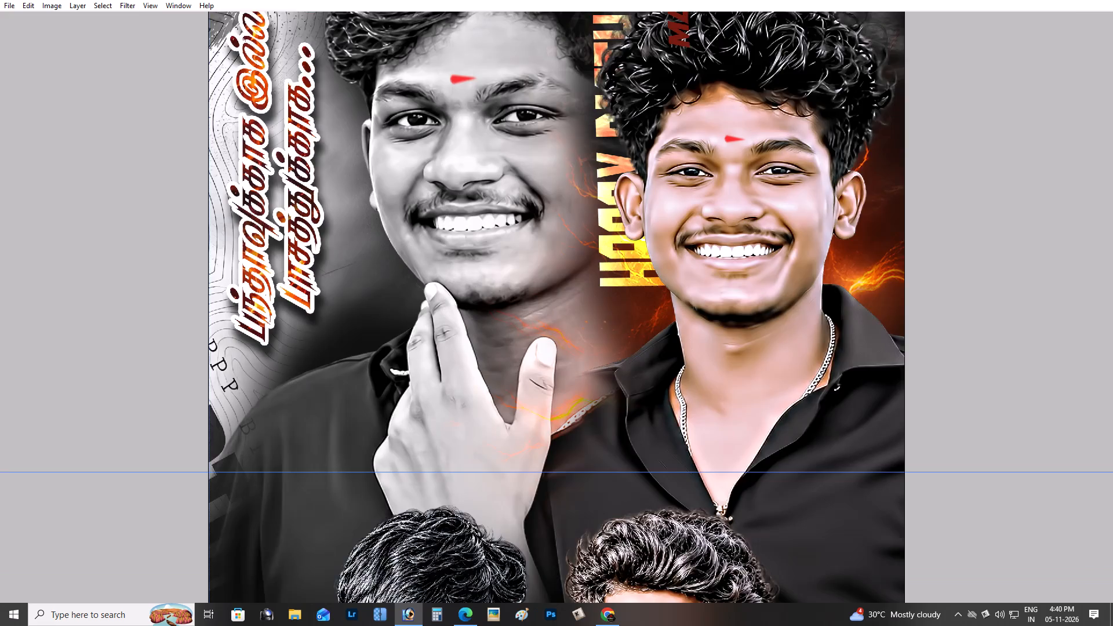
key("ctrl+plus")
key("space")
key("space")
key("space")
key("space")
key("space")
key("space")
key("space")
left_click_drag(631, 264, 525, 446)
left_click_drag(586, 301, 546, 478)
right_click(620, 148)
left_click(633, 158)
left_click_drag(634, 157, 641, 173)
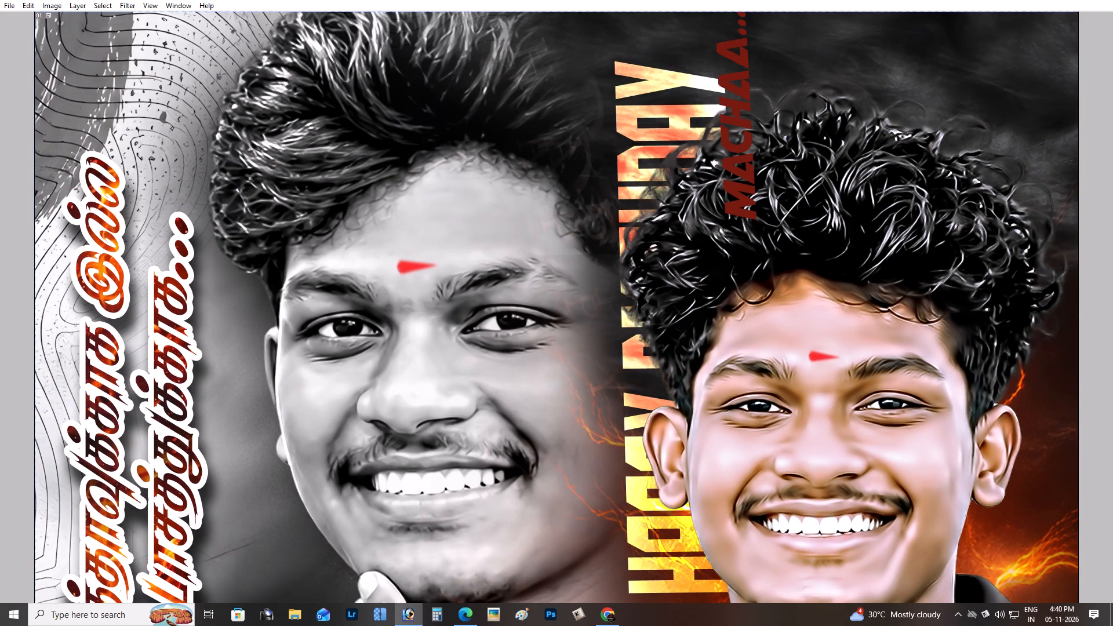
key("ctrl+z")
Accept re-rendering the HAPPY BIRTHDAY text layer and tilt the text slightly counter-clockwise.
key("ctrl+t")
left_click(841, 156)
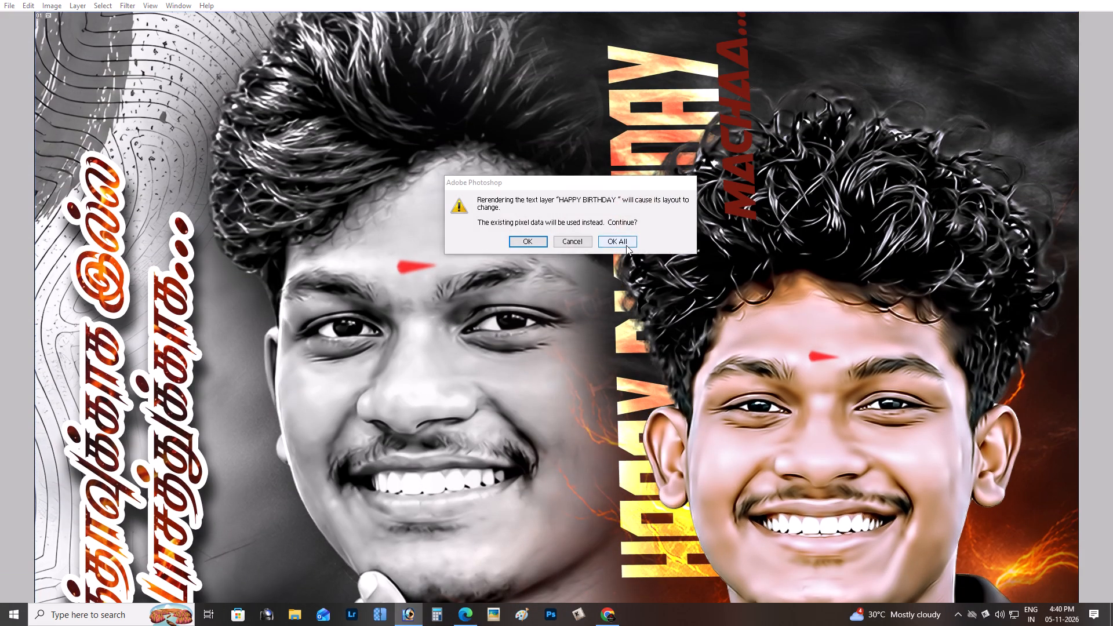
key("Return")
key("Return")
key("t")
left_click(604, 163)
key("ctrl+Return")
left_click(658, 126)
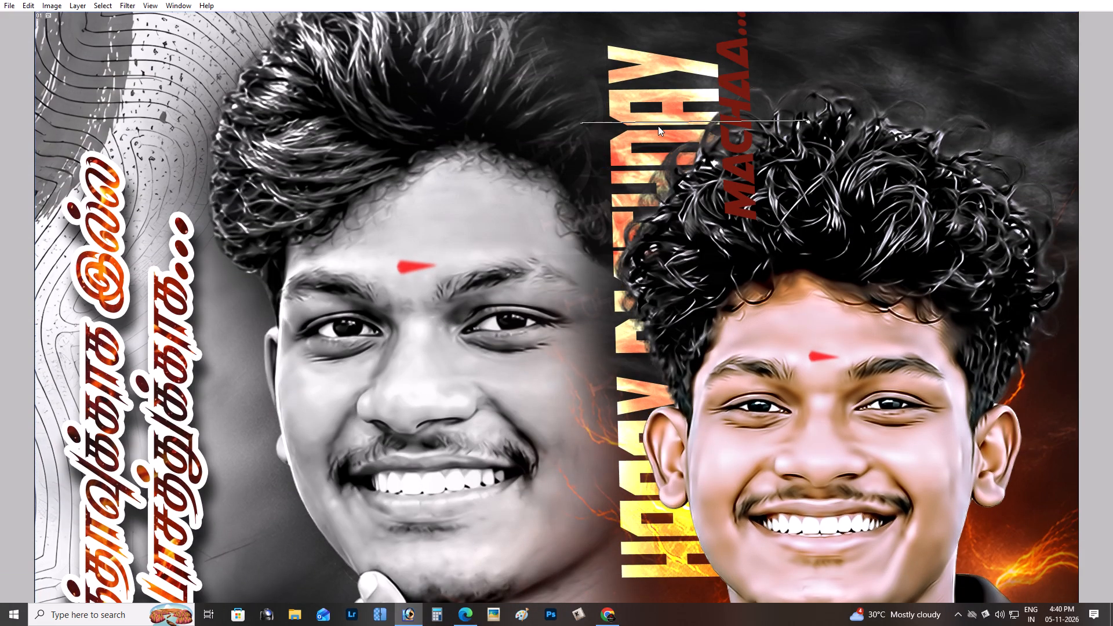
key("Return")
key("ctrl+Return")
key("v")
key("ctrl+t")
left_click_drag(753, 138, 754, 129)
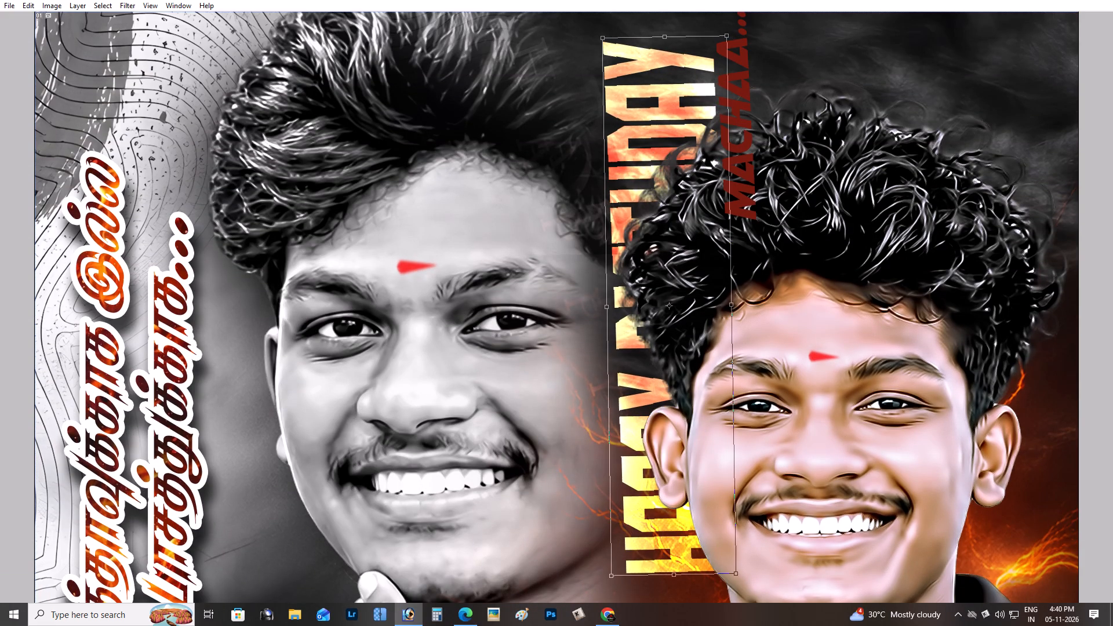
key("Return")
Move the HAPPY BIRTHDAY text slightly down toward the black-and-white portrait and tilt it slightly further counter-clockwise.
key("ctrl+minus")
left_click_drag(716, 132, 708, 151)
key("ctrl+r")
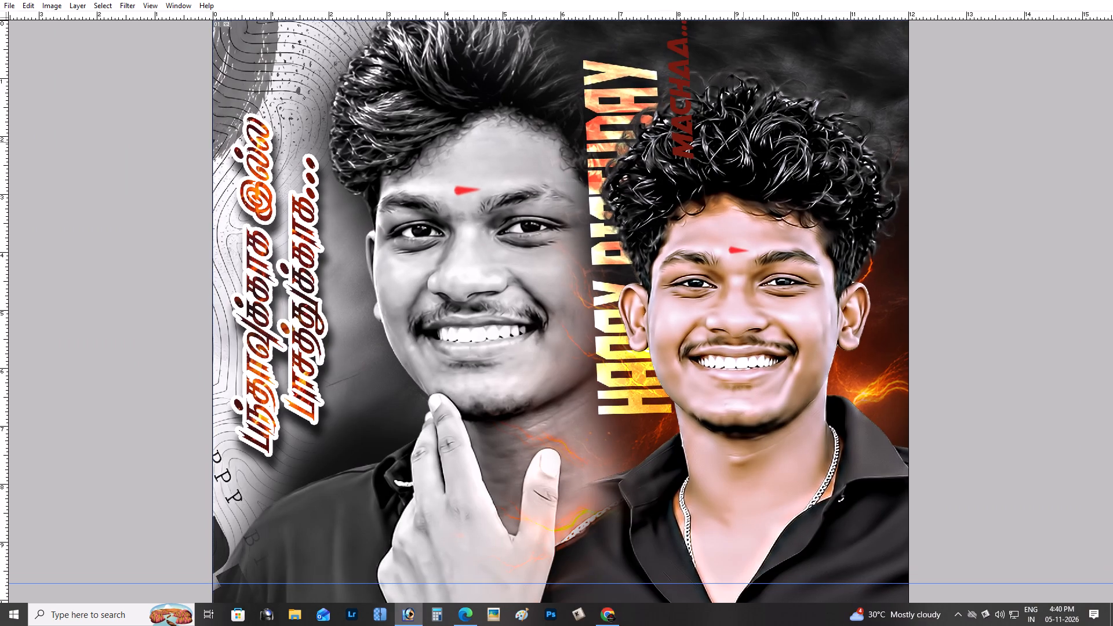
key("ctrl+t")
key("ctrl+r")
key("Return")
key("ctrl+t")
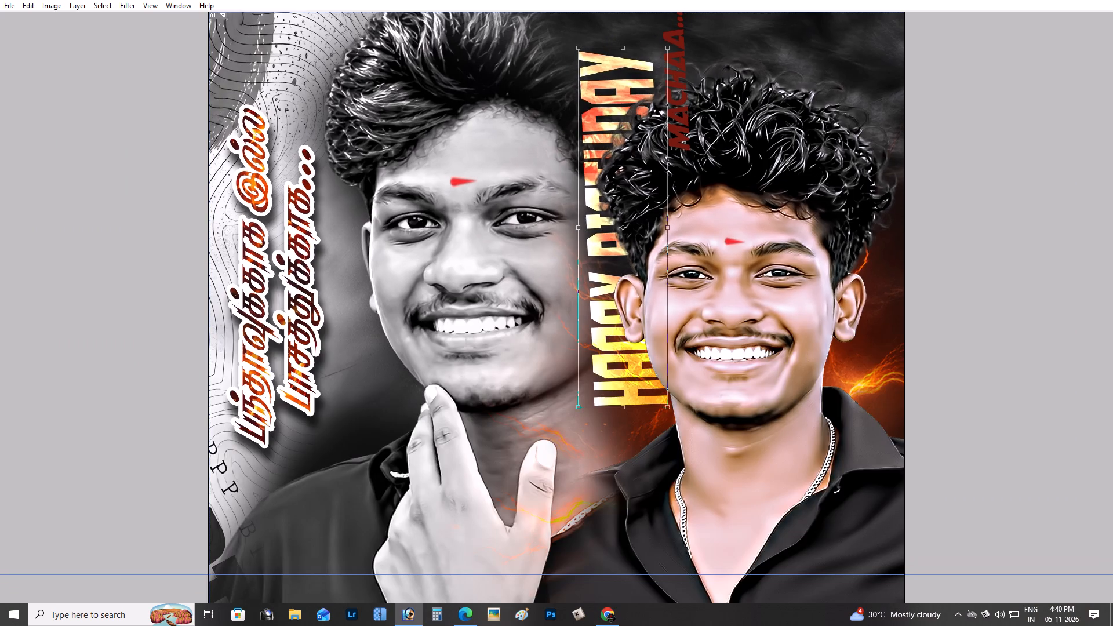
left_click(741, 132)
key("Return")
Compare the portraits' and heading's colours with Proof Colors switched on and off.
key("Tab")
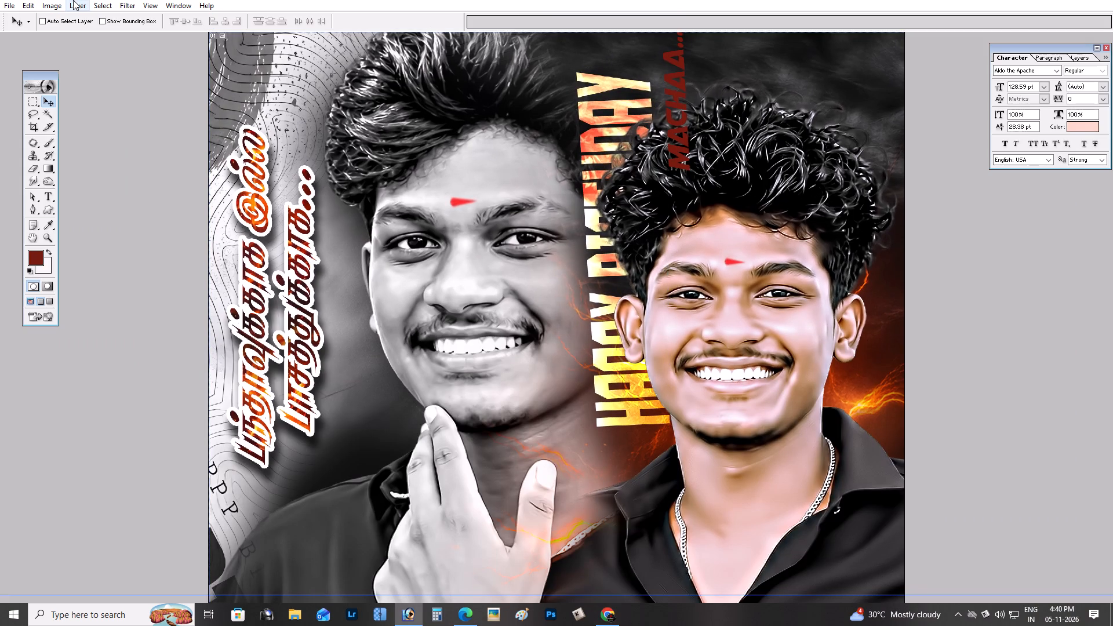
left_click(54, 0)
left_click(68, 24)
left_click(172, 71)
left_click(421, 90)
key("ctrl+y")
key("ctrl+y")
key("ctrl+plus")
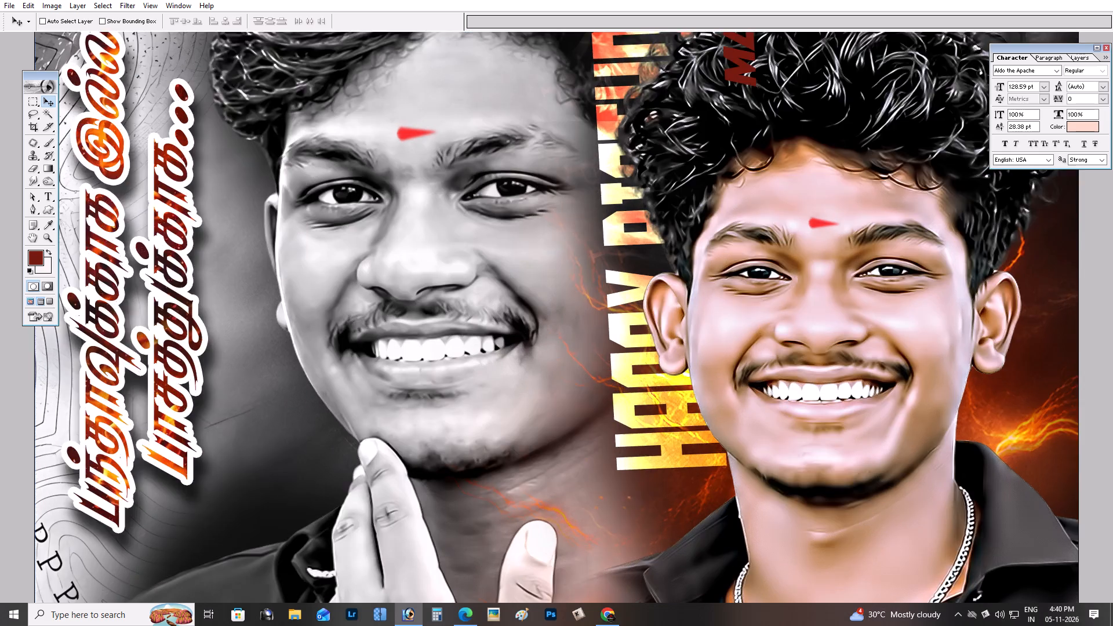
key("ctrl+plus")
key("ctrl+plus")
key("ctrl+y")
key("ctrl+y")
key("ctrl+y")
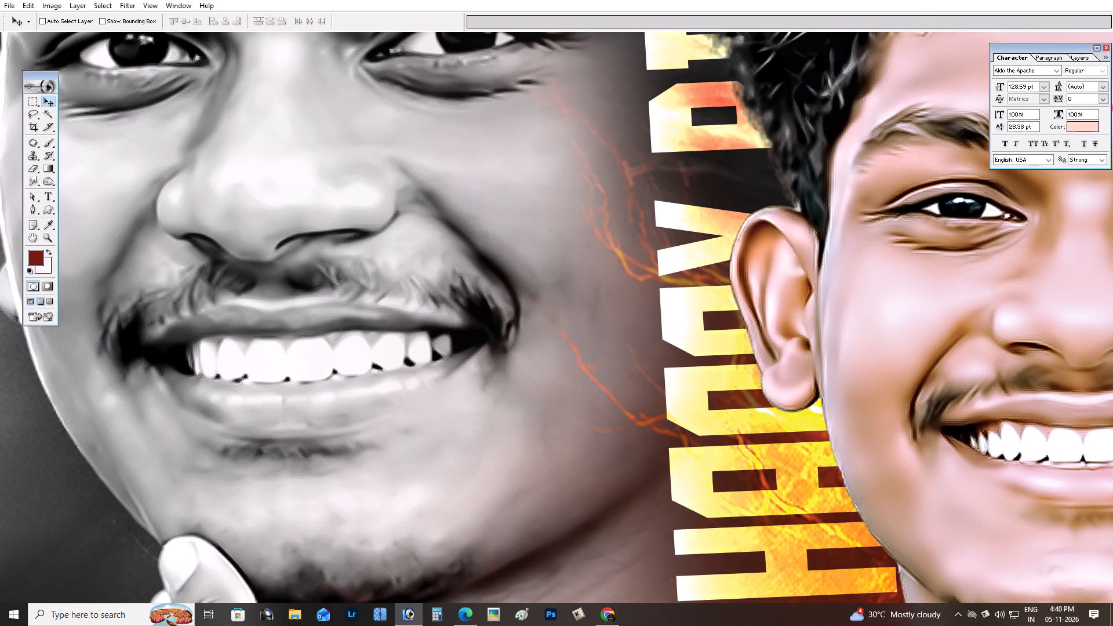
Select the dark red MACHAA... text over the colour portrait's hair and move it down beside the HAPPY letters, over the black-and-white portrait.
key("ctrl+y")
key("ctrl+minus")
key("ctrl+minus")
key("Tab")
key("space")
key("space")
key("space")
key("space")
key("space")
key("space")
key("space")
key("space")
left_click_drag(485, 89, 466, 282)
left_click_drag(496, 223, 496, 235)
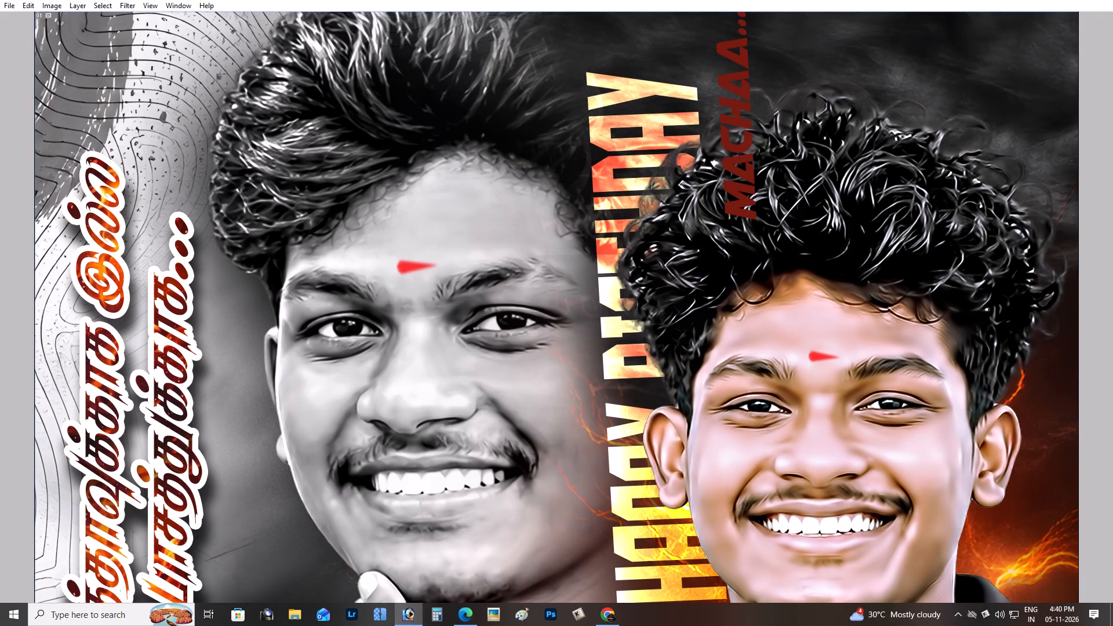
left_click_drag(496, 235, 492, 352)
right_click(742, 149)
double_click(753, 156)
left_click_drag(745, 169, 724, 201)
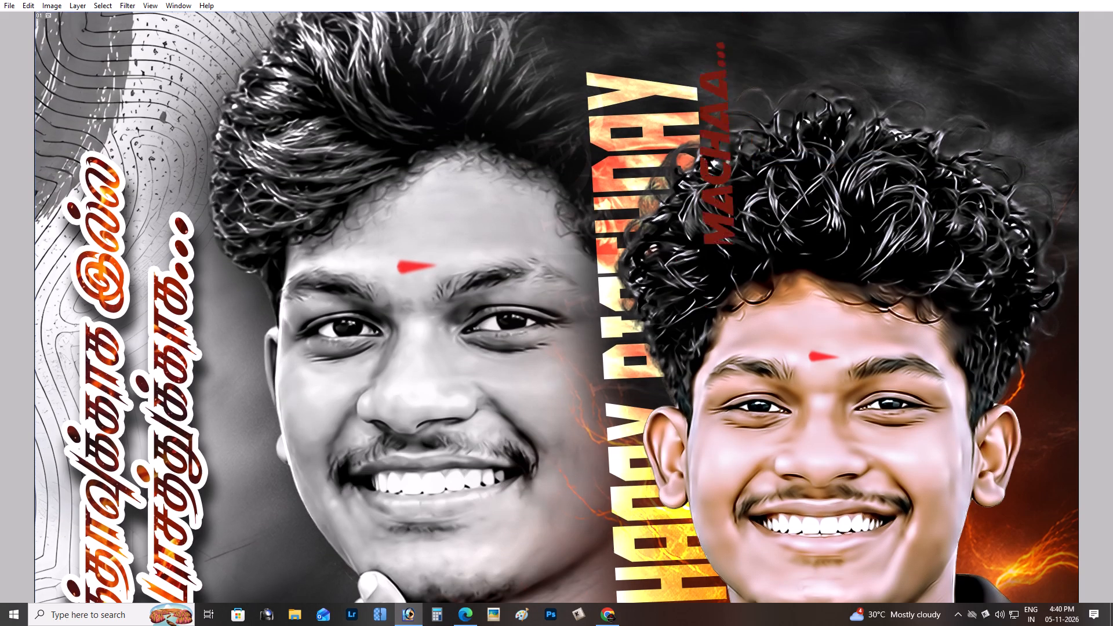
left_click_drag(724, 201, 630, 461)
key("space")
left_click_drag(630, 415, 587, 215)
left_click_drag(596, 213, 555, 320)
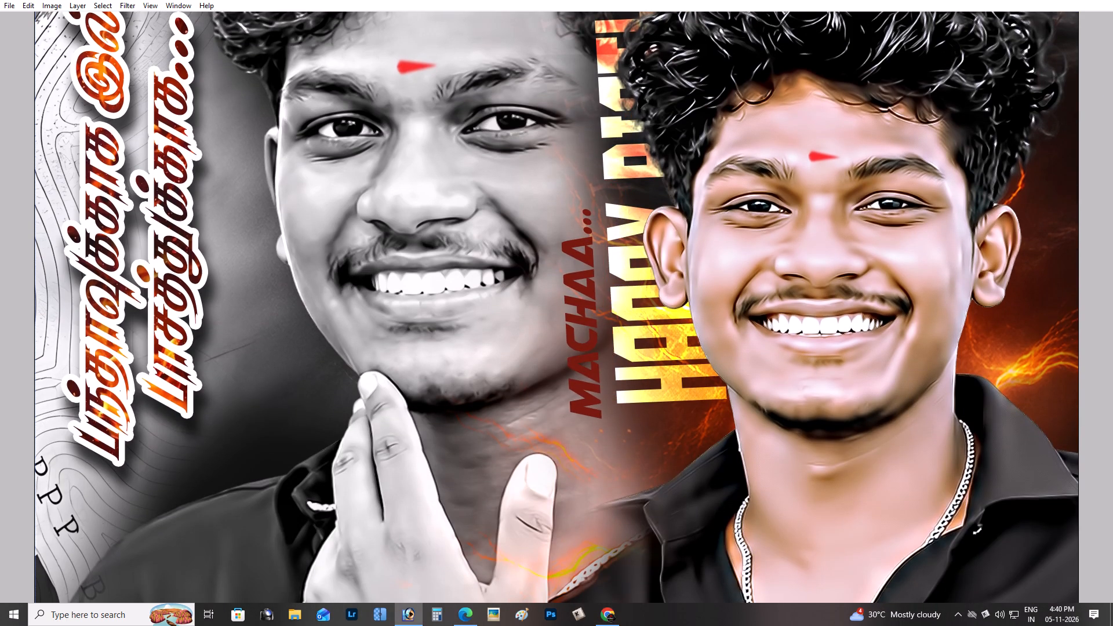
Scale down the MACHAA... text and place it vertically alongside the first letters of HAPPY.
key("ctrl+plus")
key("ctrl+plus")
key("space")
left_click_drag(562, 320, 479, 321)
key("ctrl+t")
left_click_drag(563, 102, 544, 179, "alt+shift")
key("Return")
key("space")
left_click_drag(544, 184, 510, 71)
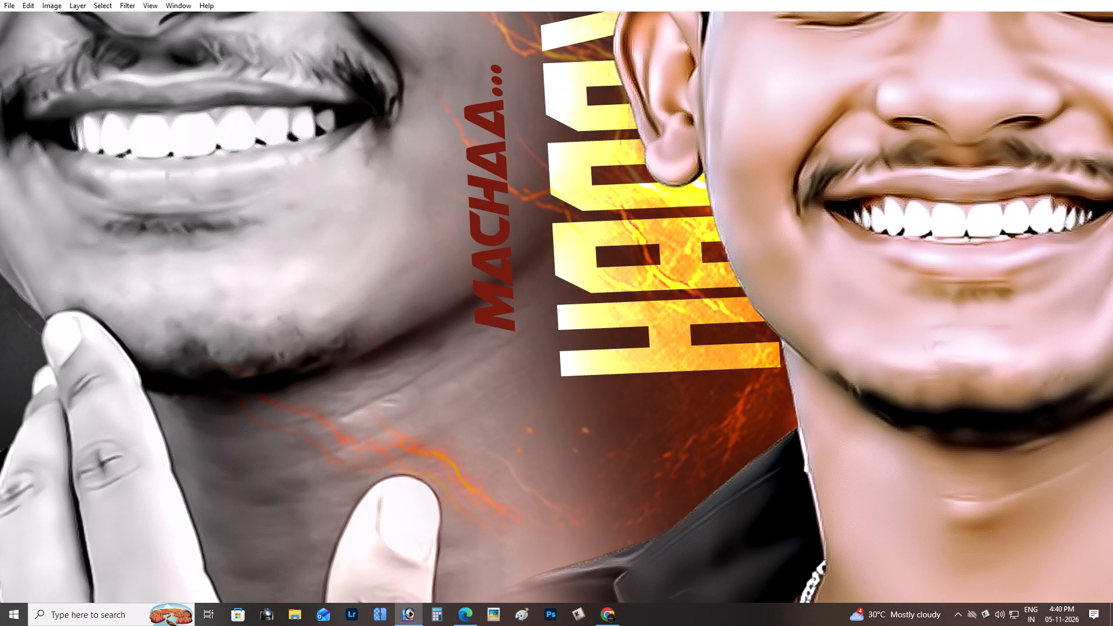
left_click_drag(512, 190, 552, 240)
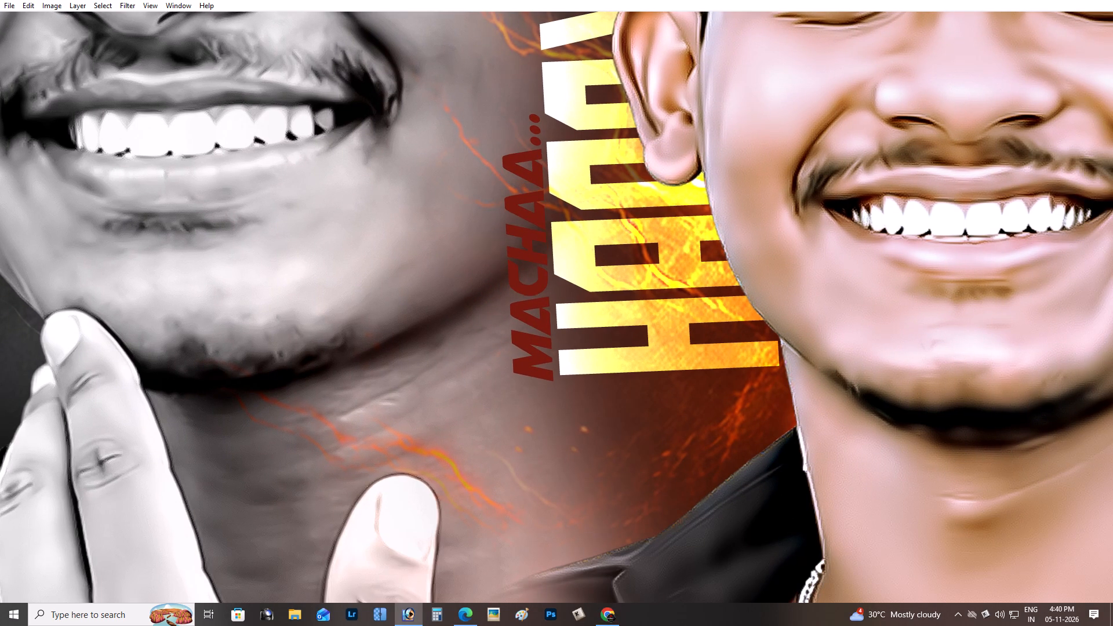
left_click_drag(552, 240, 549, 237)
Recolour the MACHAA... text from dark red to white.
key("ctrl+minus")
key("ctrl+minus")
key("ctrl+minus")
key("ctrl+minus")
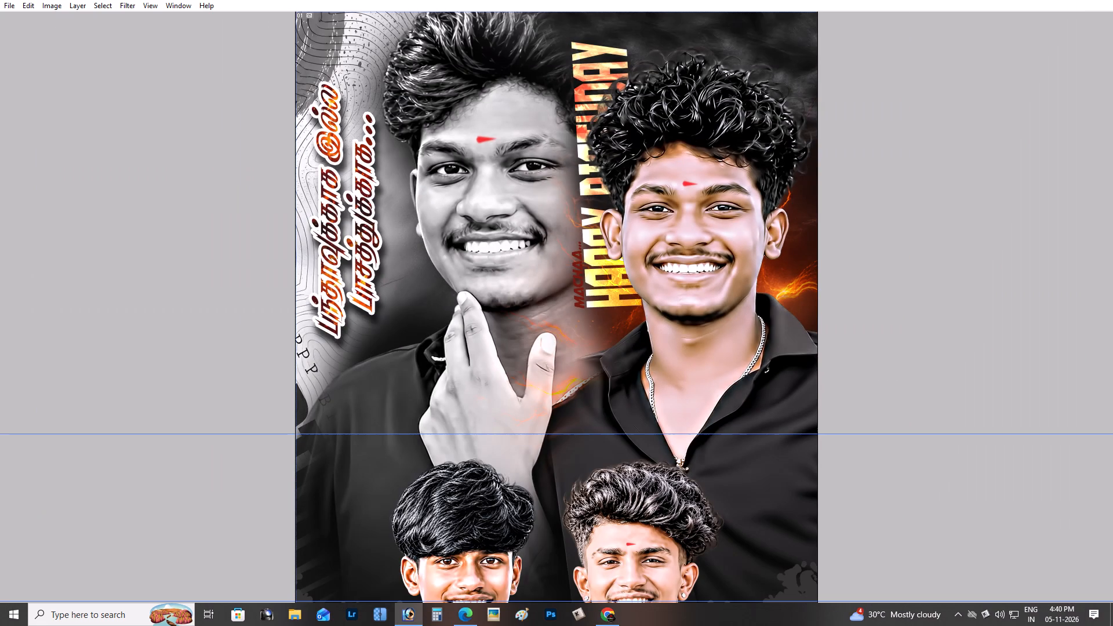
key("ctrl+plus")
key("ctrl+plus")
key("ctrl+plus")
key("space")
left_click_drag(560, 236, 438, 325)
key("ctrl+plus")
key("ctrl+plus")
key("ctrl+plus")
key("Tab")
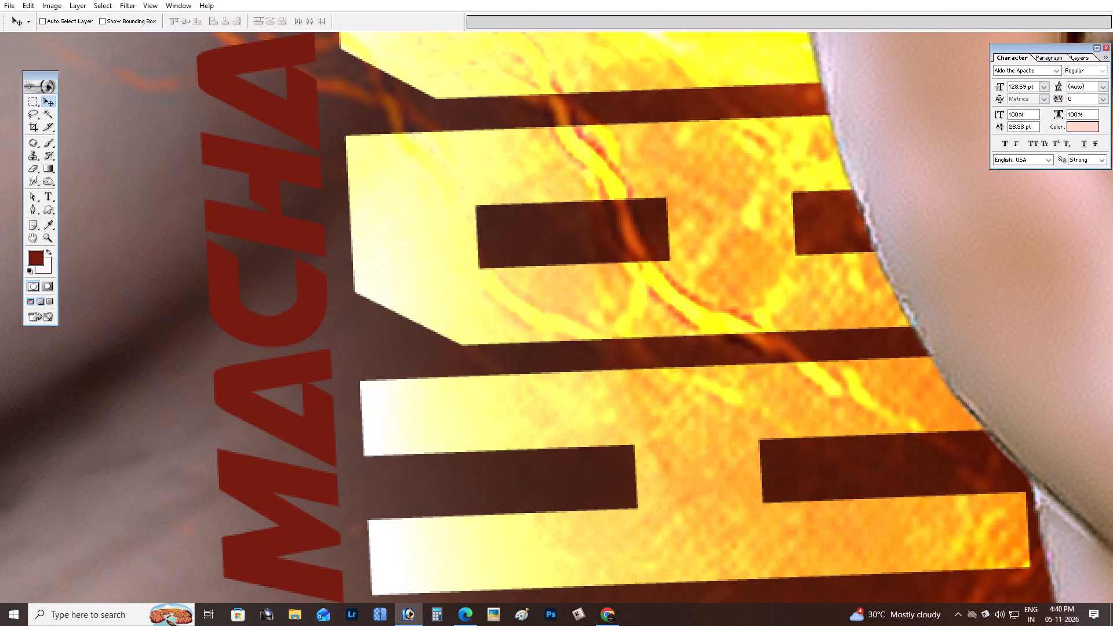
key("x")
key("BackSpace")
key("Tab")
key("Tab")
key("Tab")
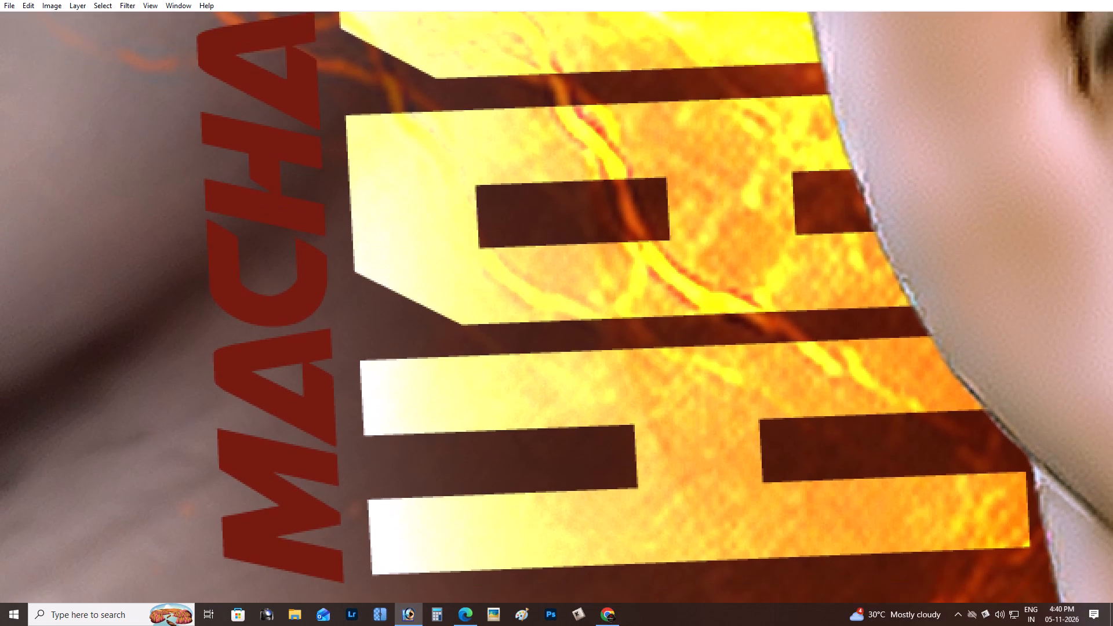
key("Tab")
key("alt+shift+BackSpace")
key("Tab")
key("ctrl+minus")
key("ctrl+minus")
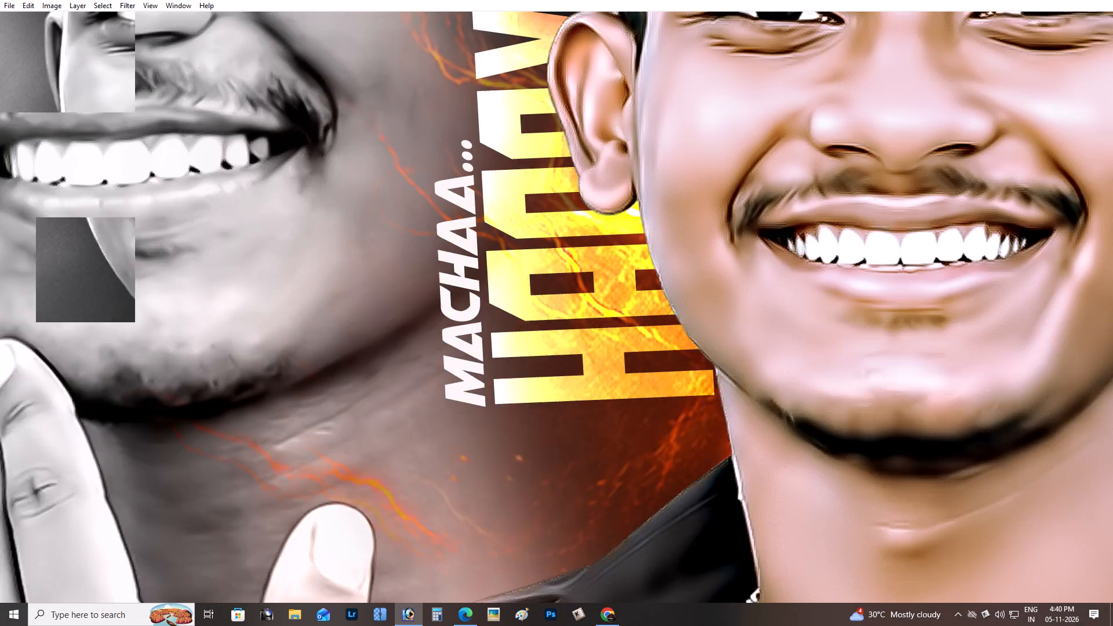
Rotate the MACHAA... text clockwise to nearly horizontal and place it just beneath the H of the HAPPY heading.
key("ctrl+minus")
scroll(106, 233, "up", 3)
scroll(157, 242, "down", 3)
key("ctrl+minus")
key("ctrl+minus")
key("ctrl+minus")
key("z")
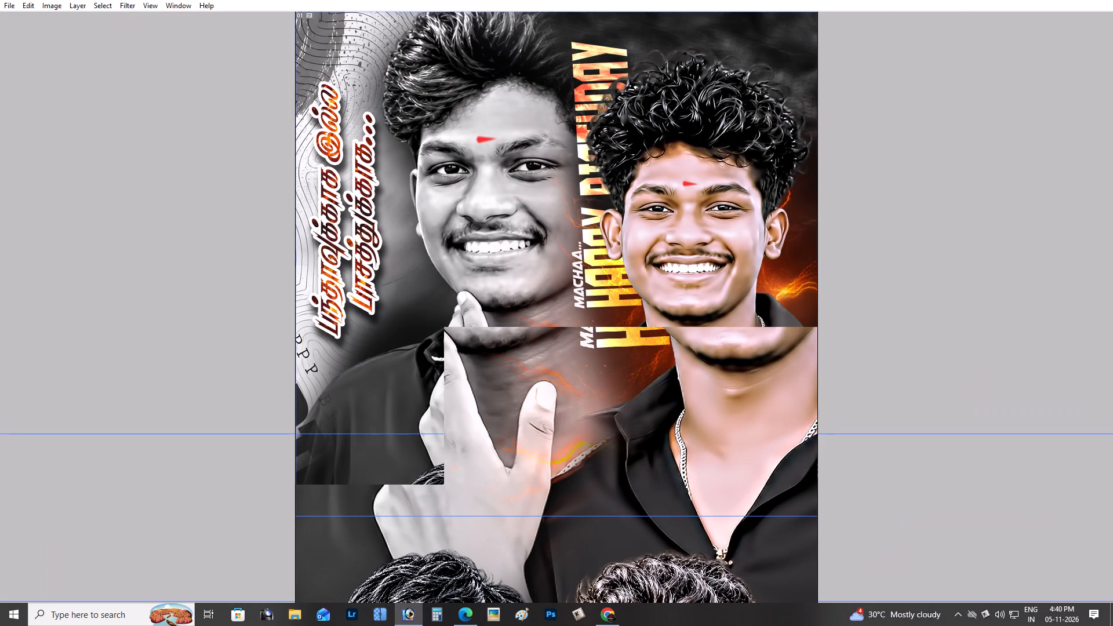
left_click_drag(531, 244, 884, 437)
key("space")
left_click(820, 392)
key("v")
key("space")
left_click_drag(469, 239, 472, 340)
left_click_drag(350, 224, 383, 330)
key("ctrl+t")
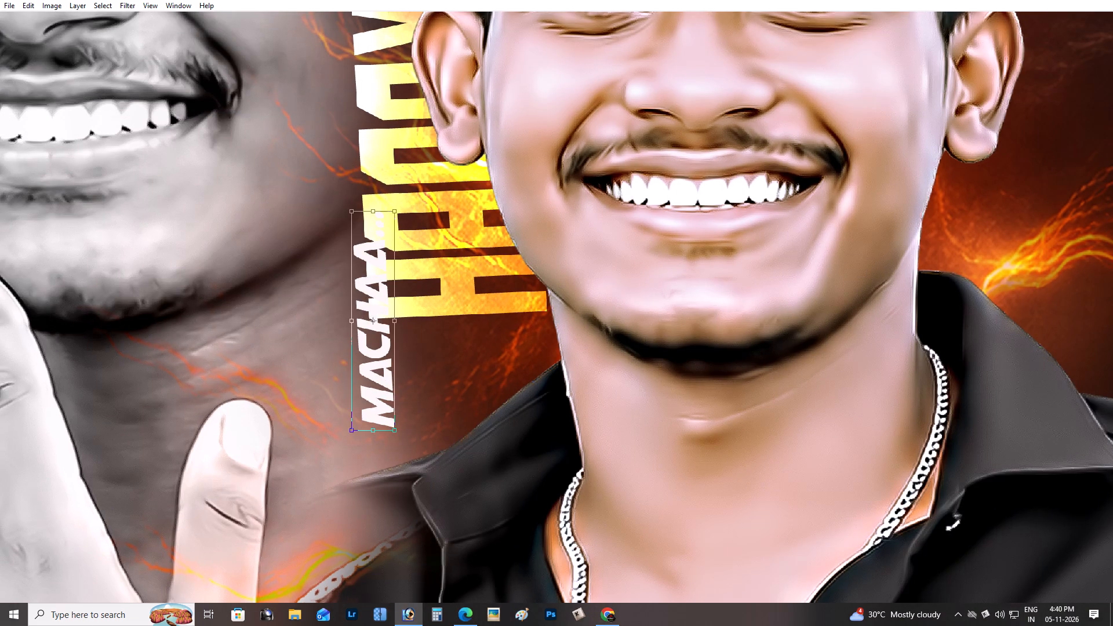
left_click_drag(329, 191, 477, 279)
key("Return")
left_click_drag(435, 325, 509, 348)
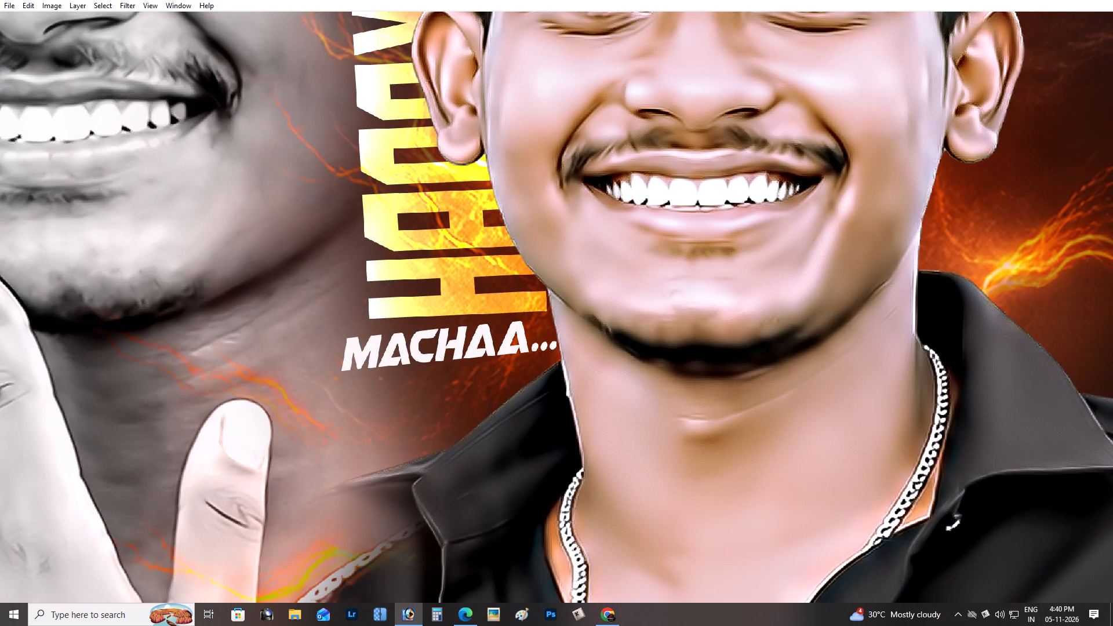
Reposition MACHAA... below the H of HAPPY and rotate it slightly clockwise to follow the heading's slant.
key("ctrl+plus")
key("space")
left_click_drag(510, 348, 552, 392)
key("ctrl+plus")
key("ctrl+plus")
key("space")
left_click_drag(551, 377, 602, 237)
left_click_drag(387, 520, 424, 498)
key("space")
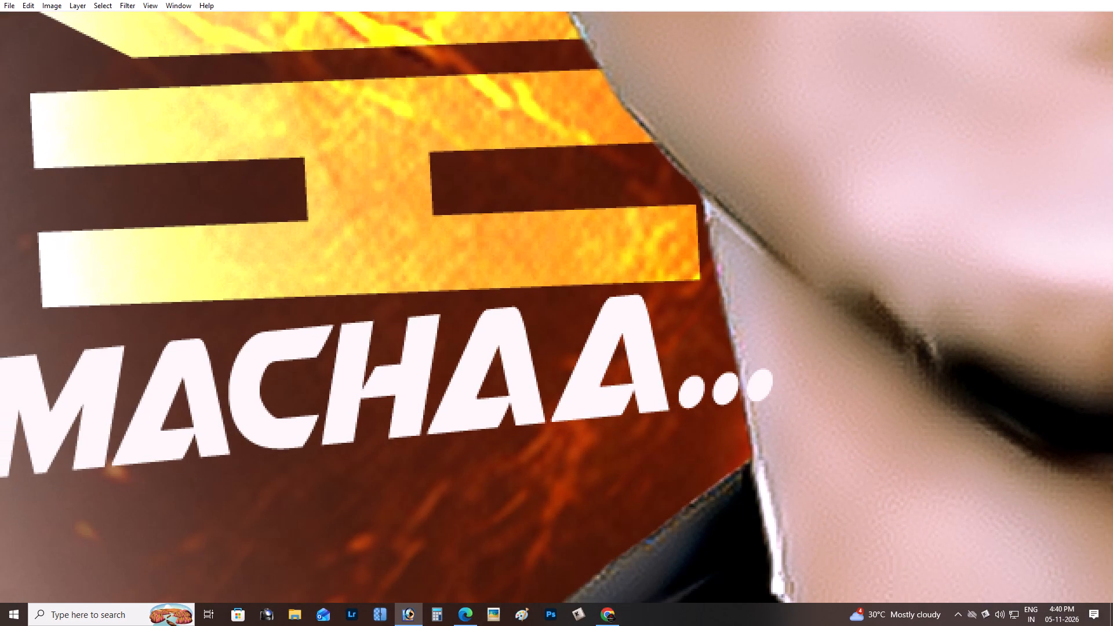
left_click_drag(414, 494, 592, 460)
left_click_drag(503, 395, 517, 390)
key("ctrl+t")
left_click_drag(652, 156, 663, 156)
key("Return")
Narrow the MACHAA... text and fit it close beneath the H, between the heading's edge and the colour portrait's neck.
key("ctrl+t")
left_click(974, 339, "shift")
left_click_drag(968, 337, 875, 343, "shift")
left_click_drag(634, 351, 696, 344)
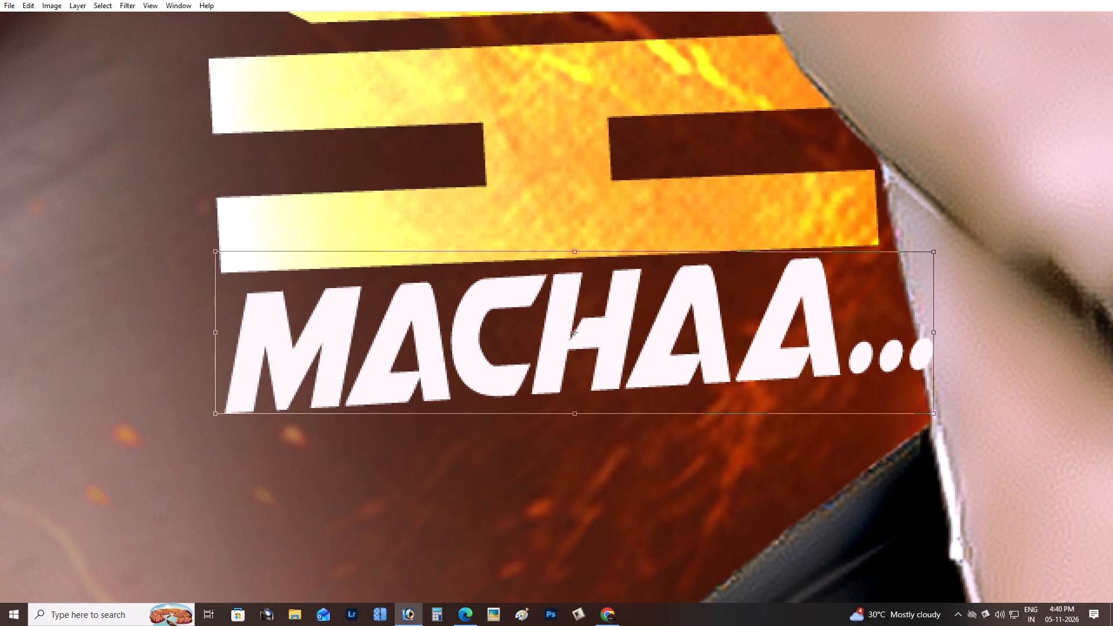
left_click_drag(696, 344, 695, 344)
key("Return")
Send the MACHAA... text two levels back behind the colour portrait and nudge it slightly right and down.
key("ctrl+bracketleft")
key("ctrl+bracketleft")
key("ctrl+minus")
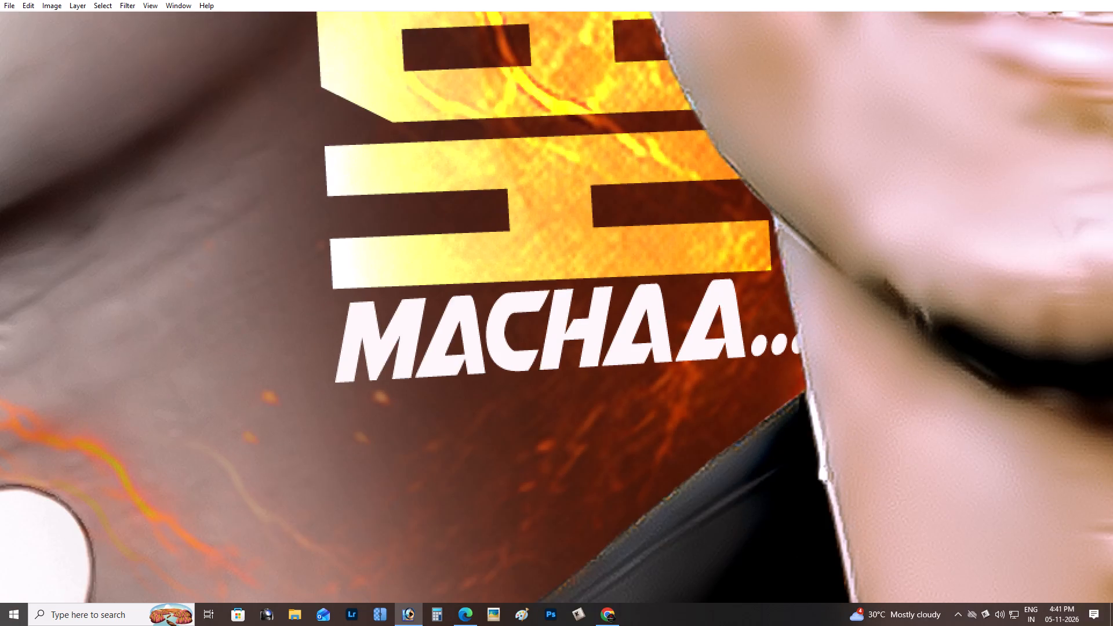
key("ctrl+minus")
key("ctrl+minus")
key("ctrl+minus")
key("ctrl+minus")
key("ctrl+minus")
key("Right")
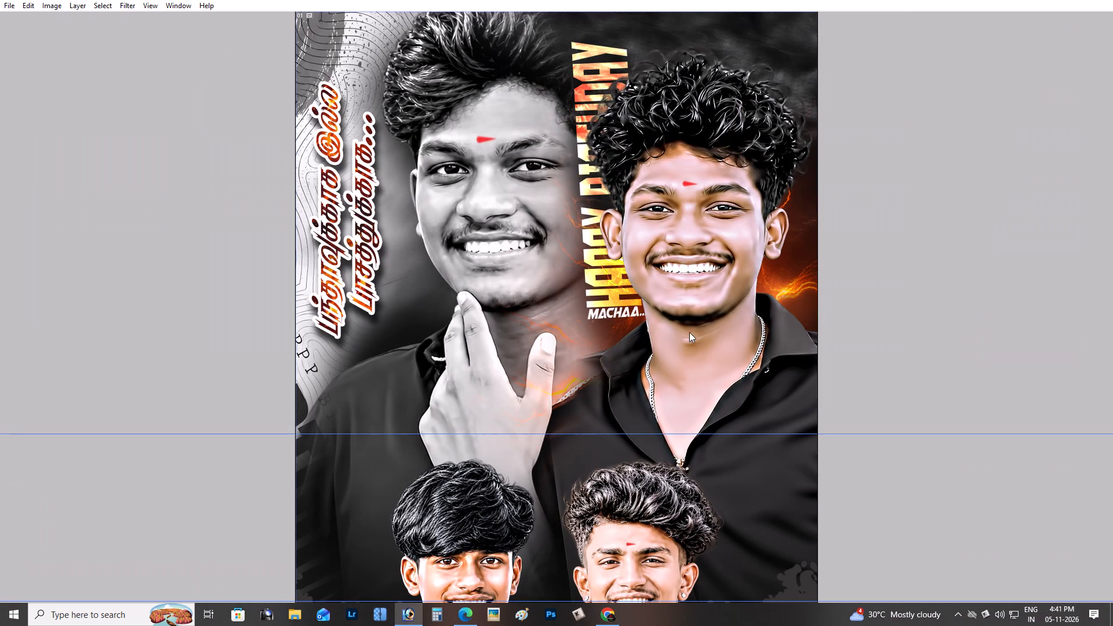
key("Down")
scroll(689, 332, "up", 3)
scroll(689, 332, "down", 3)
key("ctrl+minus")
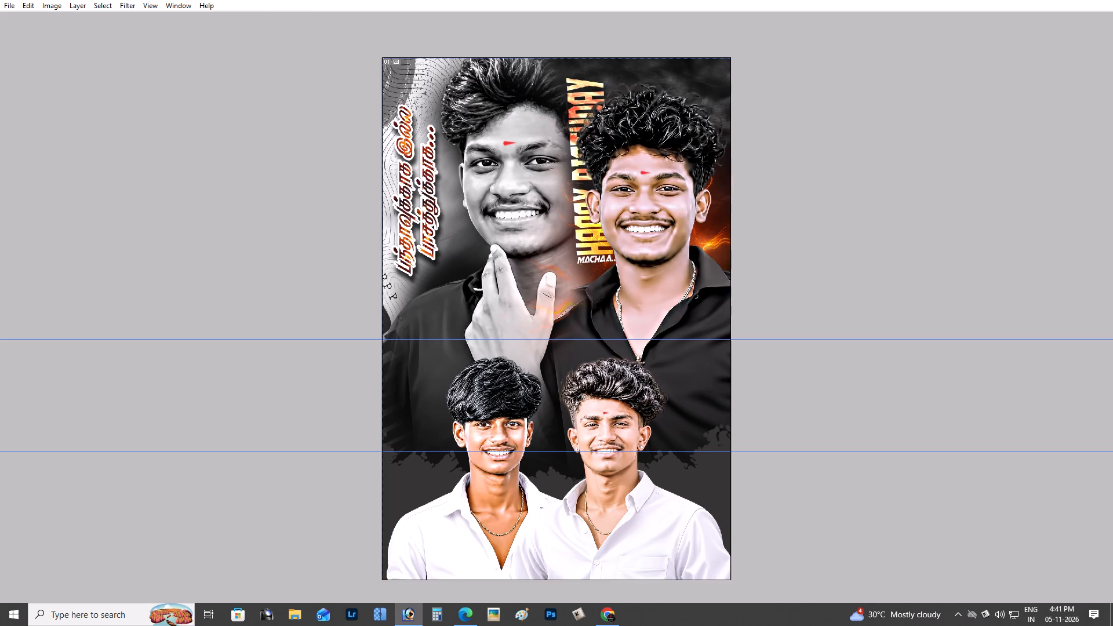
Enlarge the MACHAA... text slightly and shift it right so its trailing dots tuck behind the colour portrait's neck.
key("ctrl+plus")
key("ctrl+plus")
key("ctrl+plus")
key("ctrl+plus")
key("space")
key("space")
key("space")
key("space")
key("space")
left_click_drag(685, 299, 540, 402)
left_click_drag(558, 354, 530, 387)
key("ctrl+plus")
key("ctrl+plus")
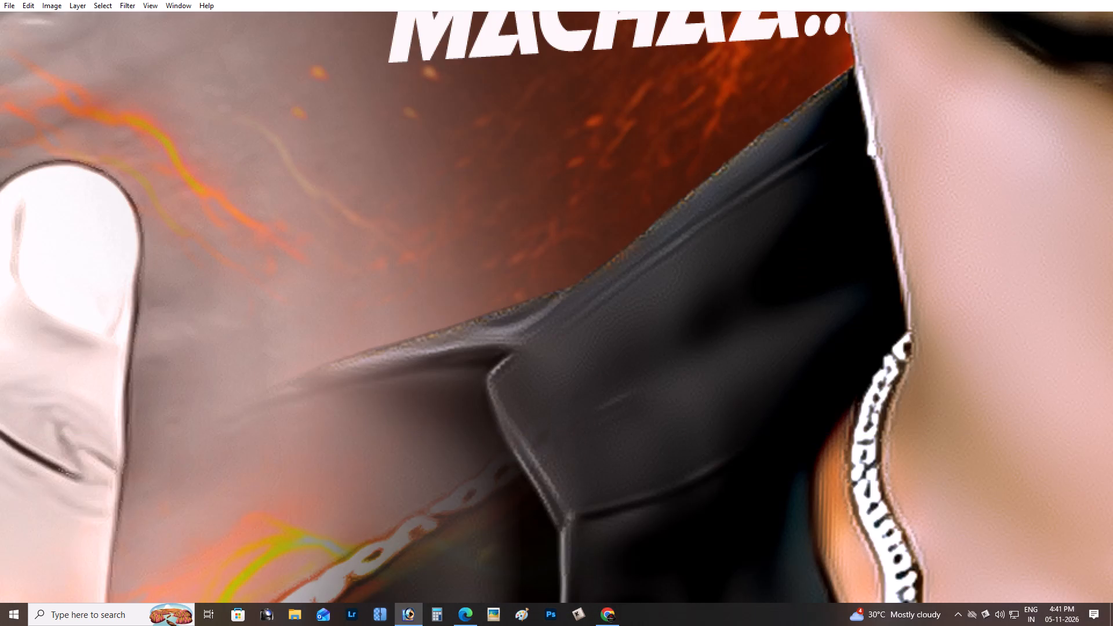
key("space")
key("space")
key("space")
key("space")
key("space")
key("space")
left_click_drag(574, 292, 452, 474)
left_click_drag(470, 416, 362, 537)
key("ctrl+t")
left_click_drag(634, 258, 650, 258, "alt+shift")
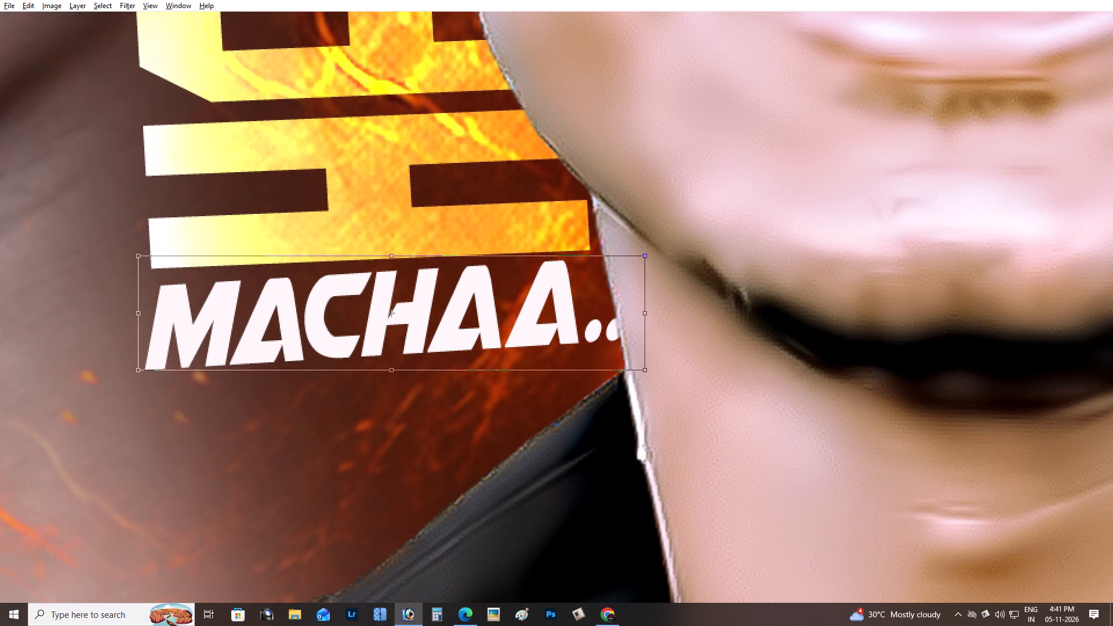
left_click_drag(650, 258, 682, 260, "alt+shift")
left_click_drag(413, 286, 443, 285)
key("Return")
Review the whole poster's composition with the MACHAA... text under the heading.
key("ctrl+minus")
key("ctrl+minus")
key("ctrl+minus")
key("ctrl+minus")
scroll(443, 285, "up", 4)
key("ctrl+minus")
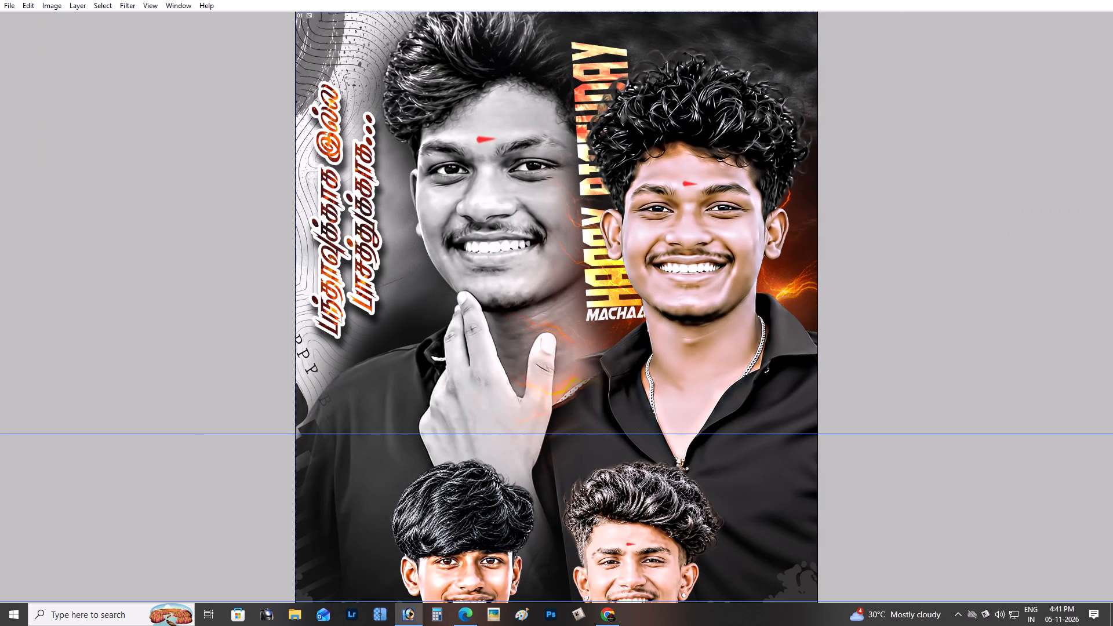
key("ctrl+minus")
scroll(552, 301, "up", 4)
scroll(552, 301, "down", 5)
key("ctrl+minus")
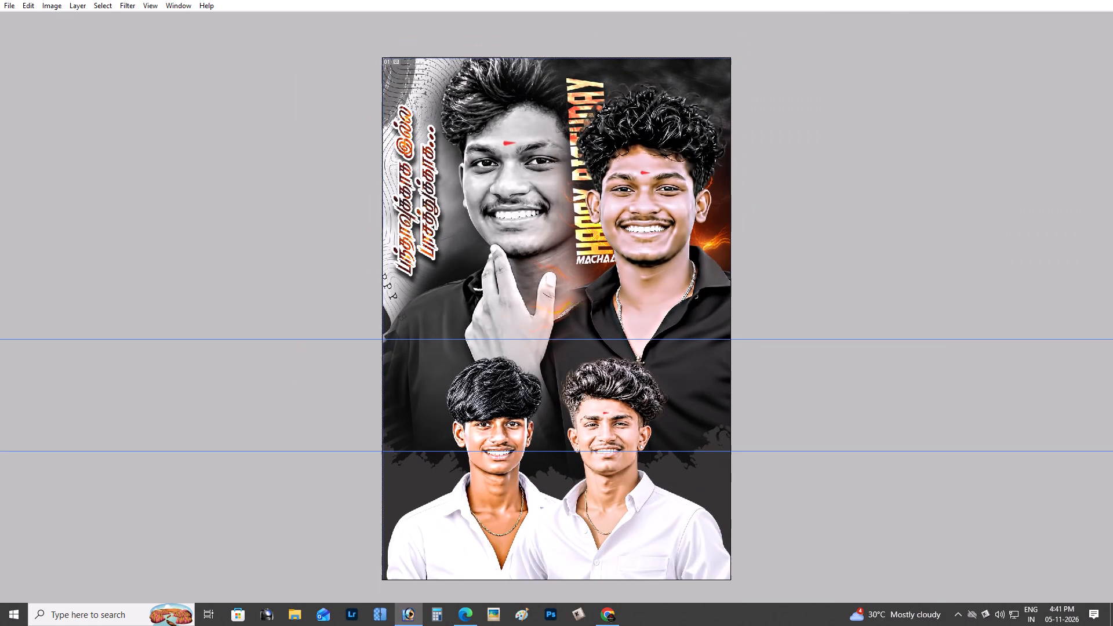
scroll(552, 301, "up", 3)
scroll(552, 301, "down", 3)
scroll(552, 301, "up", 1)
scroll(552, 301, "down", 3)
key("ctrl+minus")
key("ctrl+0")
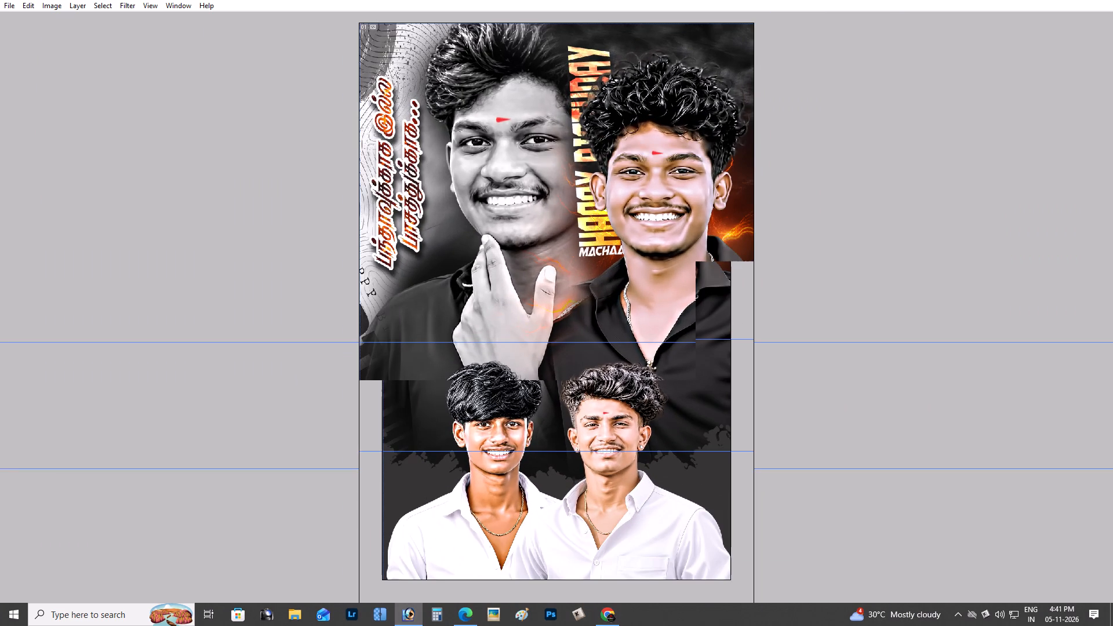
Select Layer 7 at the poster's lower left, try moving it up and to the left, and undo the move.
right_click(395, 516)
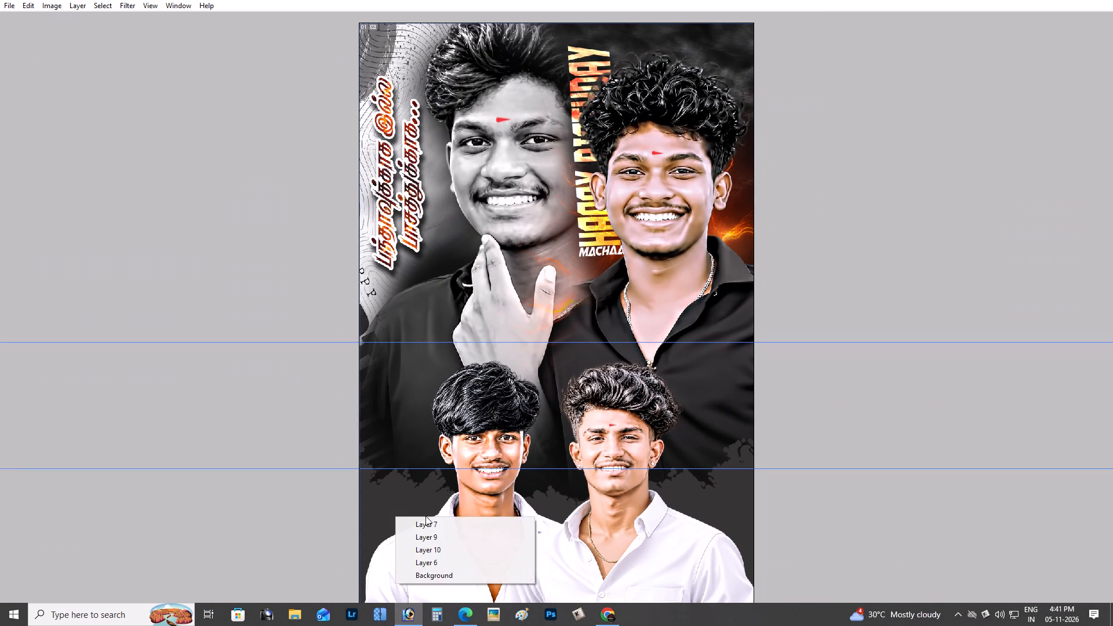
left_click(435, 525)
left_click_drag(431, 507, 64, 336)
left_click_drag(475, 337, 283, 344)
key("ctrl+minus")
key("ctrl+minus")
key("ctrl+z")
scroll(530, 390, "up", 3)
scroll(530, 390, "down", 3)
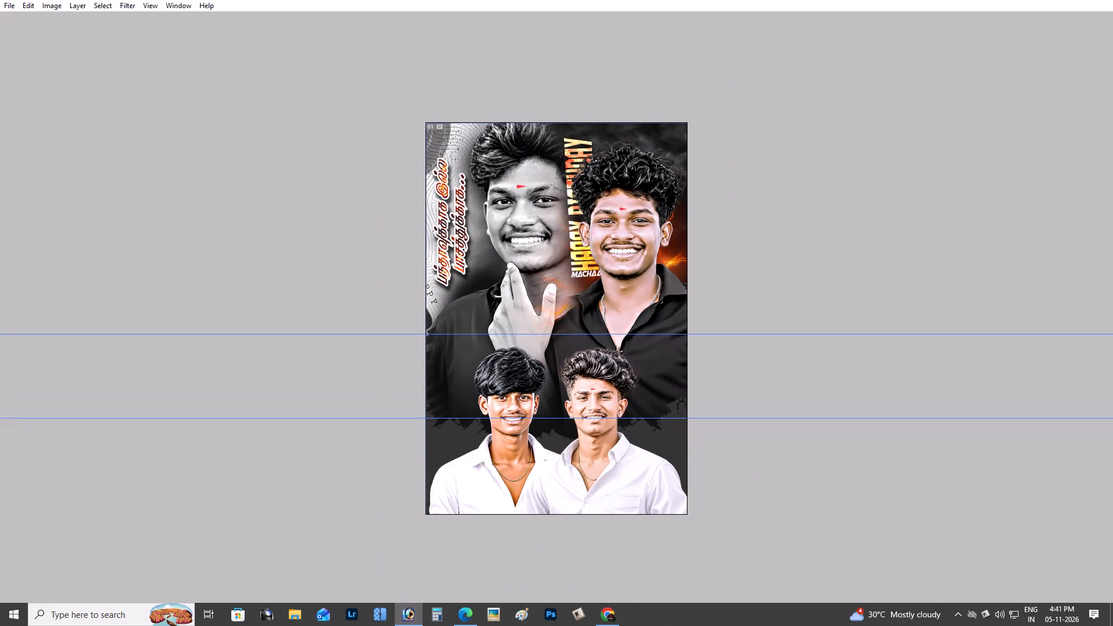
Select the MACHAA... text under the heading and recolour it pale cream using foreground colour FFEDCD.
key("ctrl+plus")
key("space")
left_click_drag(547, 367, 544, 413)
key("z")
key("z")
key("z")
key("z")
left_click_drag(580, 246, 661, 310)
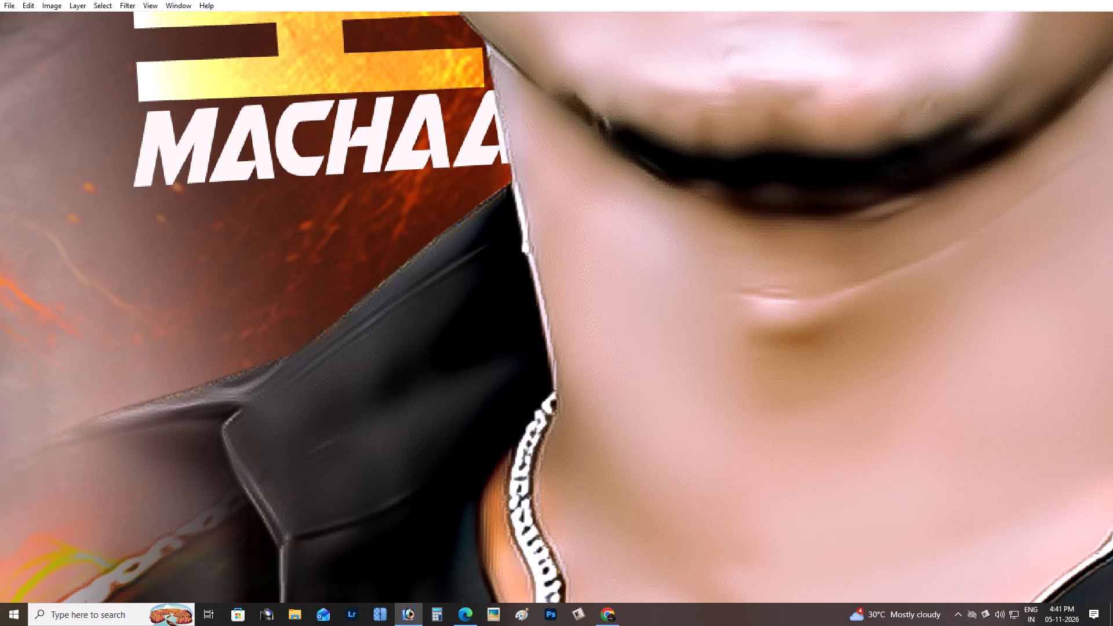
key("v")
key("space")
left_click_drag(559, 259, 645, 432)
key("ctrl+plus")
key("ctrl+plus")
right_click(350, 306)
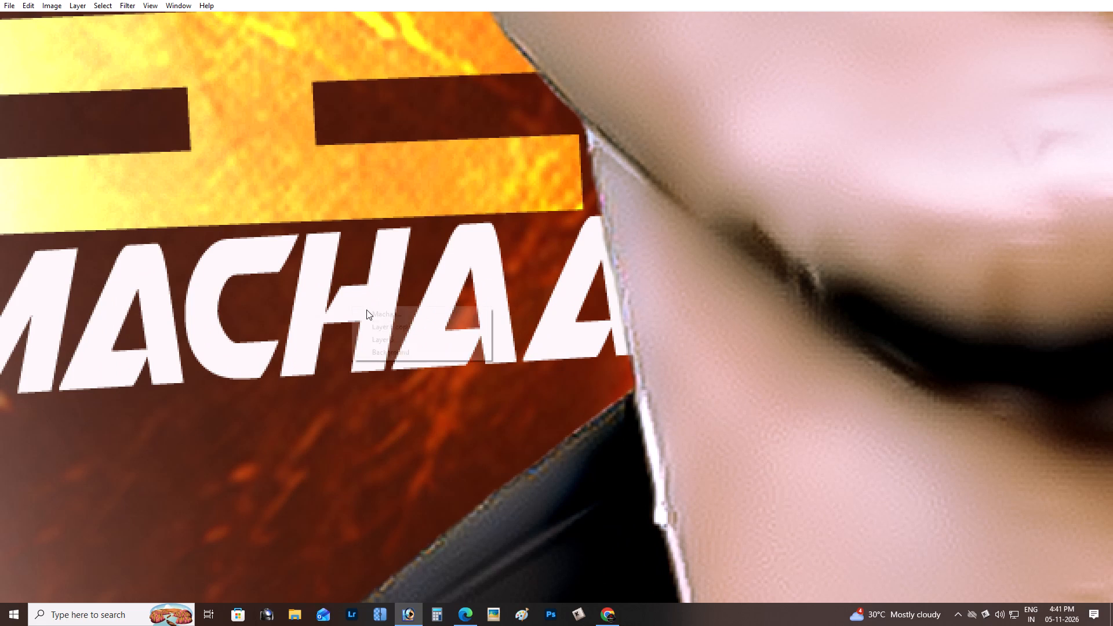
left_click(366, 310)
left_click_drag(368, 311, 388, 318)
key("ctrl+z")
key("Tab")
key("space")
left_click_drag(167, 316, 347, 317)
left_click(35, 251)
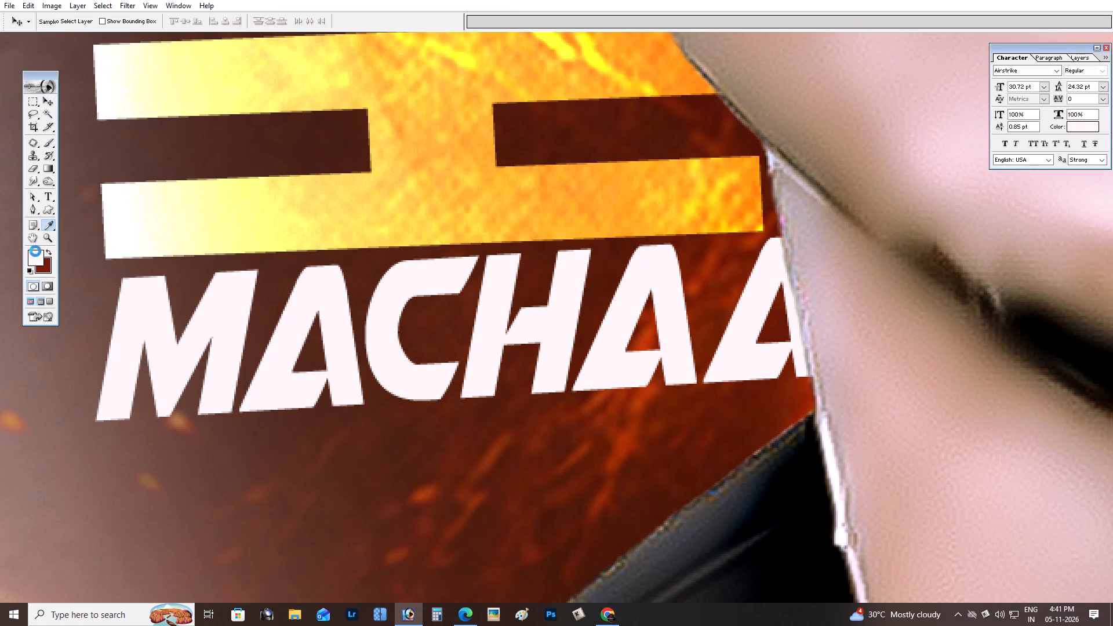
left_click_drag(730, 245, 728, 227)
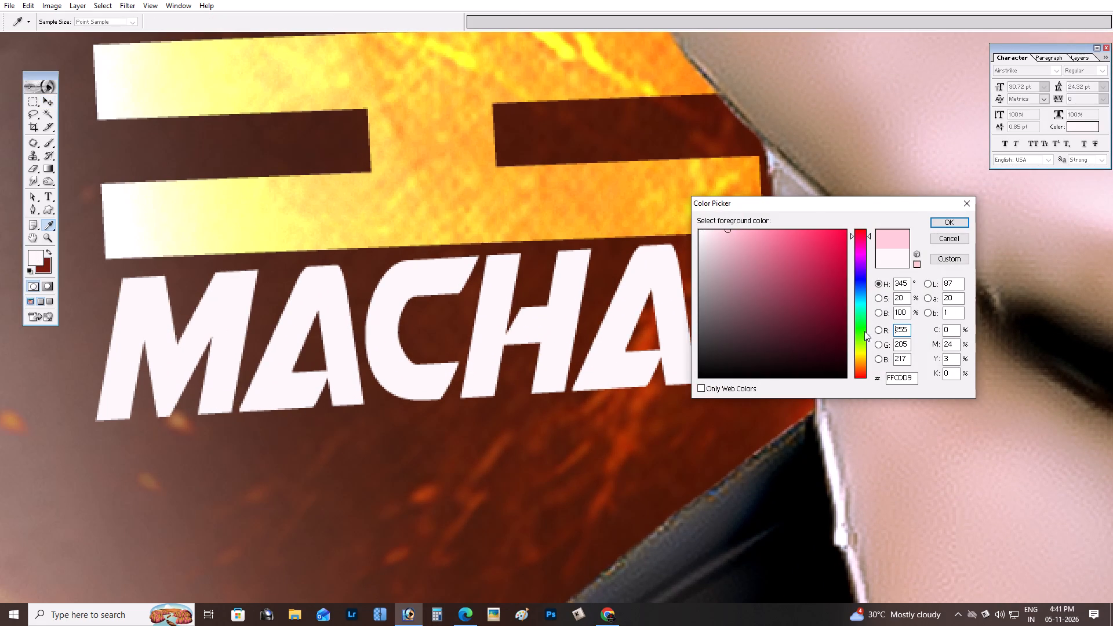
left_click(860, 362)
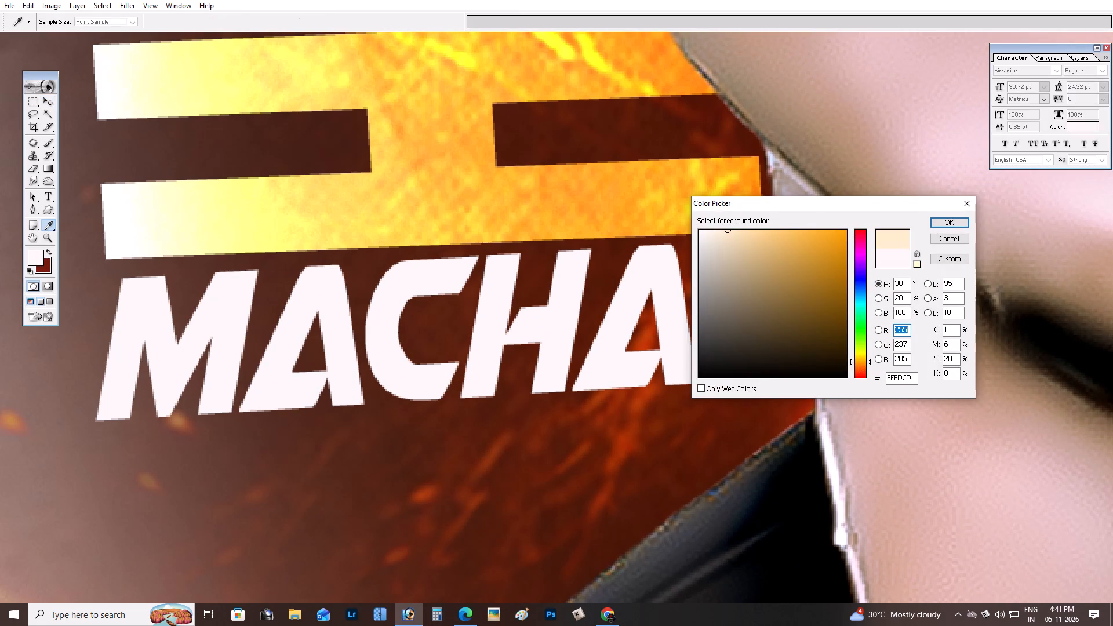
key("Return")
key("alt+shift+BackSpace")
key("Tab")
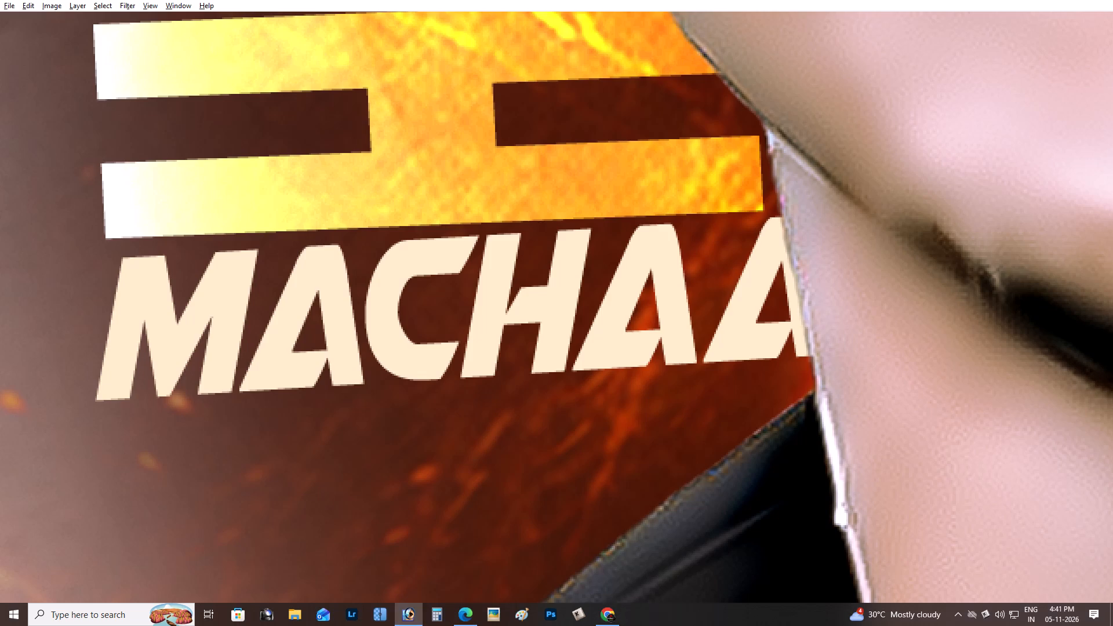
In Chrome, search Google Images for brush png and copy the black brush stroke image from Free Icons PNG.
key("alt+Tab")
left_click(588, 14)
left_click(577, 37)
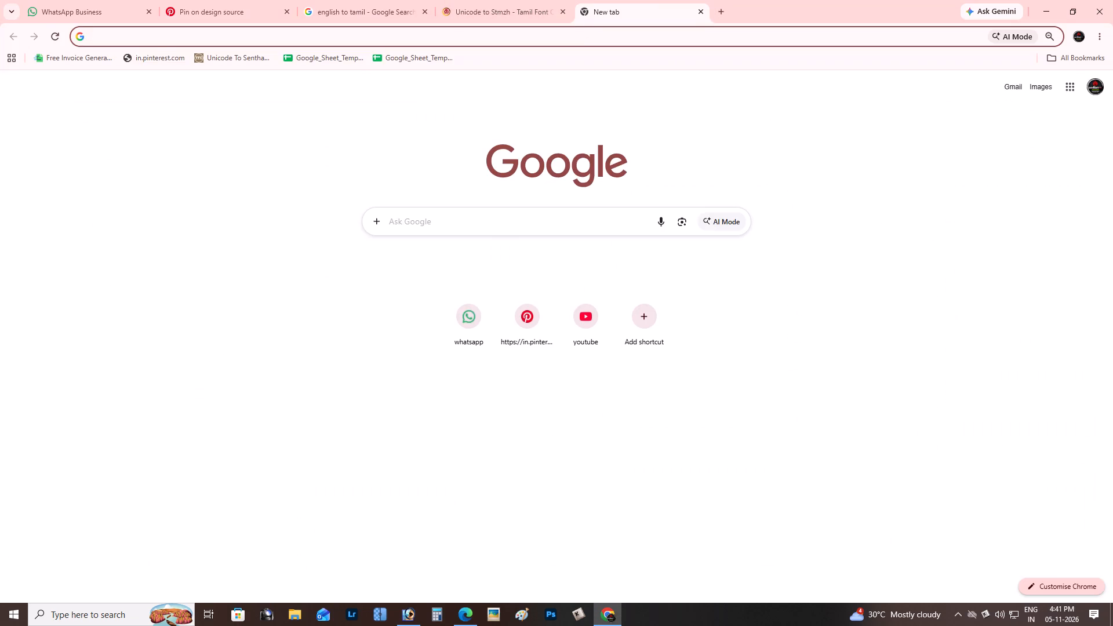
type("bru")
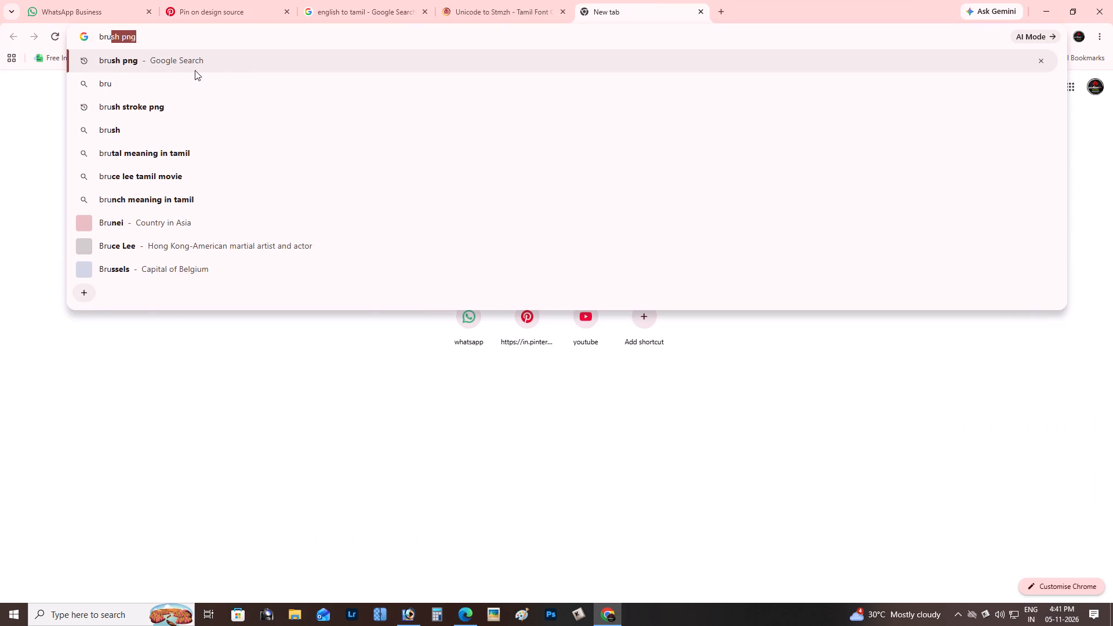
left_click(190, 66)
left_click(264, 123)
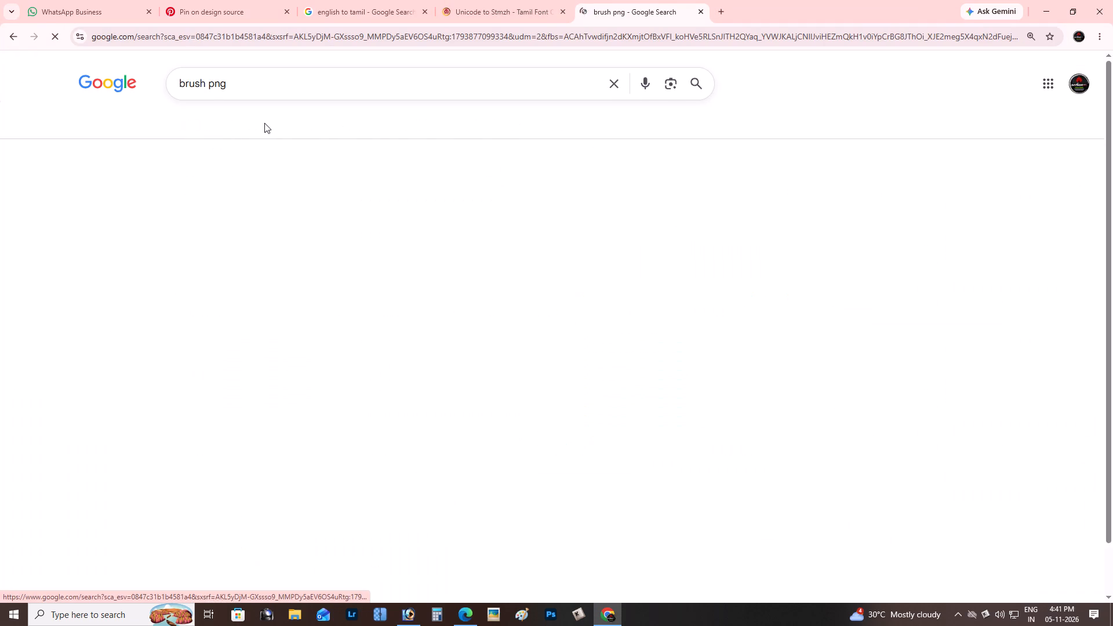
left_click(749, 263)
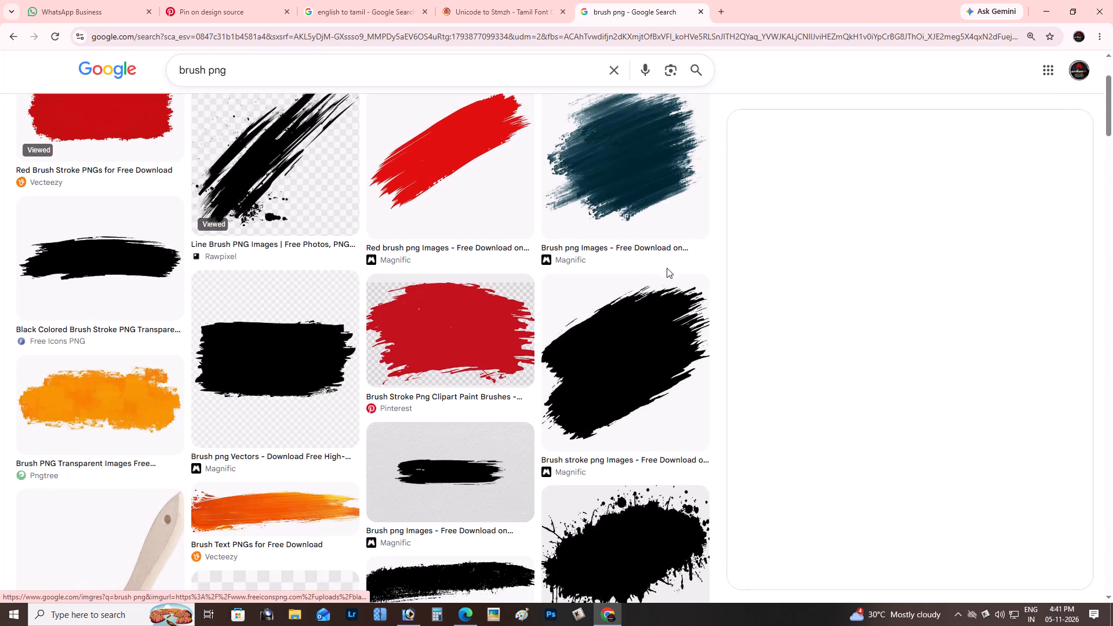
right_click(925, 259)
left_click(969, 435)
right_click(896, 240)
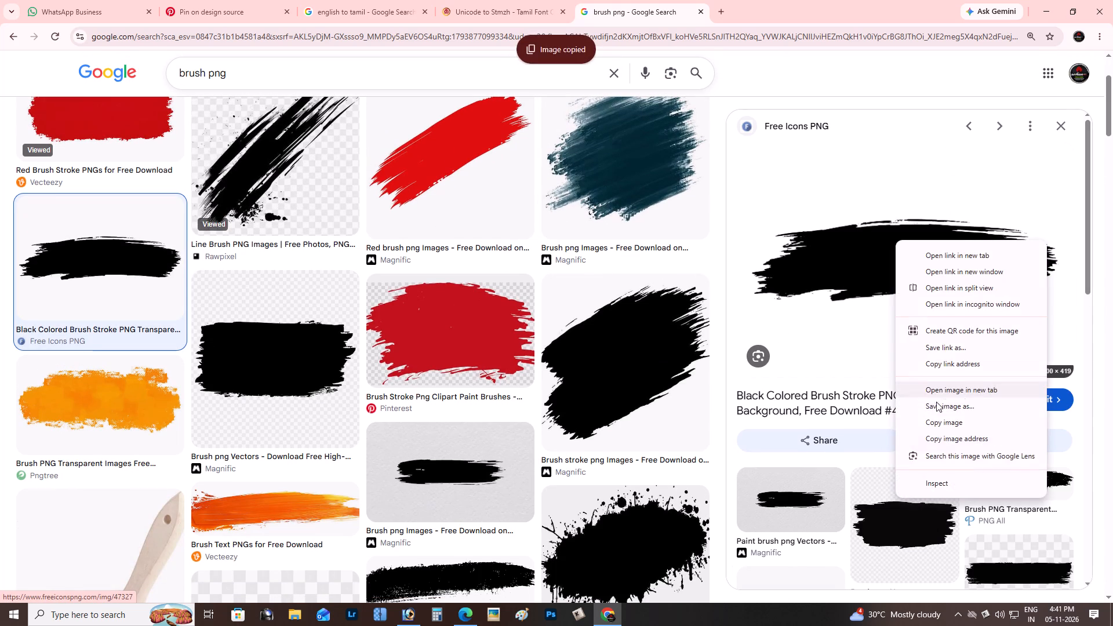
left_click(939, 417)
Back in Photoshop, paste the brush image, cut out its black stroke, delete the white remainder and paste the stroke as its own layer.
key("alt+Tab")
key("ctrl+v")
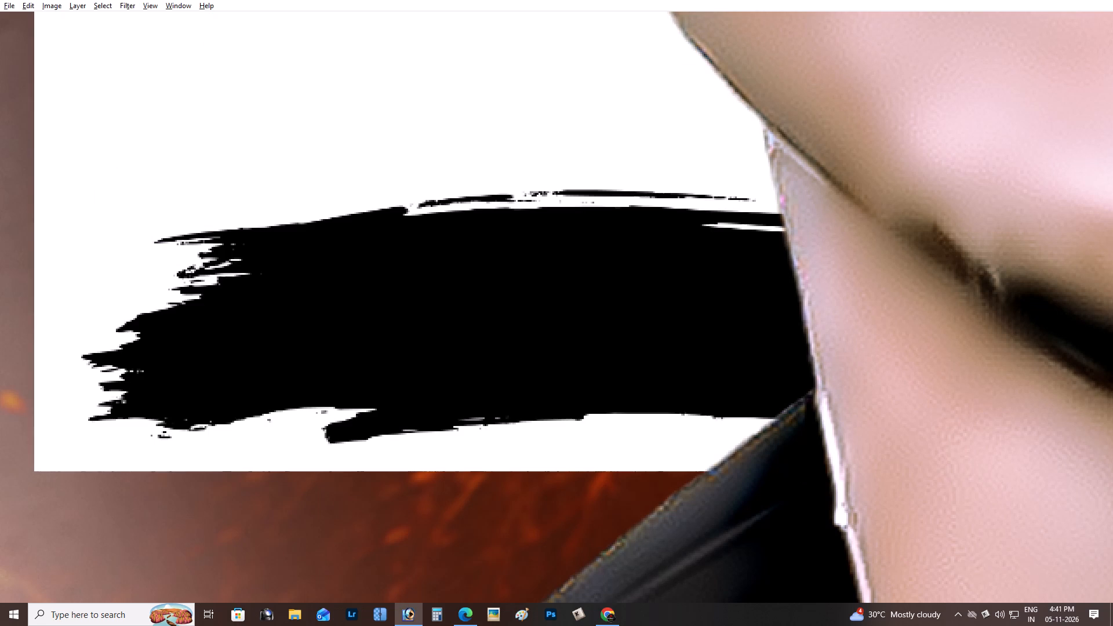
key("w")
left_click(556, 259)
key("ctrl+x")
key("v")
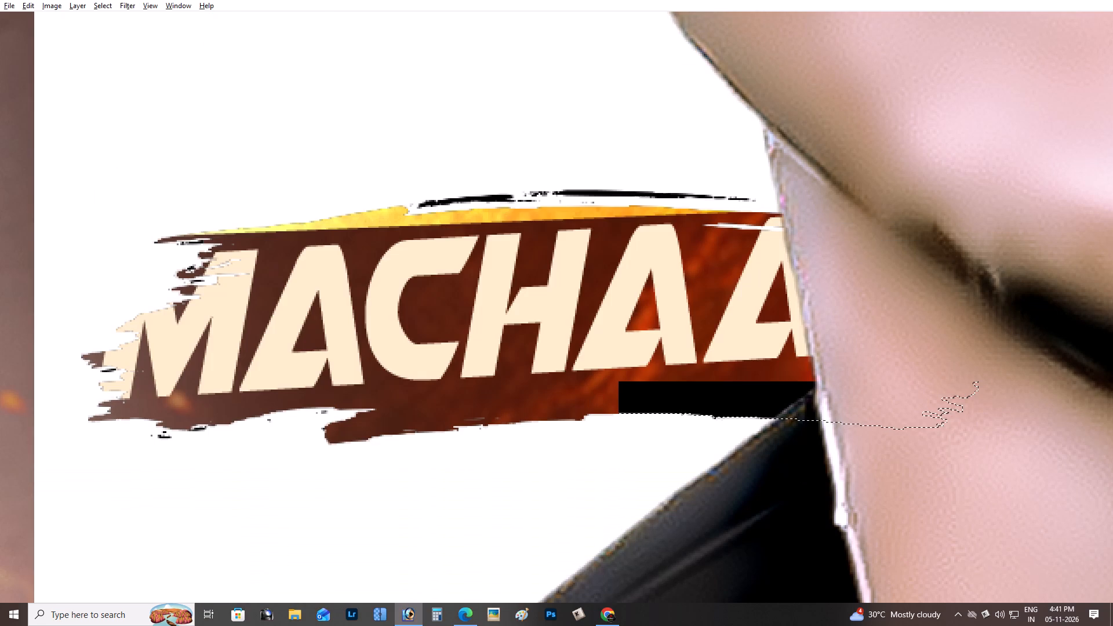
key("alt+l")
key("alt+l")
key("alt+l")
key("ctrl+v")
key("ctrl+t")
key("Return")
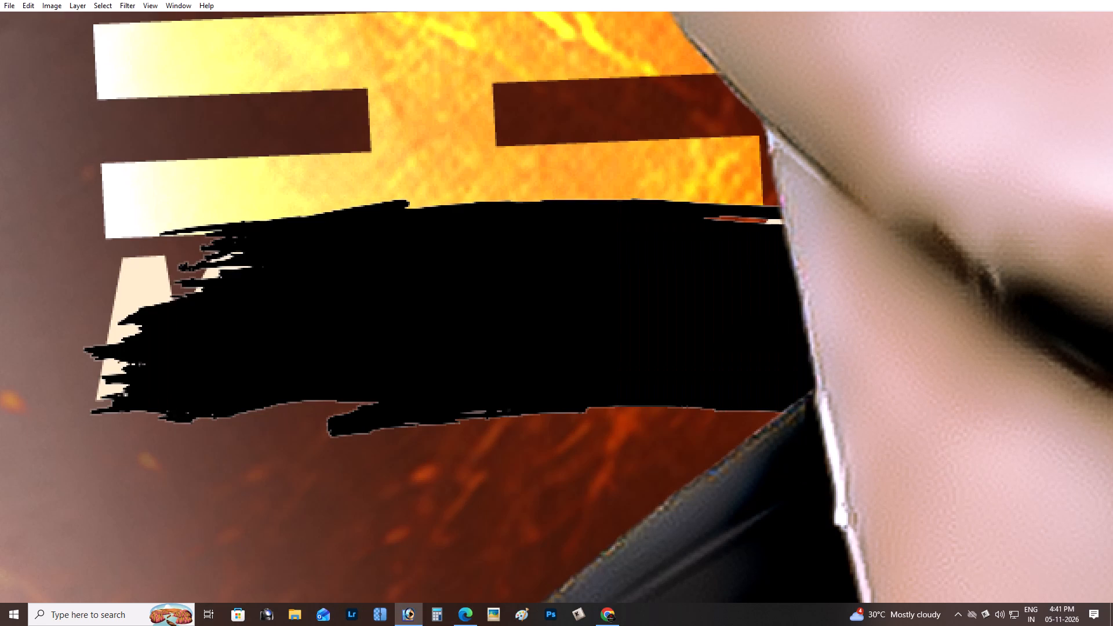
Swap the foreground and background colours and fill the brush stroke with dark red.
key("alt+shift+BackSpace")
key("x")
key("alt+shift+BackSpace")
Flatten and shrink the dark red brush stroke over the MACHAA... text.
key("ctrl+t")
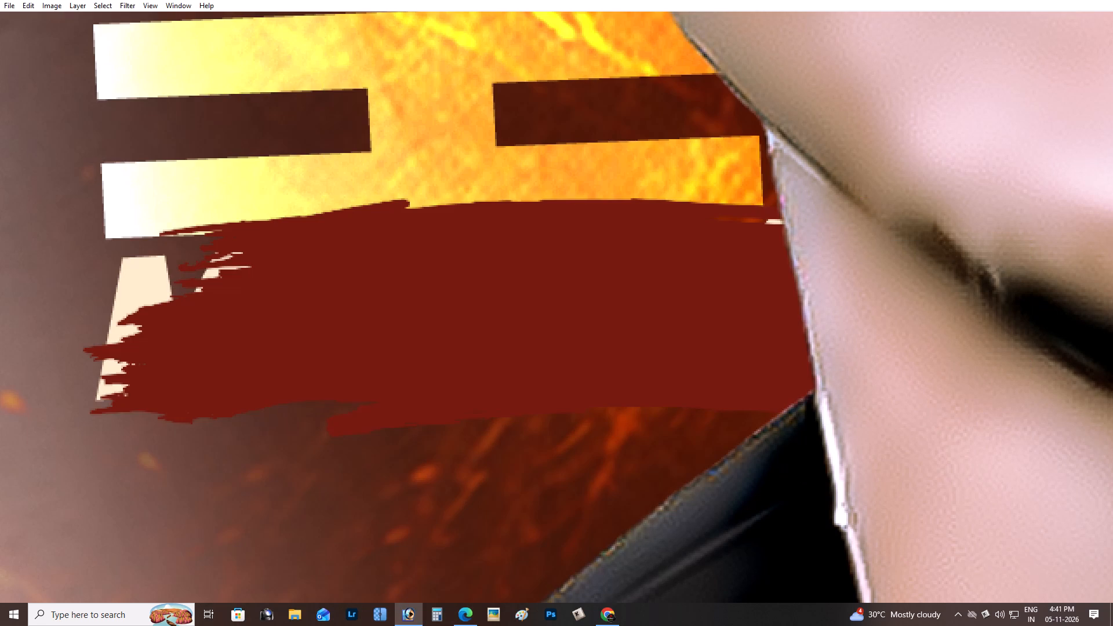
left_click_drag(523, 200, 518, 231, "alt+shift")
left_click_drag(83, 227, 194, 287, "alt+shift")
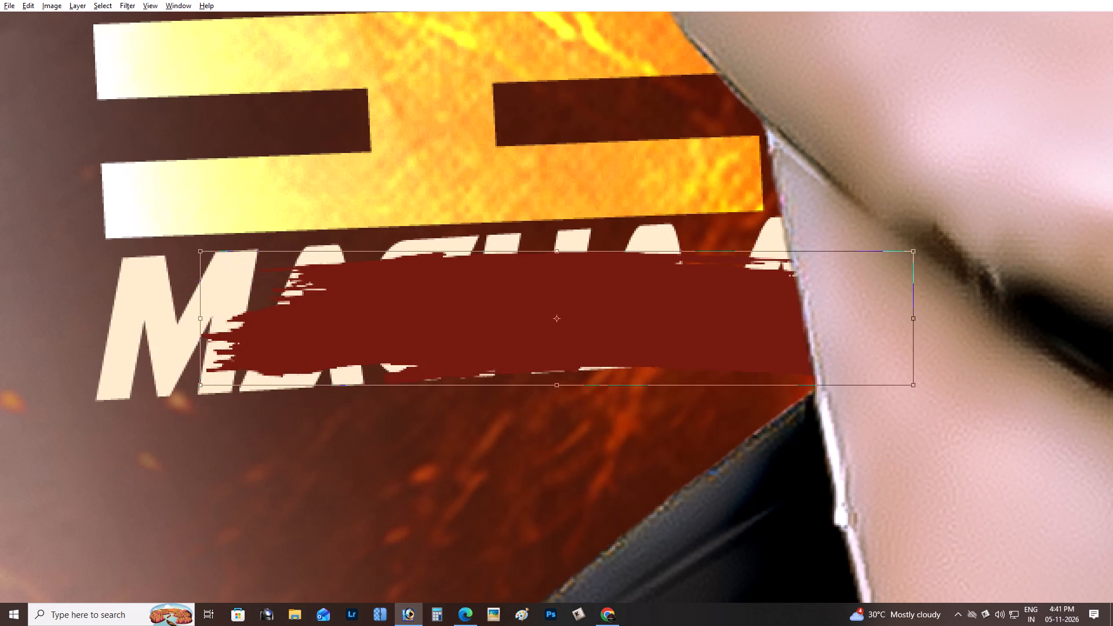
key("Return")
Clip the brush stroke to the MACHAA... text and slide it across the letters to try different positions.
key("ctrl+g")
left_click_drag(547, 320, 396, 319)
left_click_drag(524, 318, 142, 246)
left_click_drag(301, 265, 248, 374)
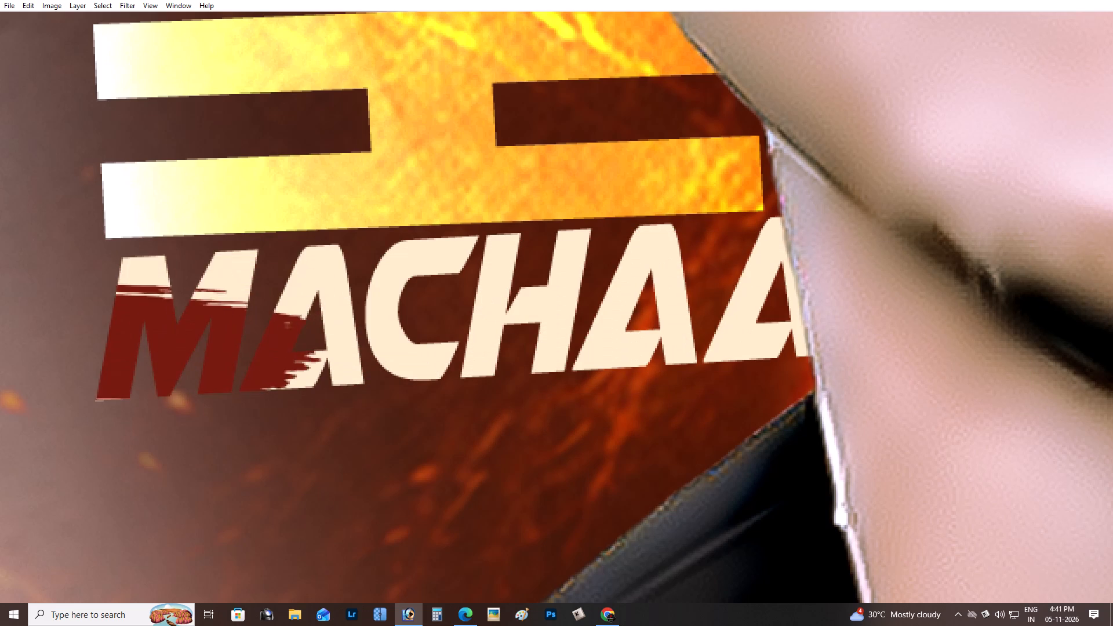
left_click_drag(248, 374, 586, 337)
Stretch the clipped brush stroke taller and place it over most of the MACHAA... lettering.
key("ctrl+t")
left_click_drag(481, 252, 474, 293, "alt+shift")
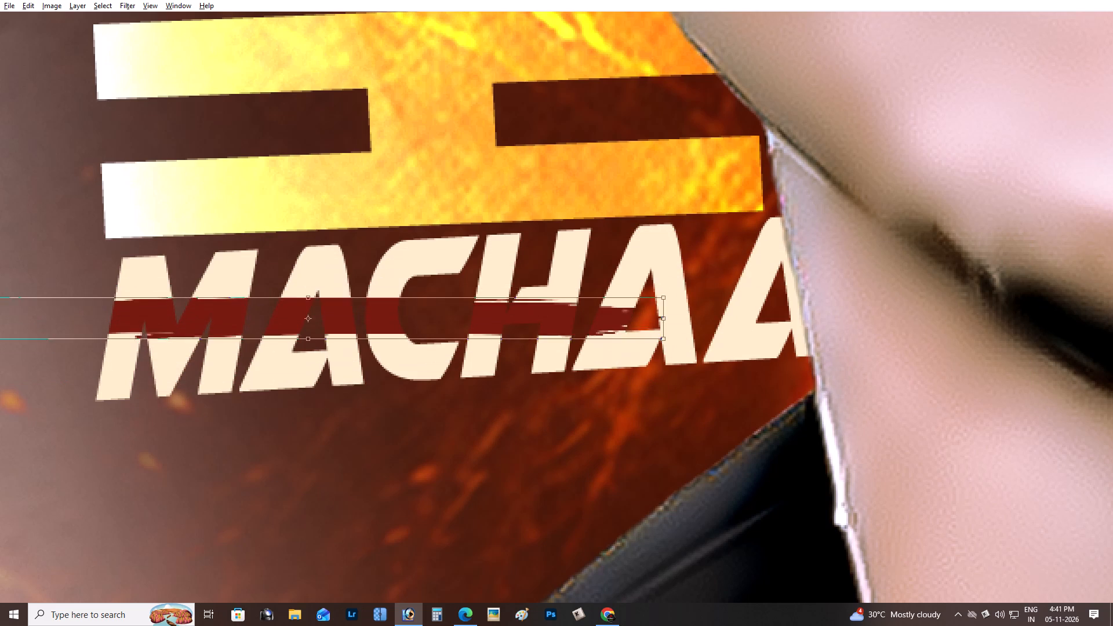
left_click_drag(474, 293, 501, 221, "alt+shift")
left_click_drag(474, 313, 523, 446)
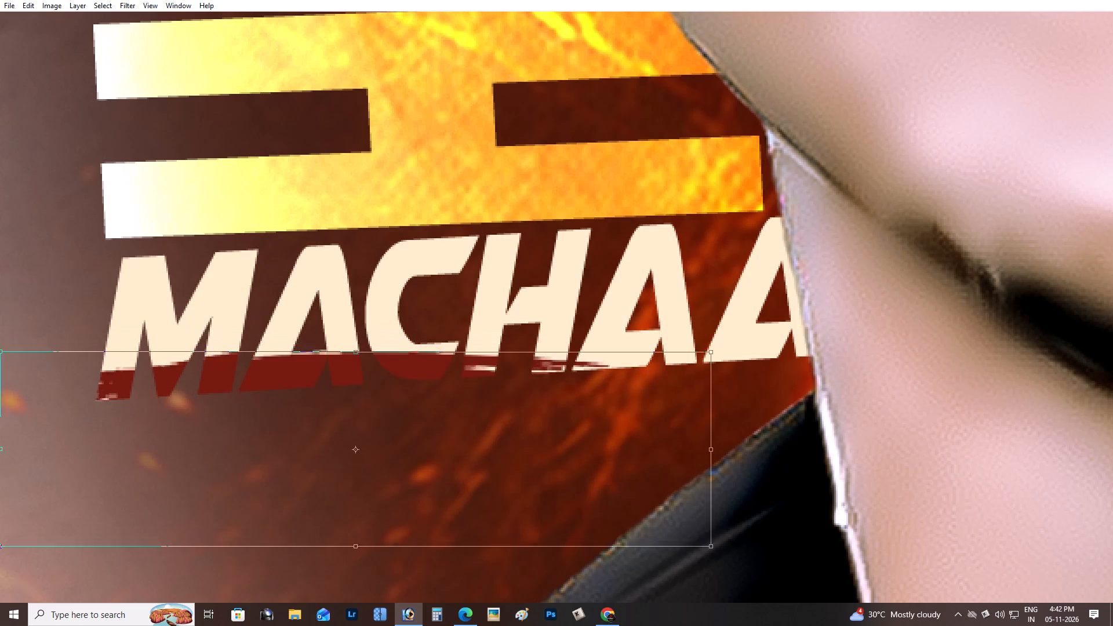
left_click_drag(523, 446, 525, 447)
key("Return")
key("ctrl+minus")
scroll(525, 447, "up", 4)
scroll(525, 447, "down", 4)
key("ctrl+plus")
key("ctrl+plus")
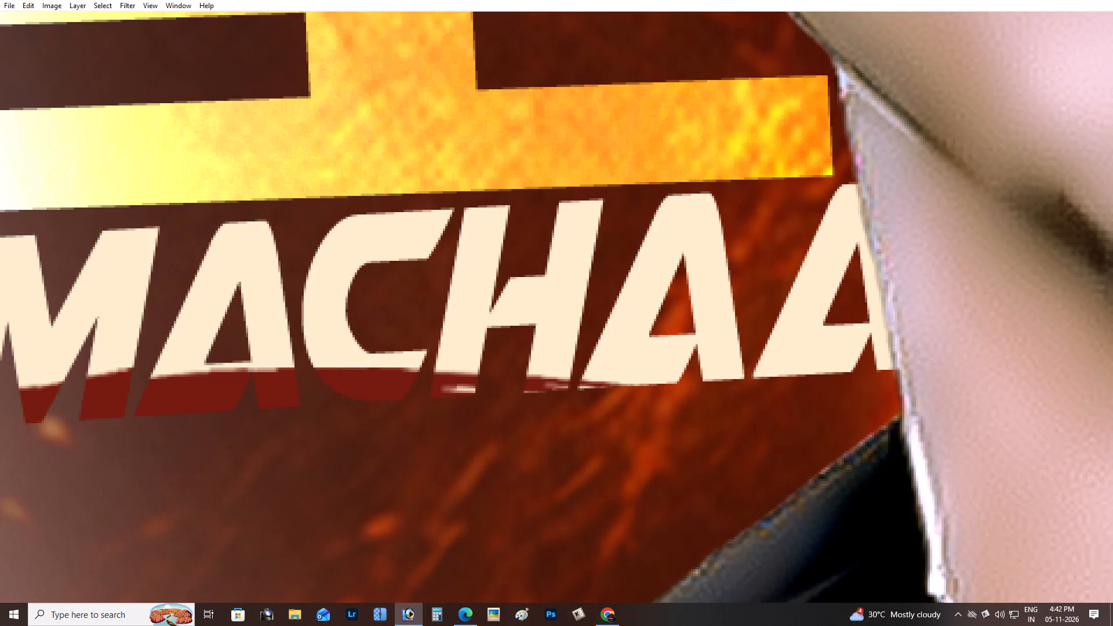
key("ctrl+minus")
left_click_drag(435, 409, 563, 269)
Cycle the brush stroke layer through blending modes to one that colours the covered lettering bright orange.
type("+++++")
key("shift+plus")
key("shift+plus")
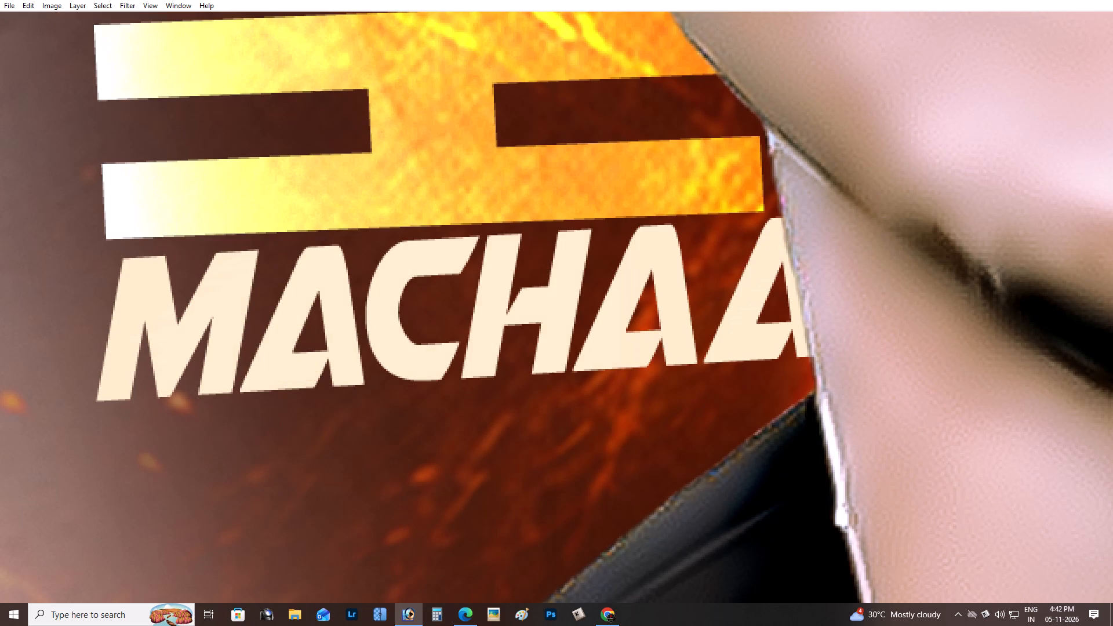
key("shift+plus")
key("shift+plus")
key("shift+plus")
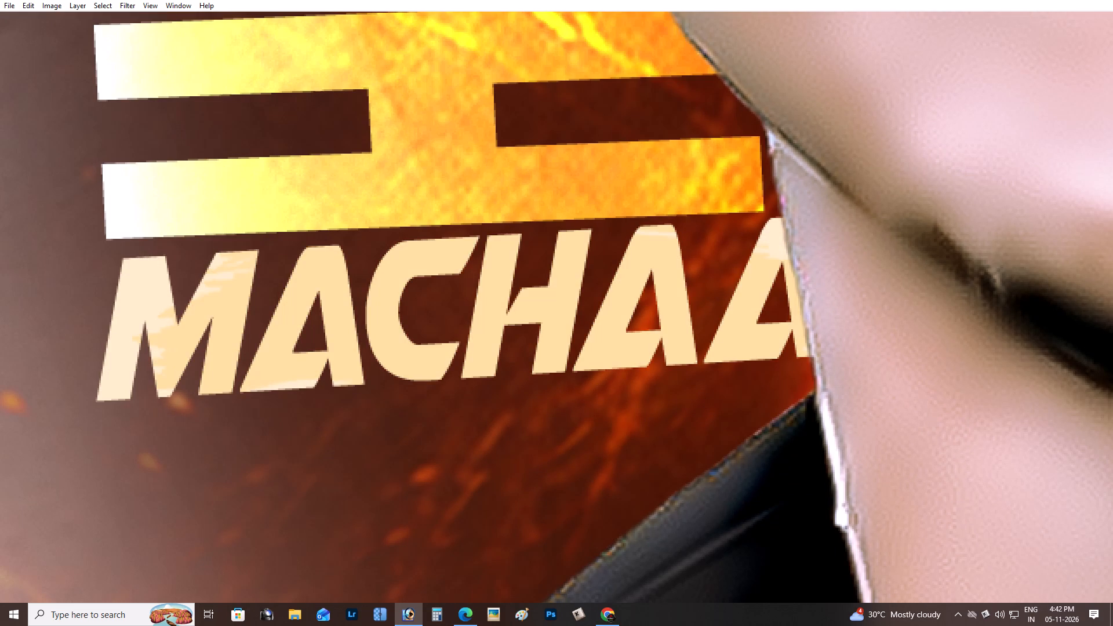
key("shift+plus")
type("++")
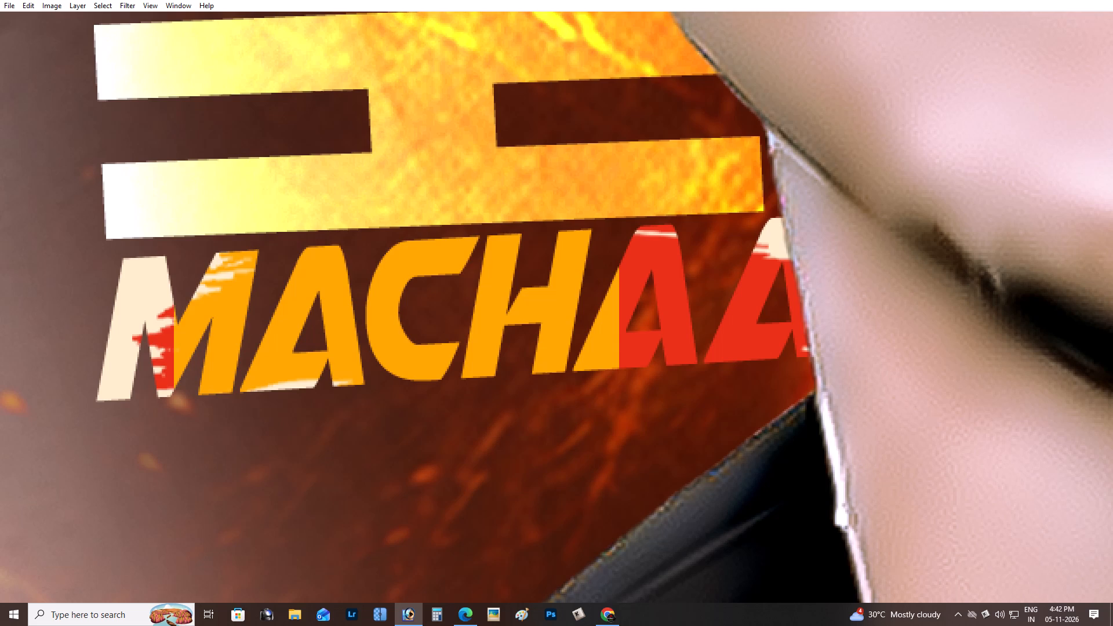
key("ctrl+minus")
key("ctrl+plus")
Flatten and widen the orange brush stroke so it covers only the lower half of the MACHAA... letters.
key("ctrl+t")
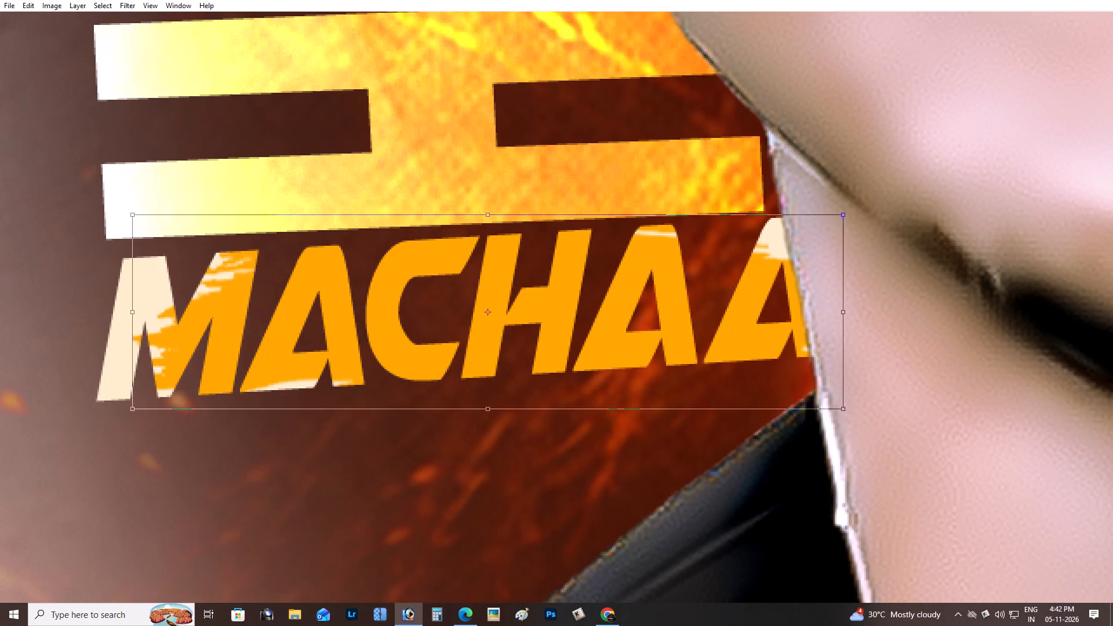
left_click_drag(545, 214, 547, 285, "shift")
left_click_drag(547, 297, 511, 303)
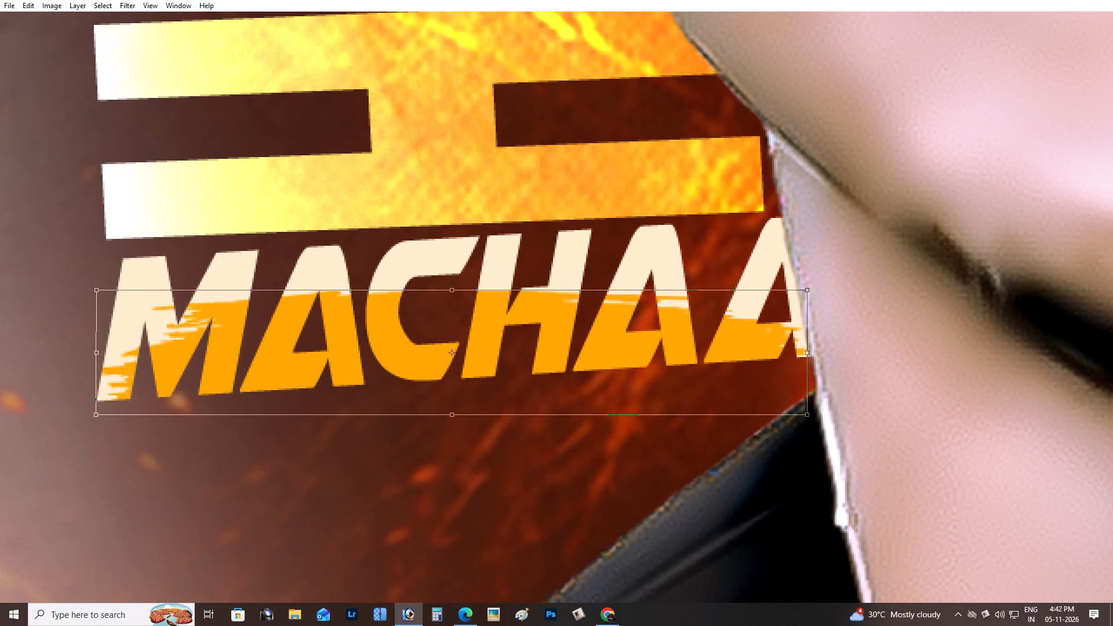
left_click_drag(808, 338, 911, 357, "alt+shift")
left_click(761, 349)
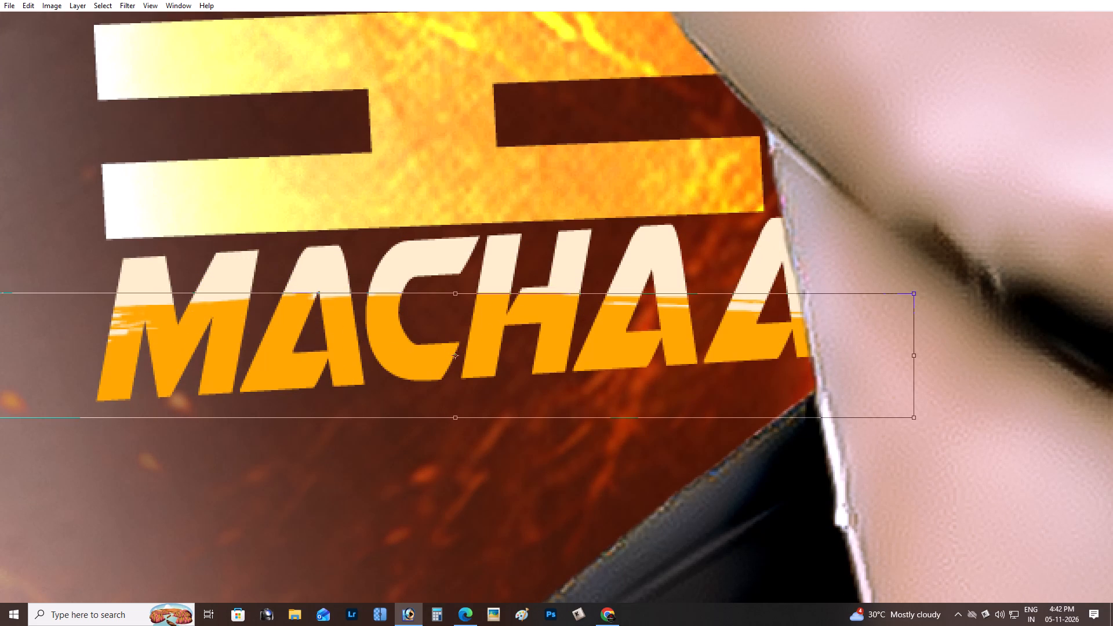
key("Return")
Review the two-tone MACHAA... text against the portraits and heading, both from afar and up close.
key("ctrl+minus")
key("ctrl+minus")
key("ctrl+minus")
scroll(739, 280, "up", 3)
key("ctrl+minus")
key("ctrl+minus")
scroll(739, 280, "up", 2)
scroll(739, 280, "down", 2)
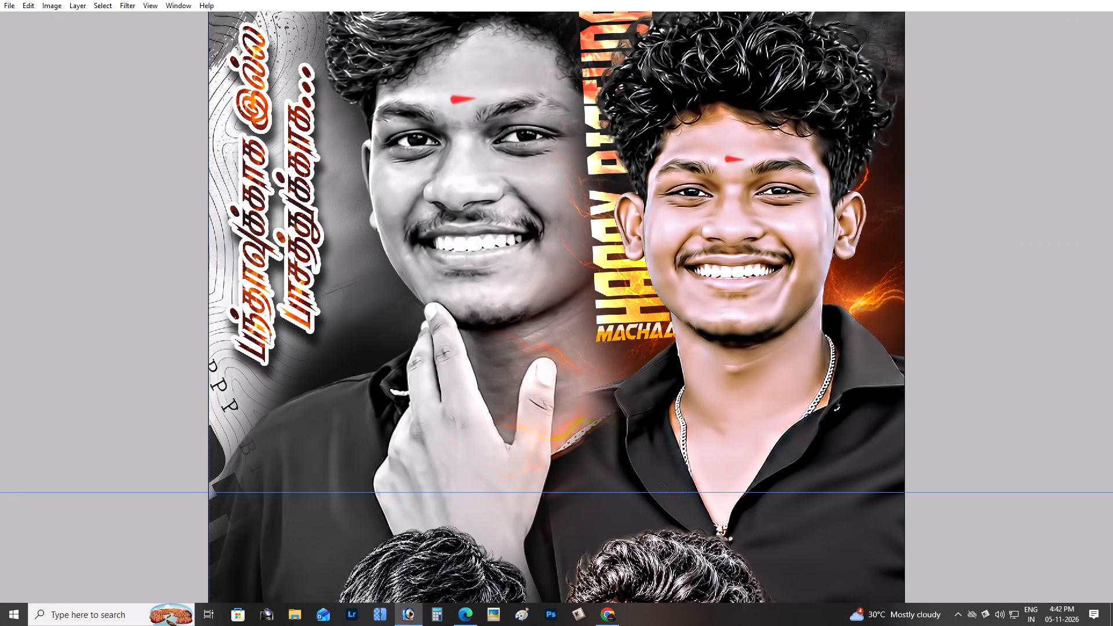
scroll(737, 277, "down", 3)
scroll(737, 270, "up", 2)
scroll(565, 235, "down", 3)
key("ctrl+plus")
key("ctrl+plus")
key("ctrl+plus")
key("ctrl+plus")
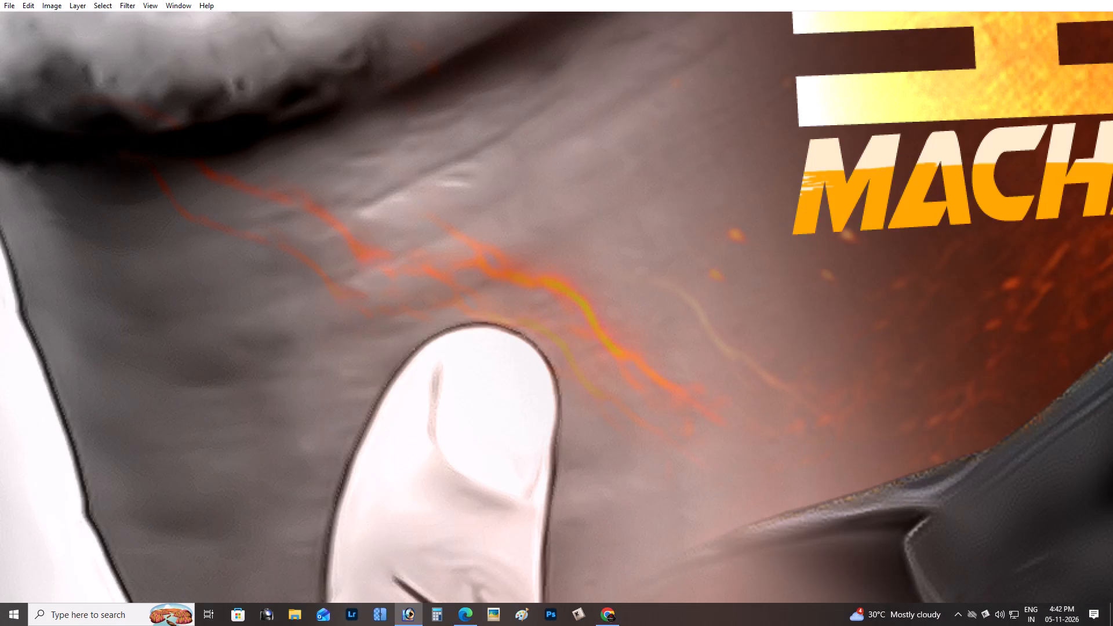
key("space")
left_click_drag(648, 245, 232, 224)
Save the poster document.
key("ctrl+0")
key("ctrl+s")
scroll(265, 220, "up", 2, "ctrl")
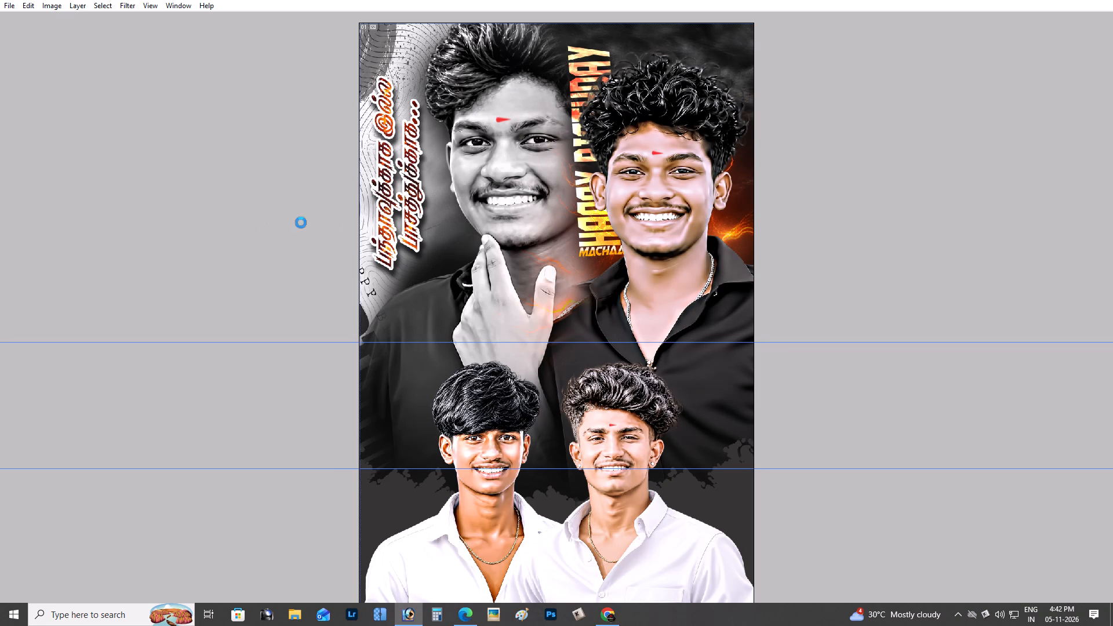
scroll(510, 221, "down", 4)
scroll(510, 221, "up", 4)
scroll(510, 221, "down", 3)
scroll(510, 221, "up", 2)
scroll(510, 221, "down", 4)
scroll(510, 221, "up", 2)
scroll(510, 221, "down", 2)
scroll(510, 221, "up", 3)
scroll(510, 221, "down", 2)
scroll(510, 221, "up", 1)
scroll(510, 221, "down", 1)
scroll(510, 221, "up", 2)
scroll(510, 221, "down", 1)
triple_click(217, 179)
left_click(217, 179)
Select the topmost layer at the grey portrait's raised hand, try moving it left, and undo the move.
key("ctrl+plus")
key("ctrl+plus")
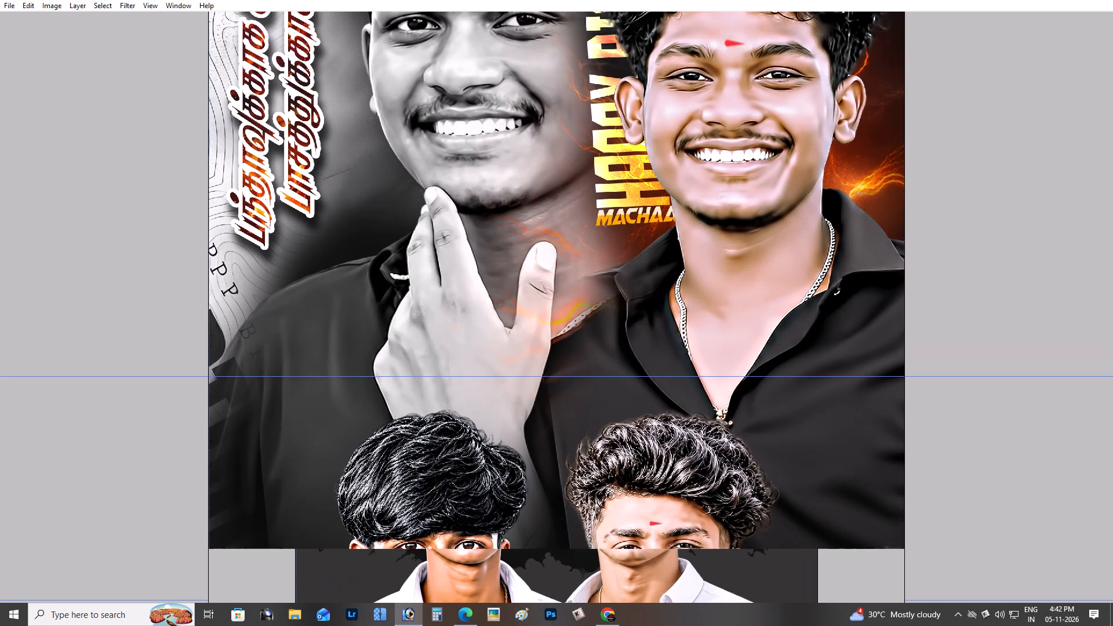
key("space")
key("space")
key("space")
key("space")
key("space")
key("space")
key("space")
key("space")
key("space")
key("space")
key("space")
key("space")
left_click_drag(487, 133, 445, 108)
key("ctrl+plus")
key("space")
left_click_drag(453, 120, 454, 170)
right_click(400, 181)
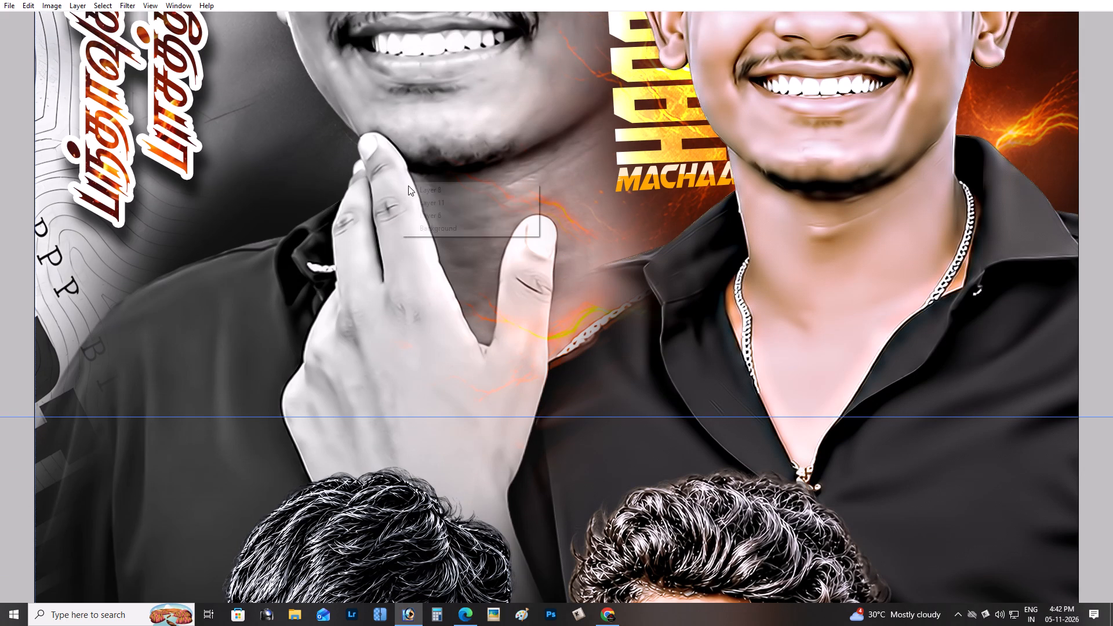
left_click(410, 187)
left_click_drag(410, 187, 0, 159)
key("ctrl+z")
Select Layer 6 and erase its orange glowing streaks over the grey portrait's neck and raised hand.
right_click(519, 147)
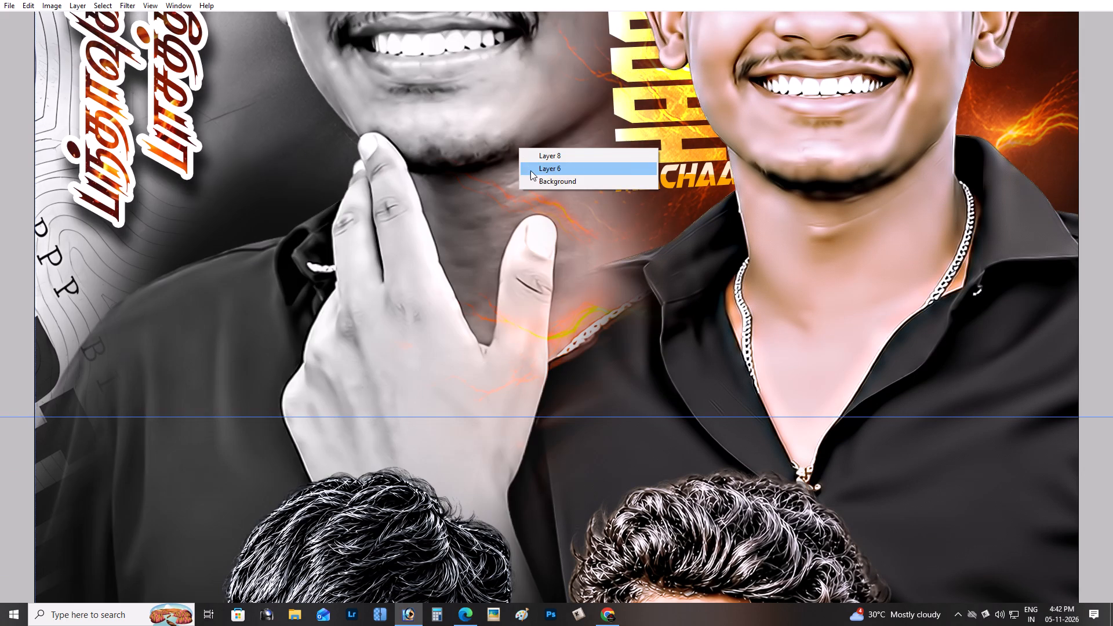
left_click(530, 170)
left_click_drag(531, 167, 213, 174)
key("ctrl+z")
key("ctrl+minus")
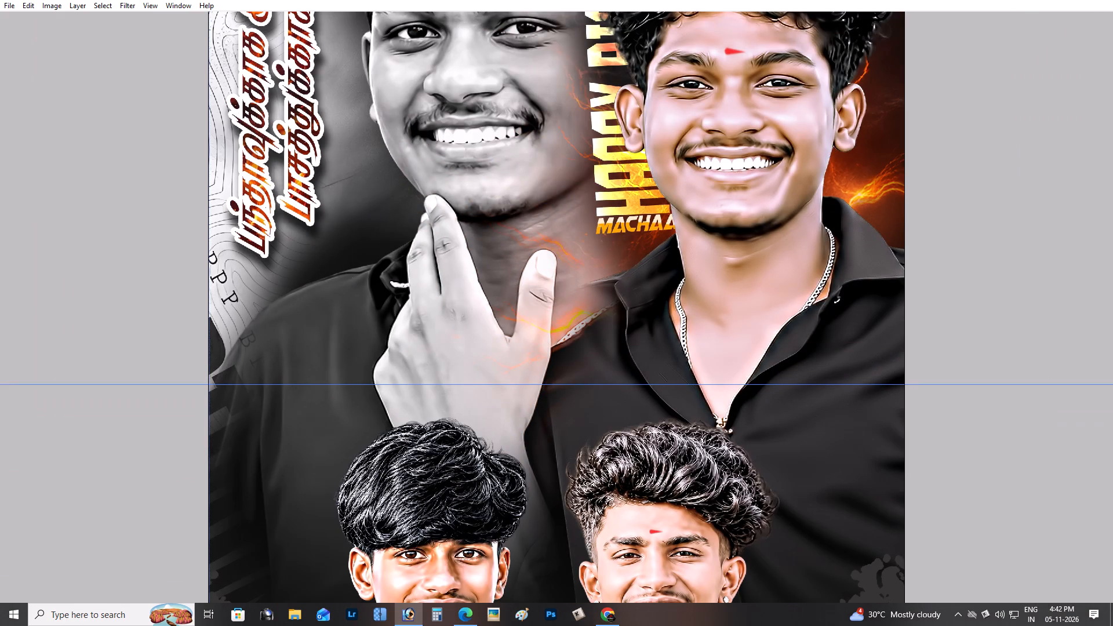
key("e")
left_click_drag(559, 245, 515, 281)
left_click(511, 299)
double_click(510, 312)
key("space")
left_click_drag(515, 303, 515, 353)
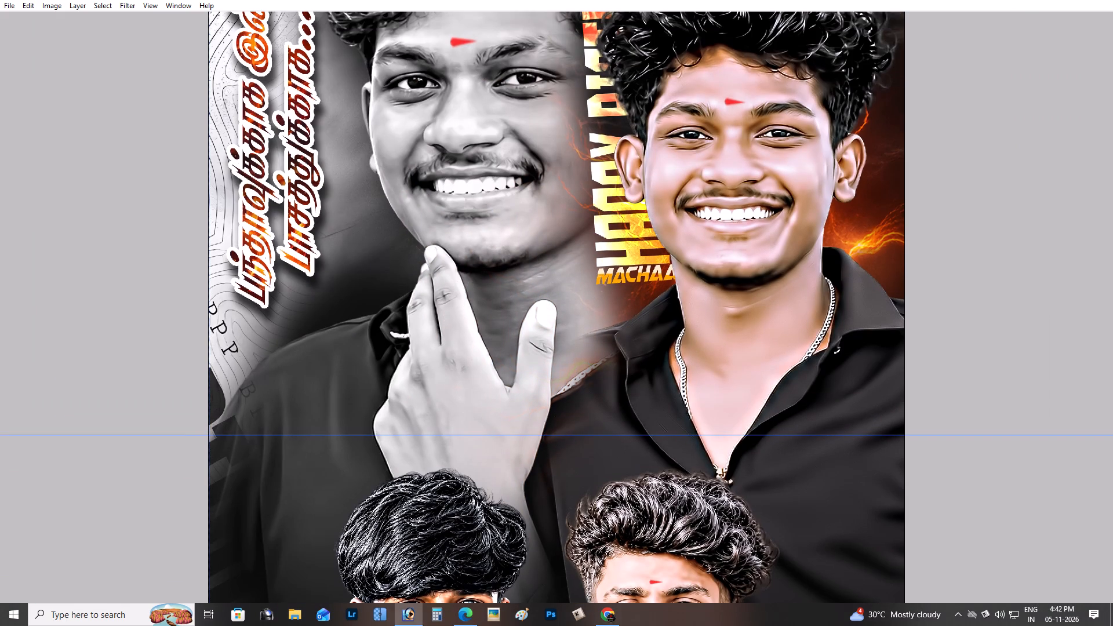
Erase the remaining orange streaks on Layer 6 around the grey portrait's neck, mouth and cheek.
left_click_drag(516, 258, 518, 238)
left_click(489, 202)
key("space")
left_click_drag(461, 158, 453, 292)
left_click(504, 281)
key("v")
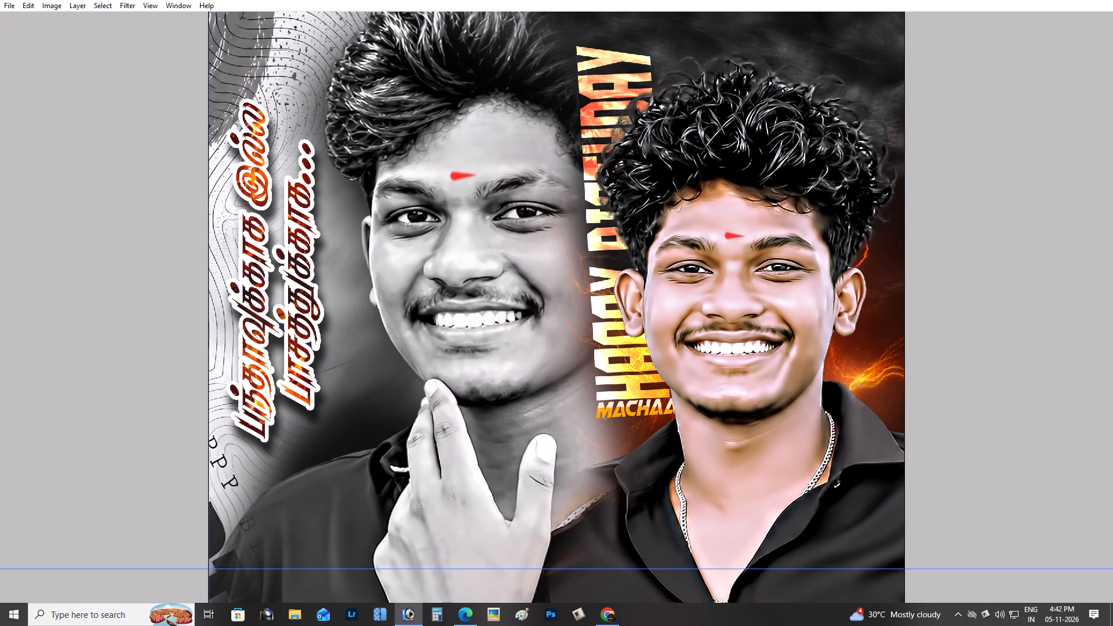
Save the poster document.
key("ctrl+minus")
scroll(504, 281, "up", 1)
key("ctrl+minus")
key("ctrl+minus")
key("ctrl+s")
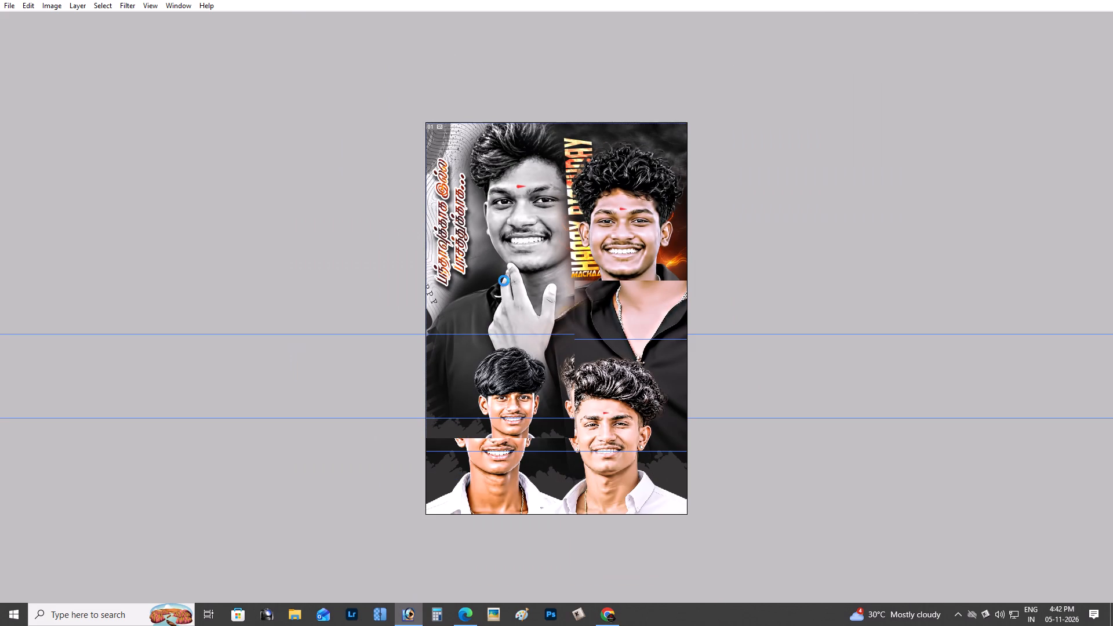
scroll(504, 281, "up", 4)
scroll(478, 234, "up", 1)
scroll(456, 200, "down", 5)
scroll(467, 205, "up", 4)
scroll(467, 205, "down", 4)
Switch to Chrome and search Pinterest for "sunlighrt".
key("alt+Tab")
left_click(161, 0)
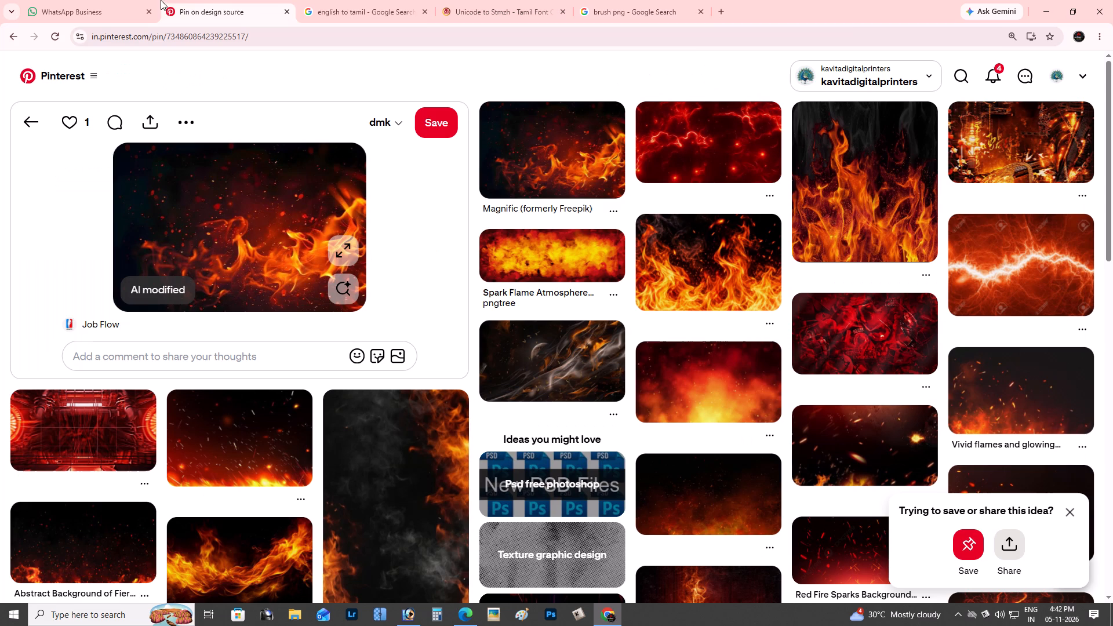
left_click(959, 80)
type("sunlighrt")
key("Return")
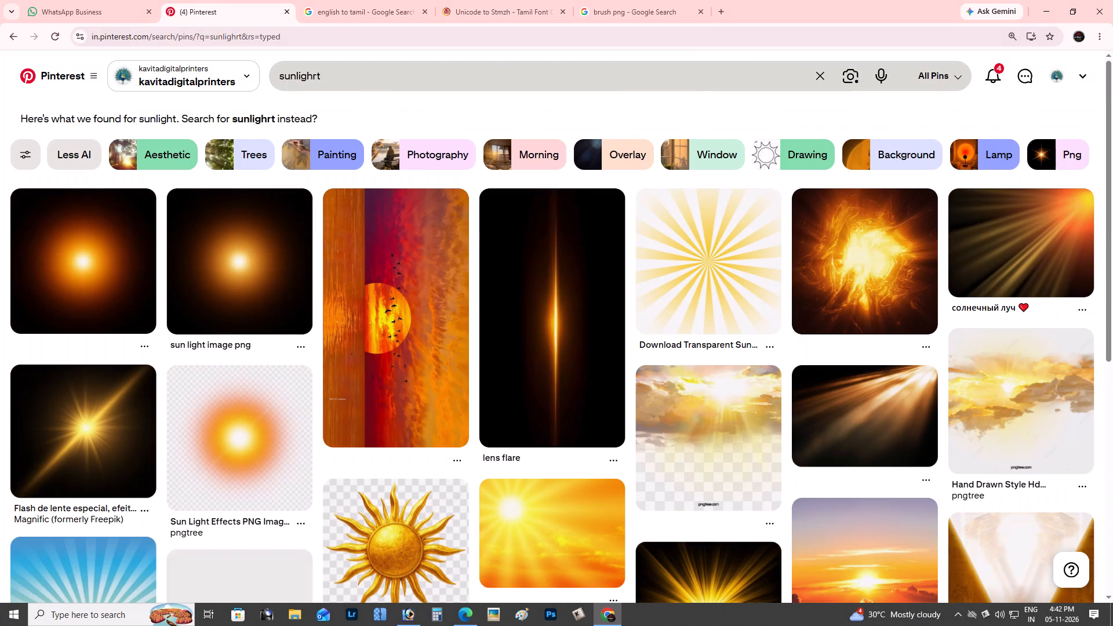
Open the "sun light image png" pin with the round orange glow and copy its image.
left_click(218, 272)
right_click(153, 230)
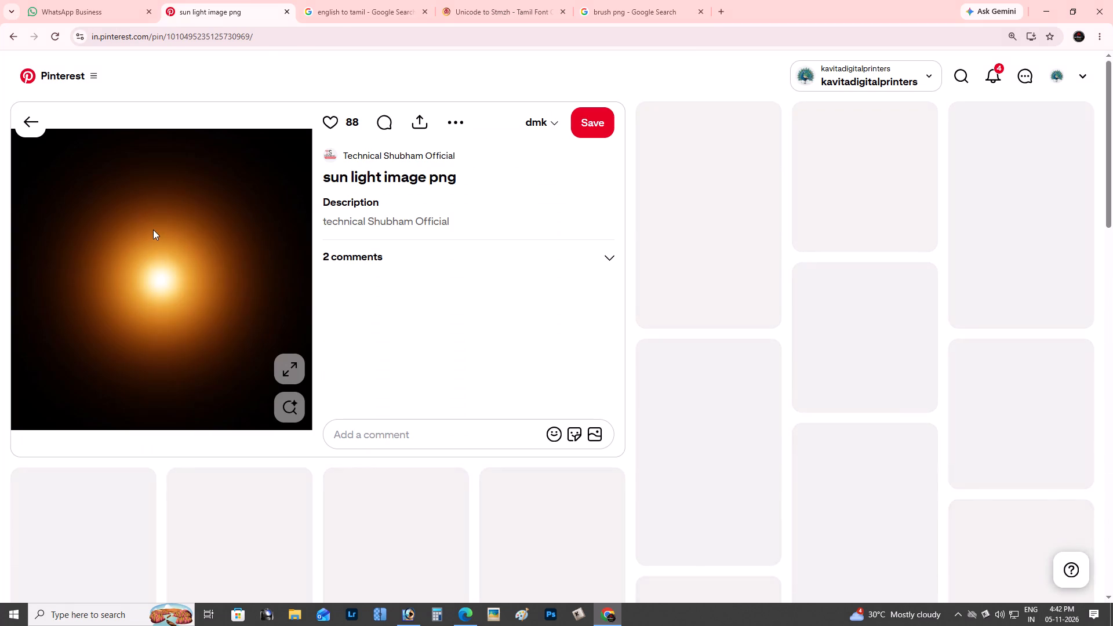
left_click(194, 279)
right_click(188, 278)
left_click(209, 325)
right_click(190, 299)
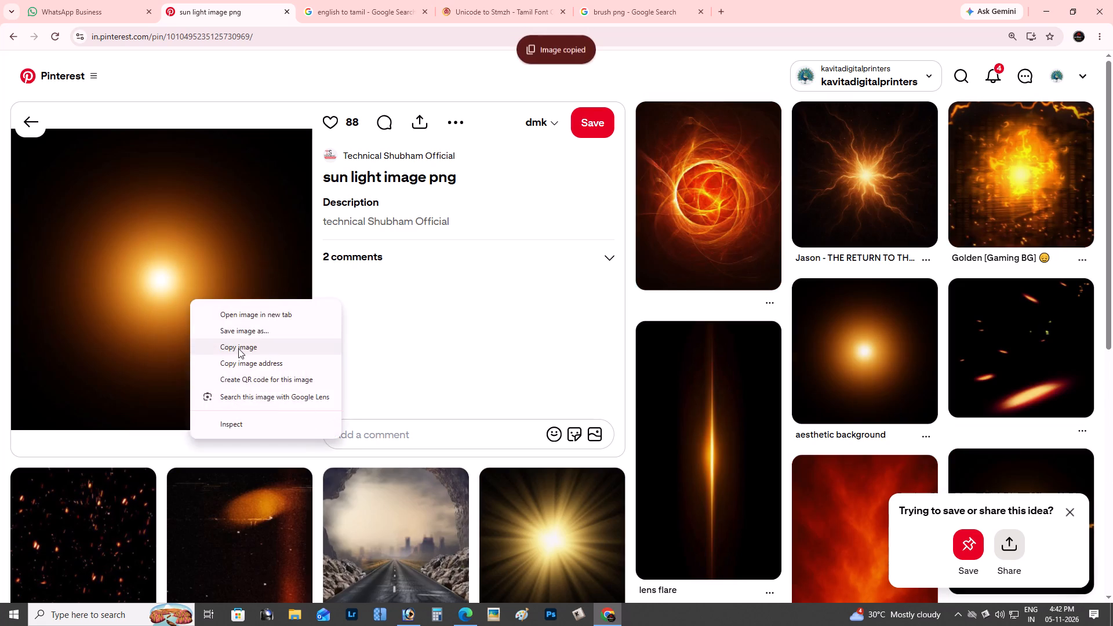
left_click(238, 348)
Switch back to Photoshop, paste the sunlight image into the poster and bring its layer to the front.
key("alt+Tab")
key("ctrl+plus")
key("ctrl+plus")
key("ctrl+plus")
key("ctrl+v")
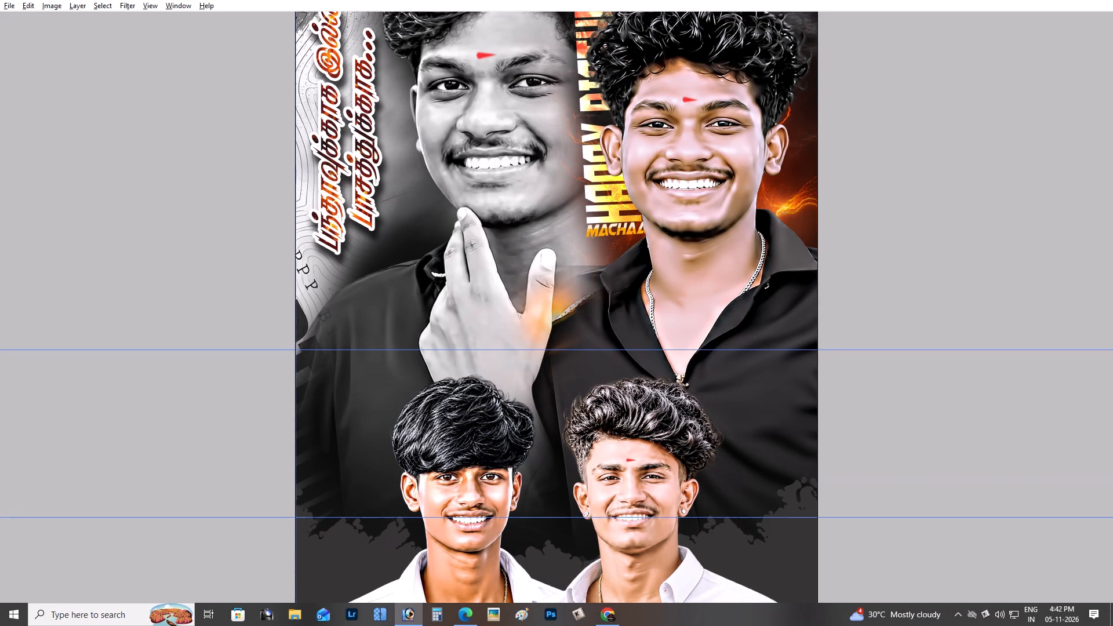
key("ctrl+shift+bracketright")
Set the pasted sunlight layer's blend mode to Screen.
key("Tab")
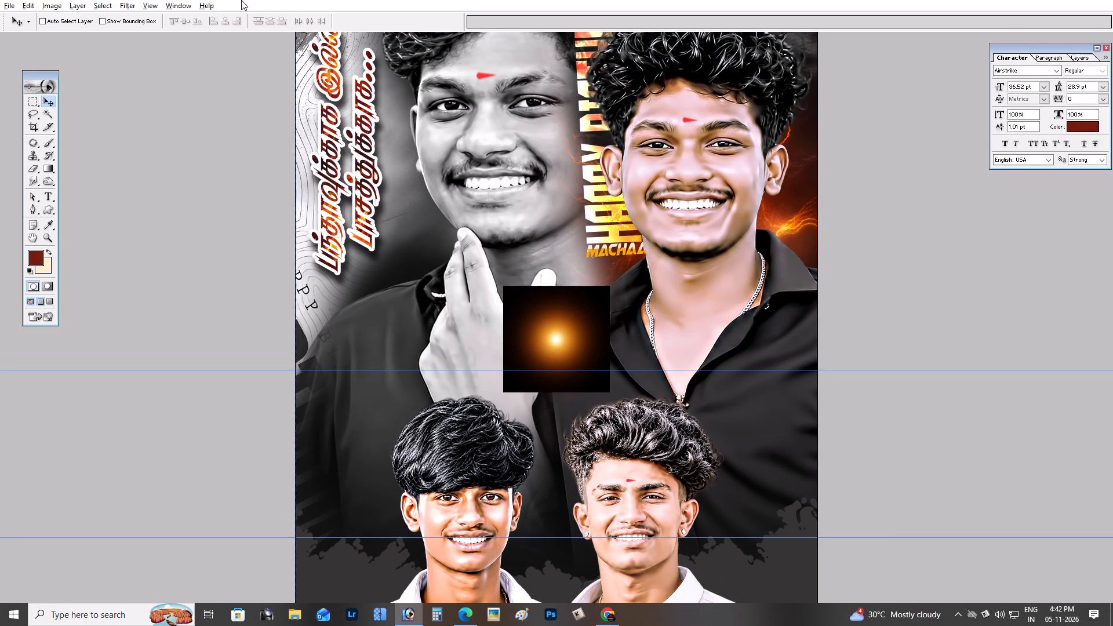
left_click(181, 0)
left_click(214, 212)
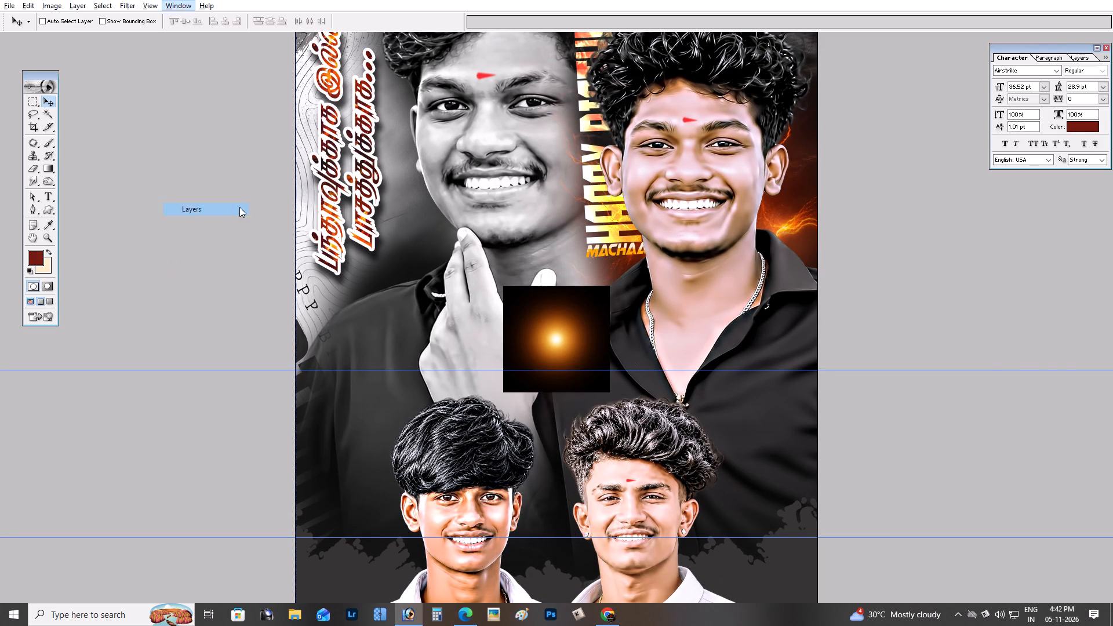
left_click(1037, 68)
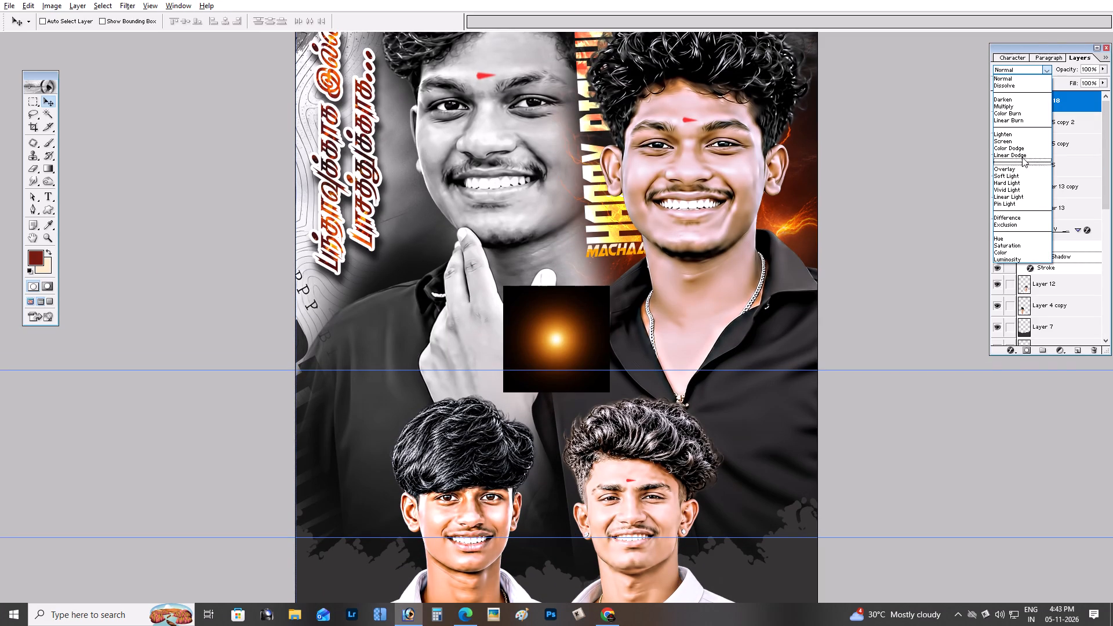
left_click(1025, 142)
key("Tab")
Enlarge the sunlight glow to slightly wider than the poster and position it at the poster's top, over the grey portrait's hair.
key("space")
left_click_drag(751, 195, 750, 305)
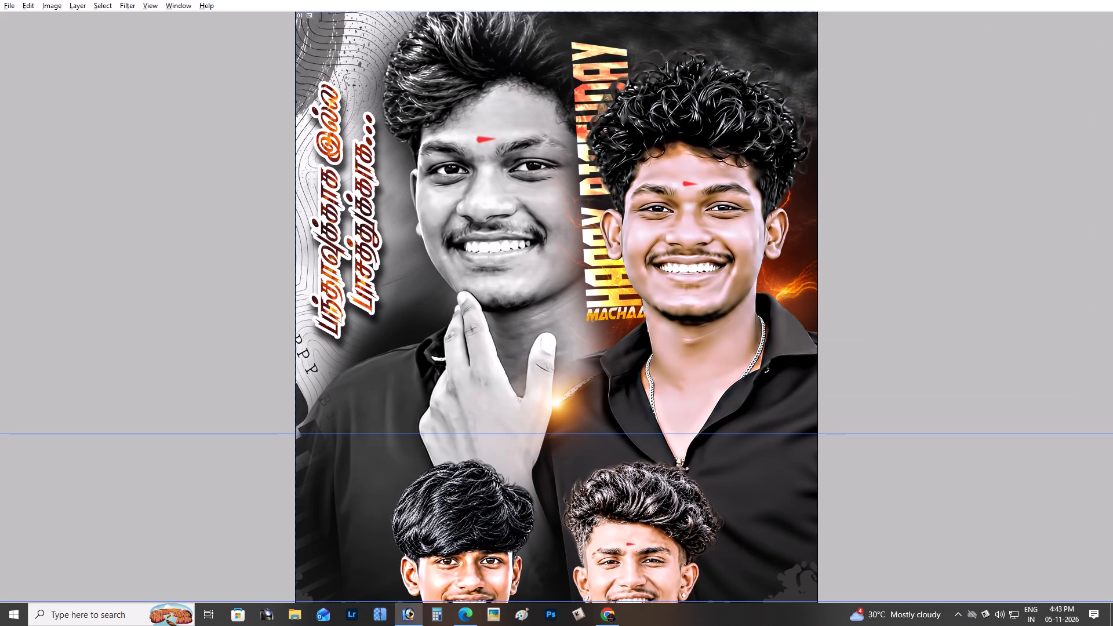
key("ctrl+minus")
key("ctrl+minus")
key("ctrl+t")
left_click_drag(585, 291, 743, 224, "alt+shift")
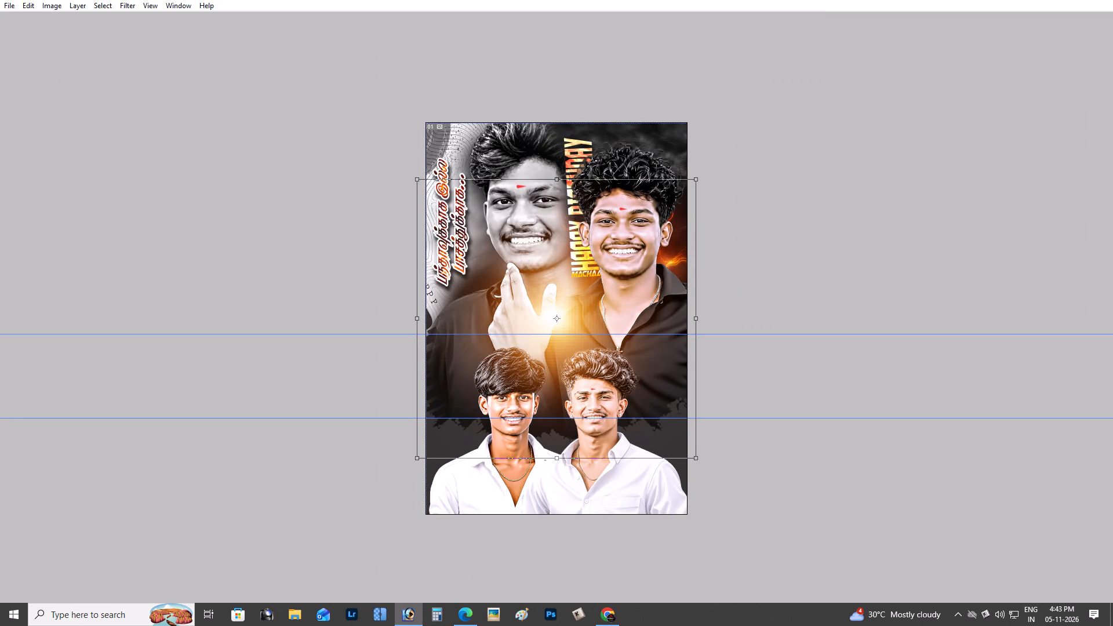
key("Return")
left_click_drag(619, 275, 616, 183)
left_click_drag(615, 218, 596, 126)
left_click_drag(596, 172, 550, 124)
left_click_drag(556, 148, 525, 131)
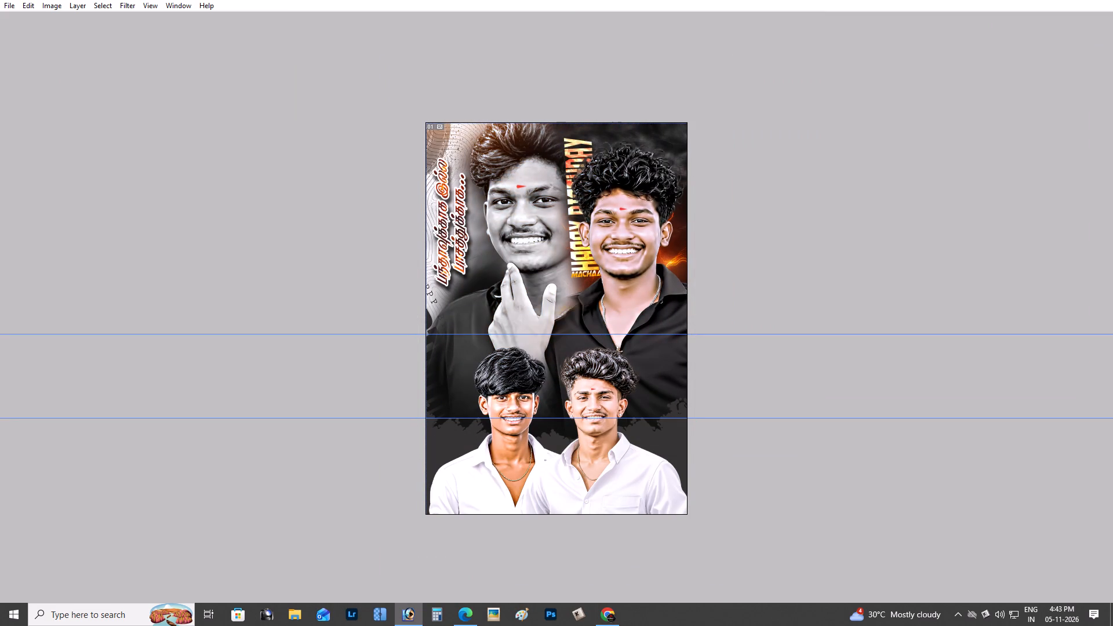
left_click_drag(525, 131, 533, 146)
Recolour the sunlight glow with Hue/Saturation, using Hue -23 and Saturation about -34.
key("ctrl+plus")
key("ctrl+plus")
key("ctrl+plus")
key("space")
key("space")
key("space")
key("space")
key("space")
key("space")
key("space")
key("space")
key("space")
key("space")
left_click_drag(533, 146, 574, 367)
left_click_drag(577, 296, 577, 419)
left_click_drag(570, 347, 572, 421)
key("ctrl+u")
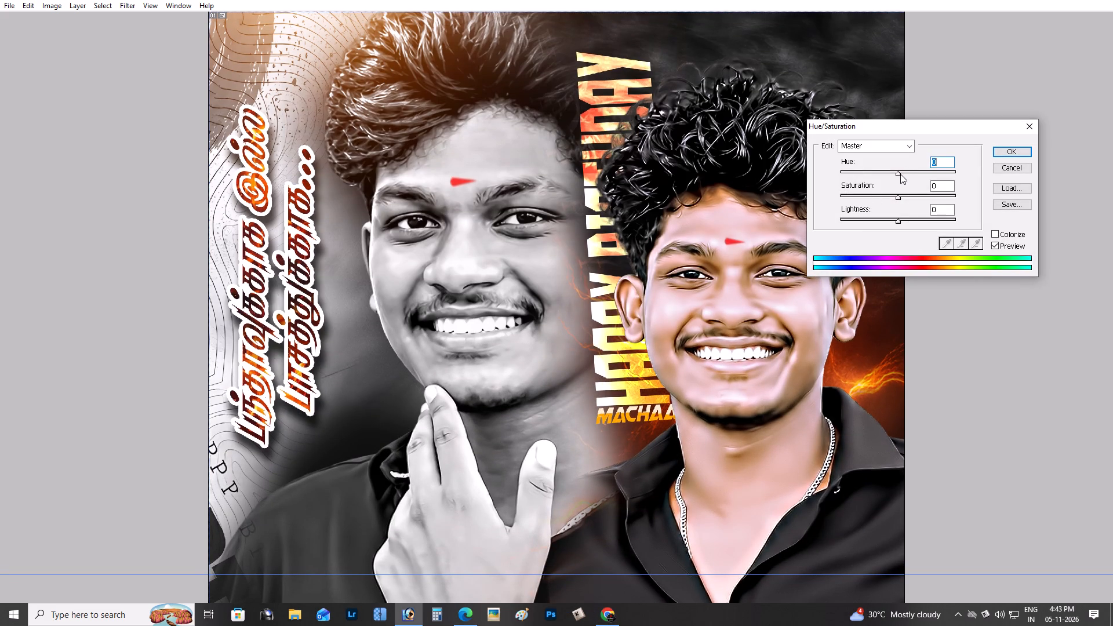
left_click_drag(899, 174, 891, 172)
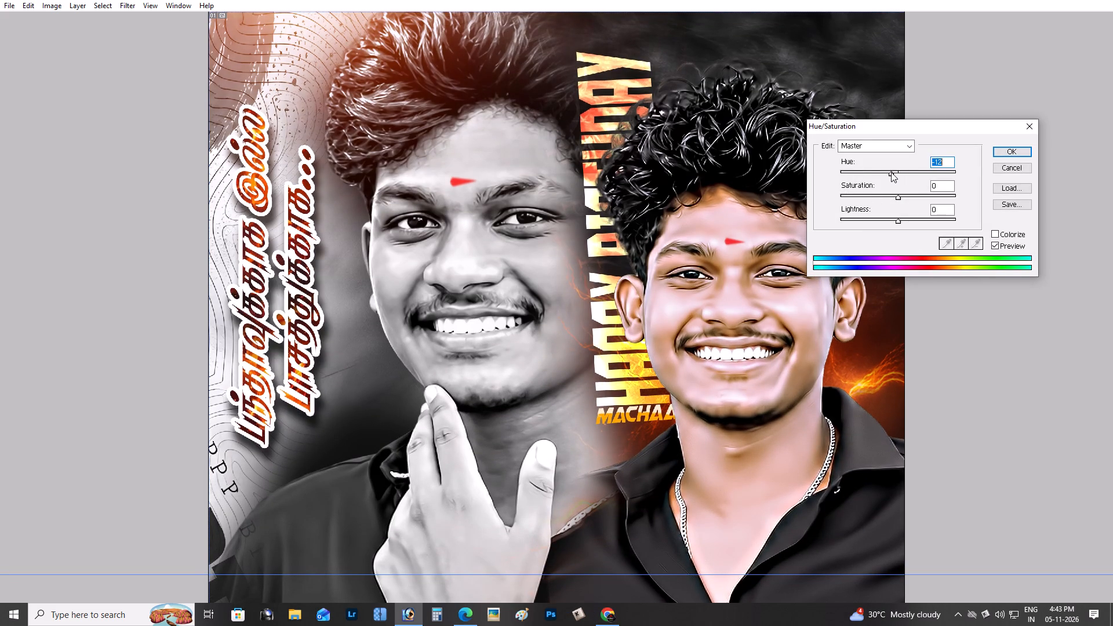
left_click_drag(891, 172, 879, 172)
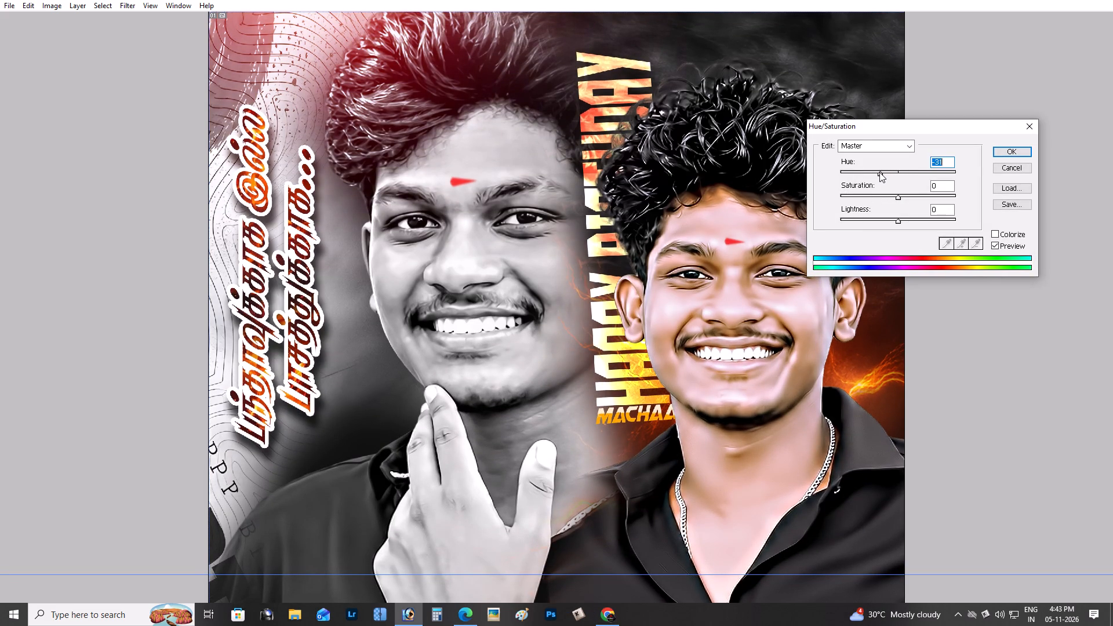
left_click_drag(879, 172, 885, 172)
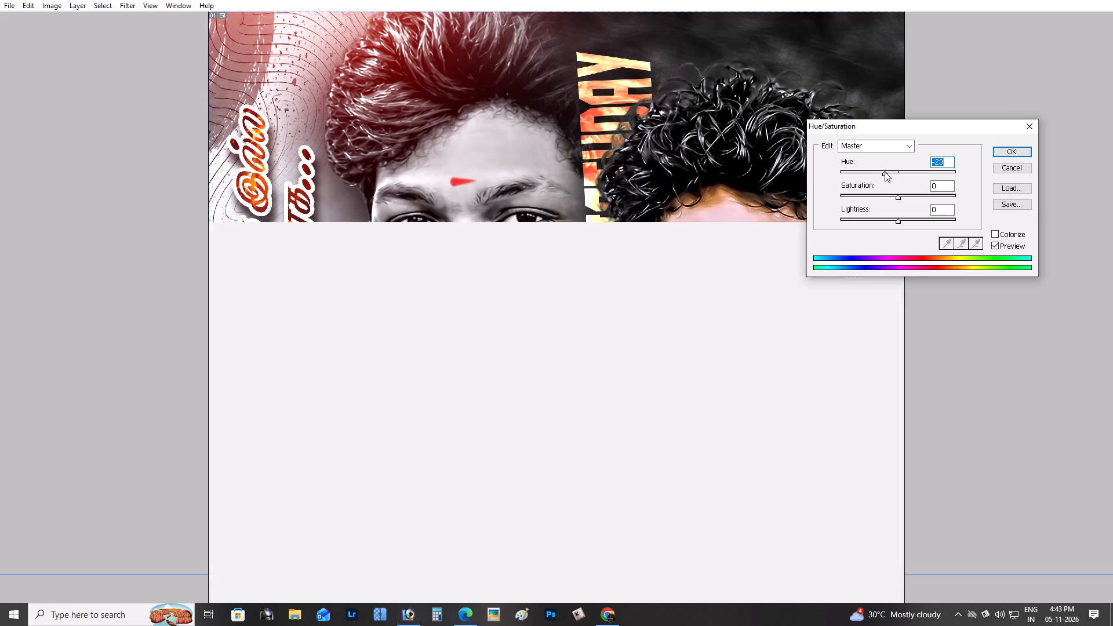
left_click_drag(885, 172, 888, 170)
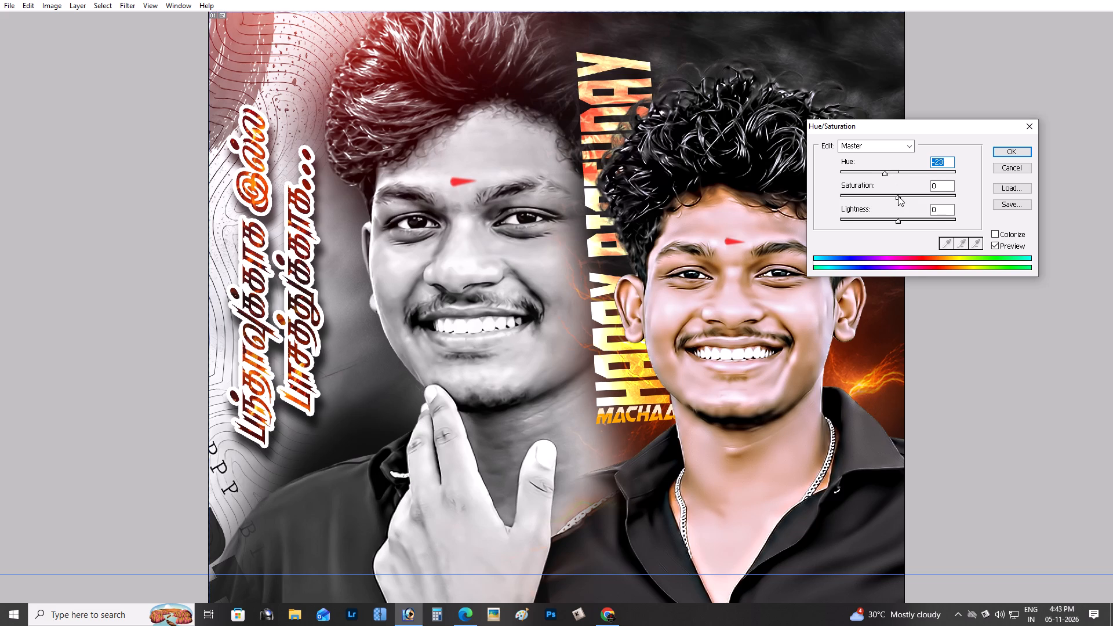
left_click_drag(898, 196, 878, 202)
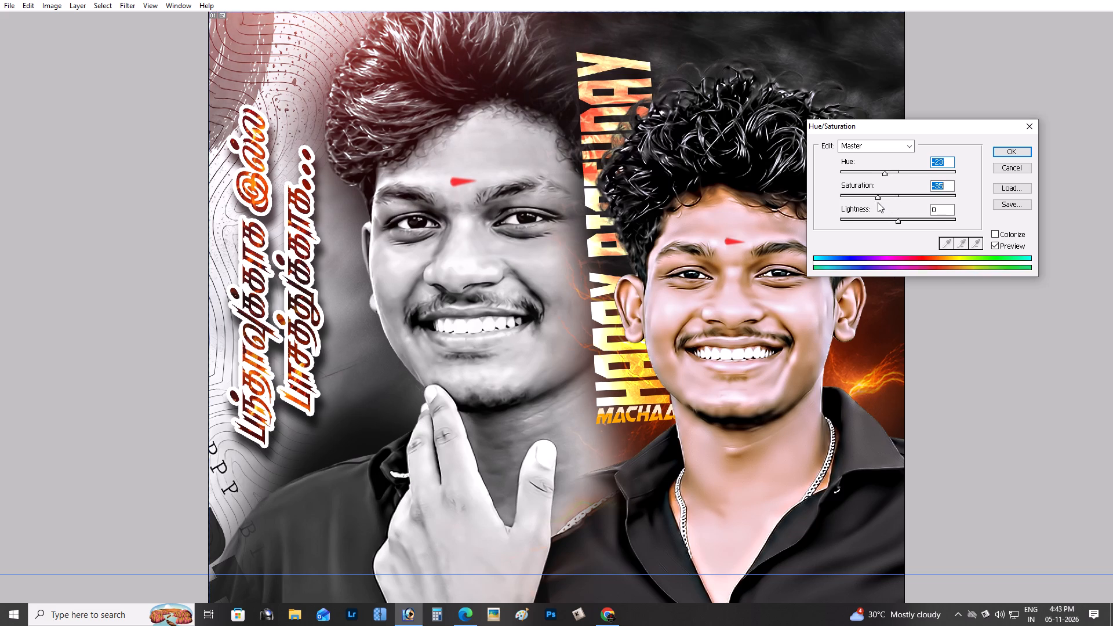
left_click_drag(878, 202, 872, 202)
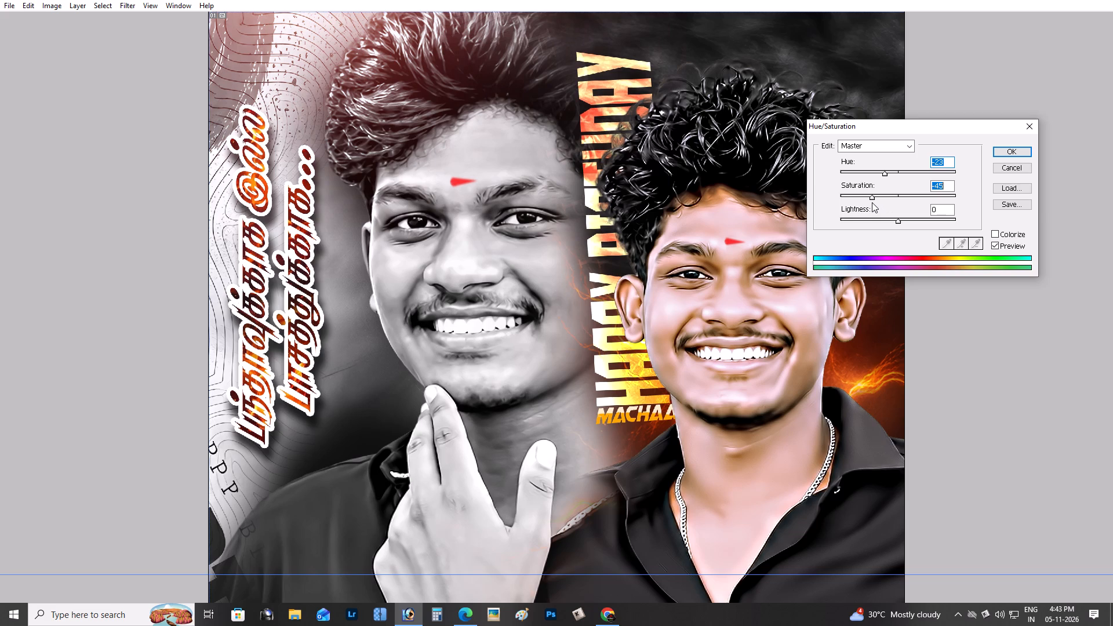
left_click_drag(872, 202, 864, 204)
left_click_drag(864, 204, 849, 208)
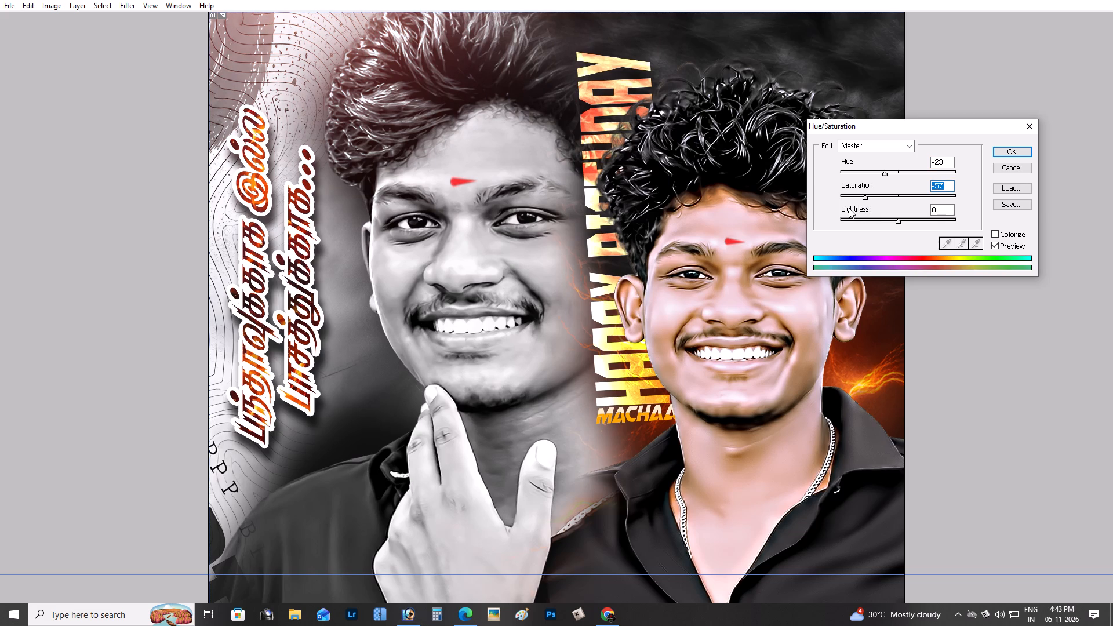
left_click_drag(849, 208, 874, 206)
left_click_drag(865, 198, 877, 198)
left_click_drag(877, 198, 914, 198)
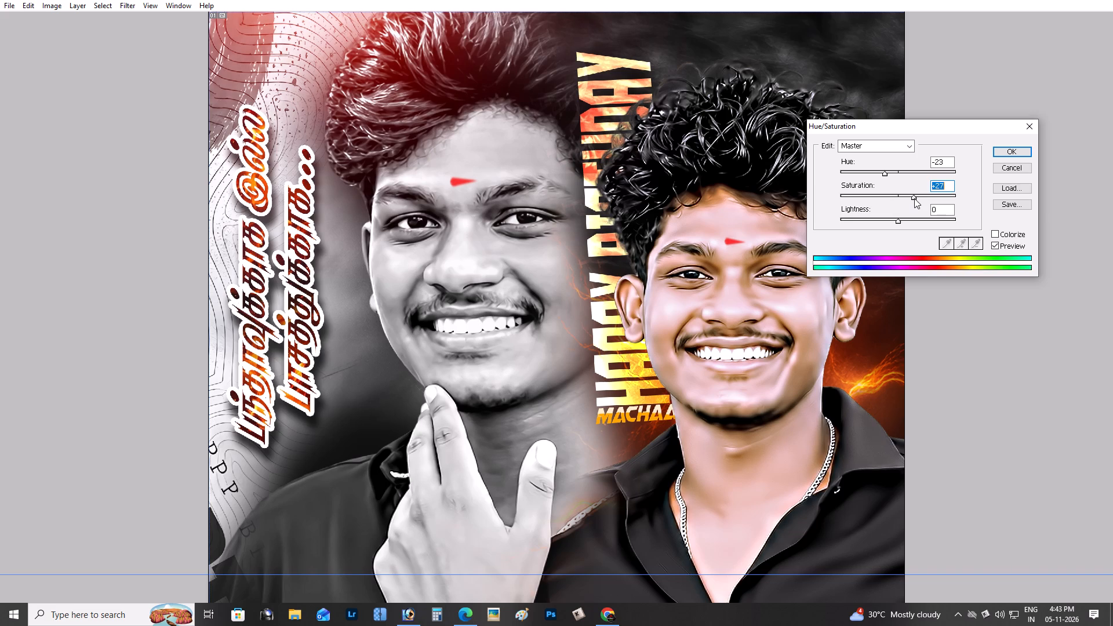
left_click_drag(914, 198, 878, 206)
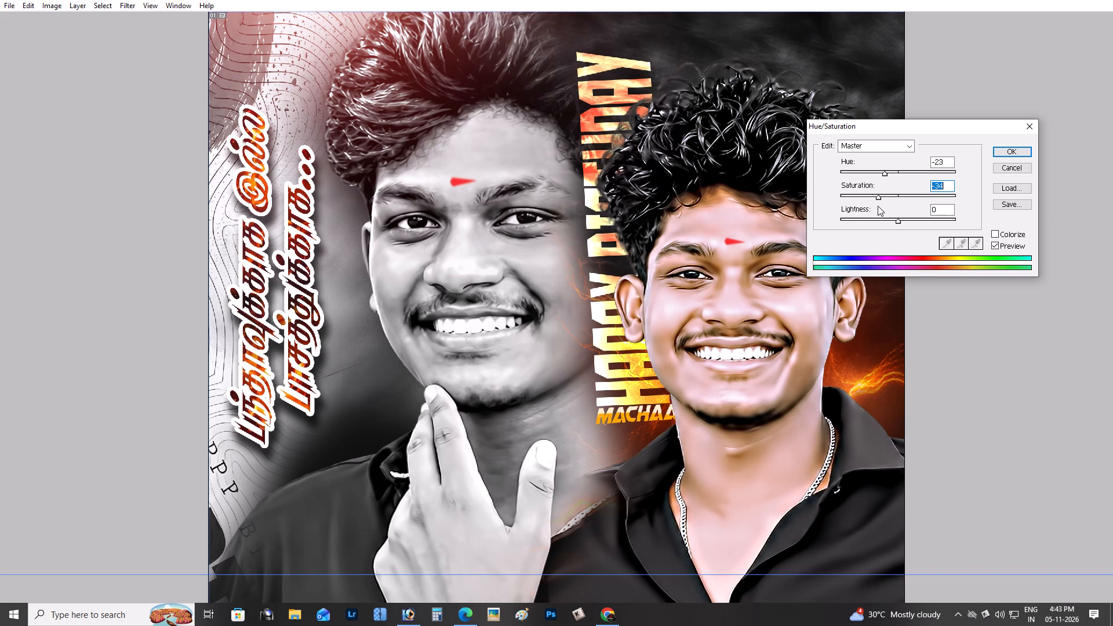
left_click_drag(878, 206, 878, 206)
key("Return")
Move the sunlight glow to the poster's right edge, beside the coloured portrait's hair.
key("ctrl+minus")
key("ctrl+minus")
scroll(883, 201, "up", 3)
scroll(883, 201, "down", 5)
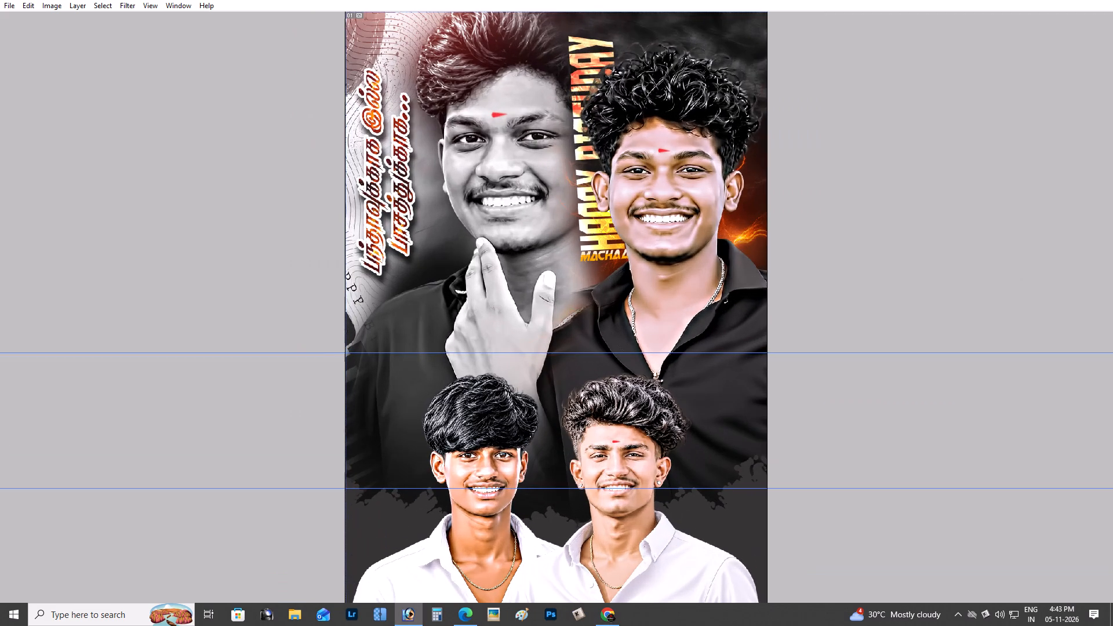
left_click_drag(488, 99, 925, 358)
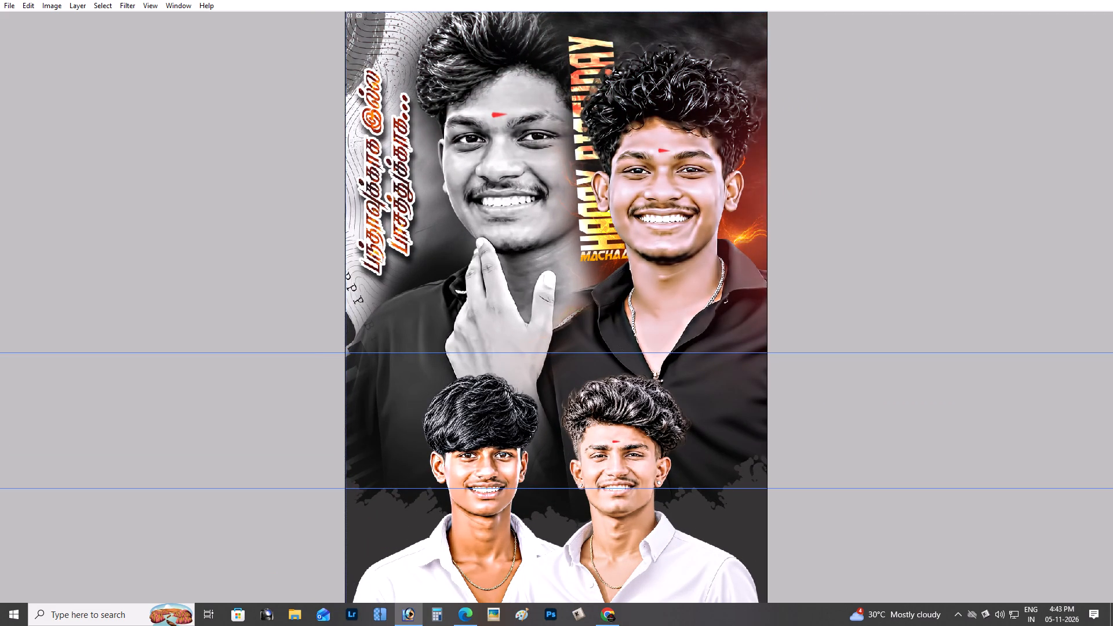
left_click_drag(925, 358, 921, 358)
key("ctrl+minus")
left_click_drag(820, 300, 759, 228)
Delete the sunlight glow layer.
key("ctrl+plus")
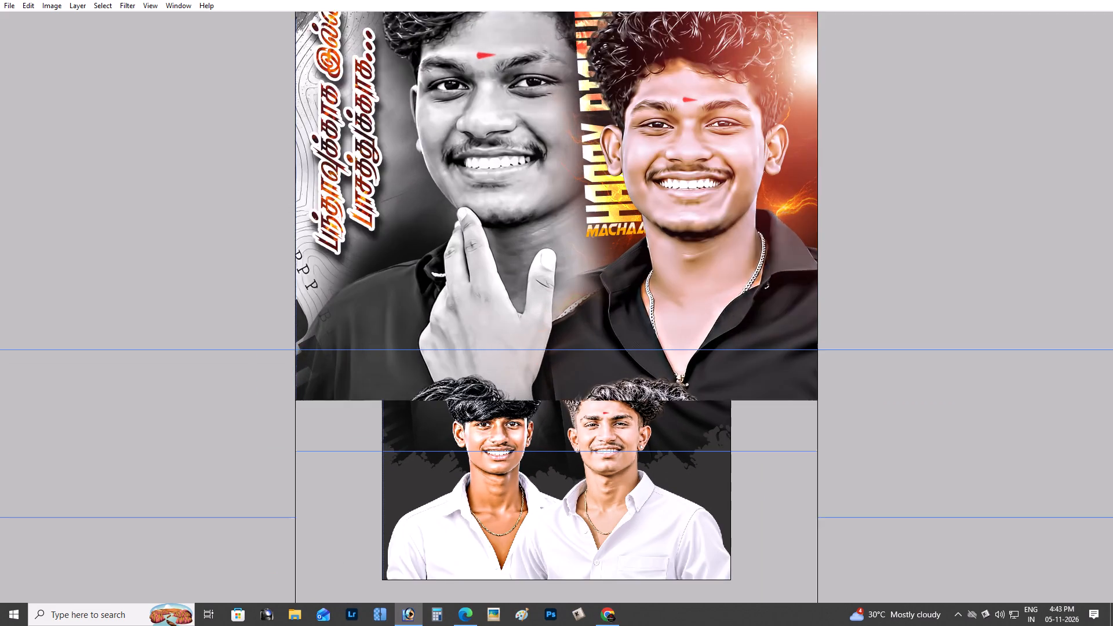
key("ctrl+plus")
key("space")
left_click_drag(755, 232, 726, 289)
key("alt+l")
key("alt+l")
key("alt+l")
Add an Inner Glow to the coloured portrait's layer with Screen blending and 74% opacity.
scroll(733, 290, "up", 5)
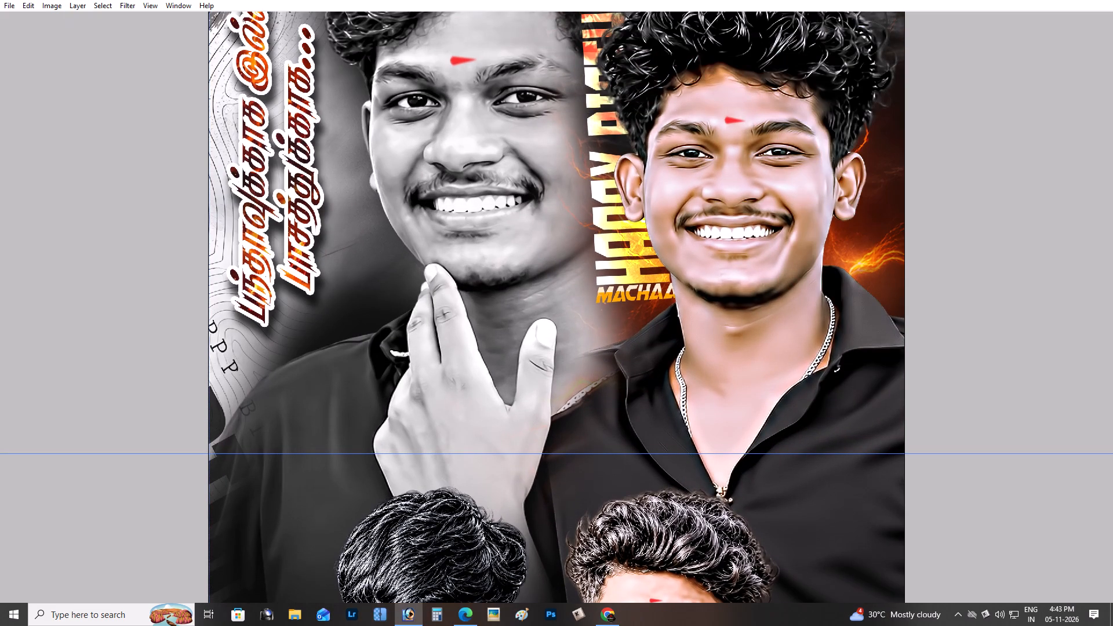
scroll(716, 265, "up", 7)
right_click(722, 195)
left_click(733, 204)
left_click_drag(734, 204, 747, 215)
key("ctrl+z")
key("alt+l")
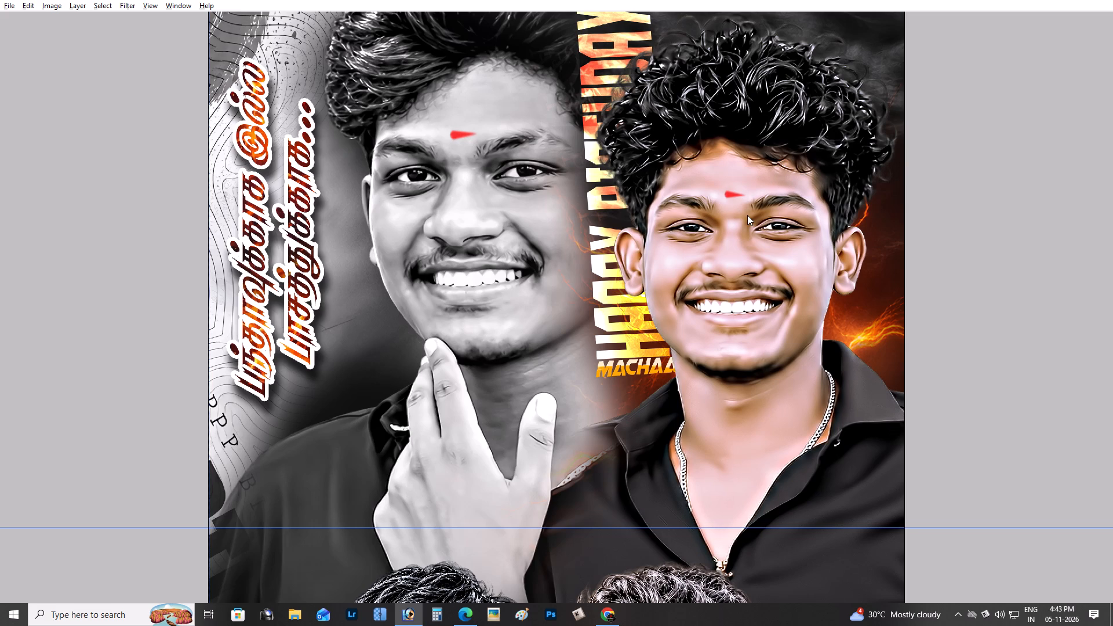
key("alt+y")
key("alt+i")
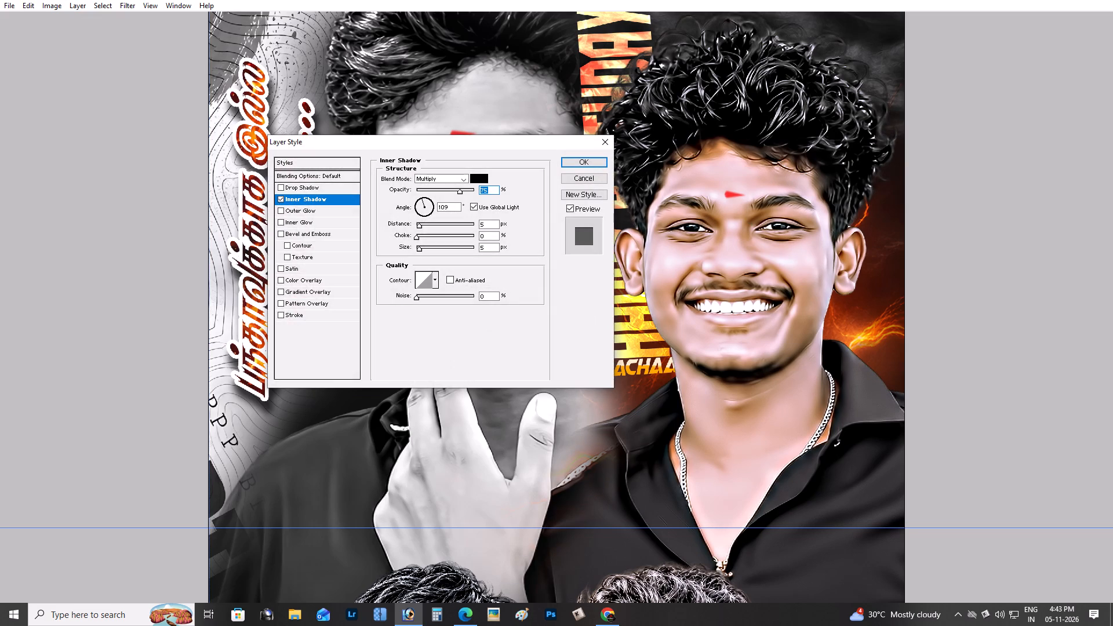
left_click(279, 198)
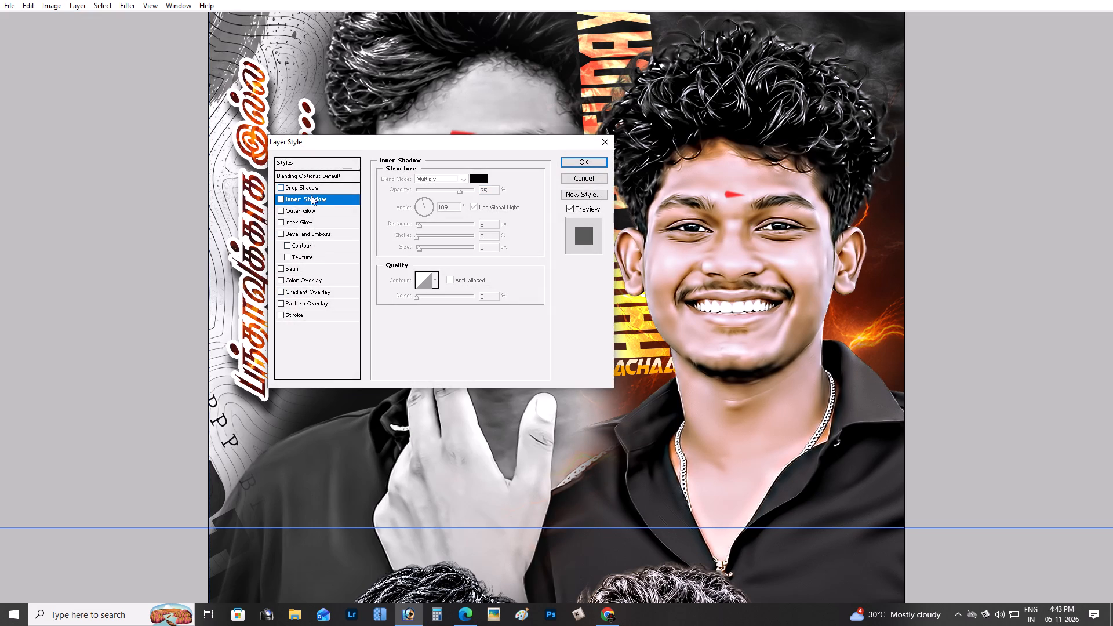
left_click(315, 223)
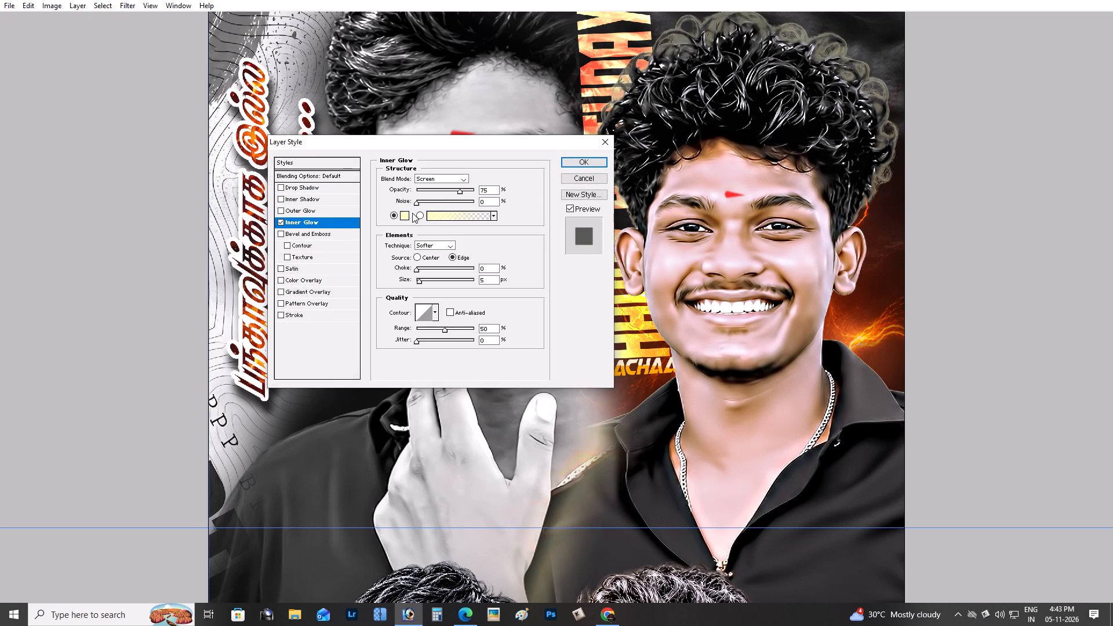
left_click_drag(465, 190, 475, 190)
left_click_drag(469, 190, 459, 187)
Set the coloured portrait's inner glow to white and greatly increase its size.
left_click(406, 213)
left_click_drag(731, 256, 636, 220)
key("Return")
key("ctrl+minus")
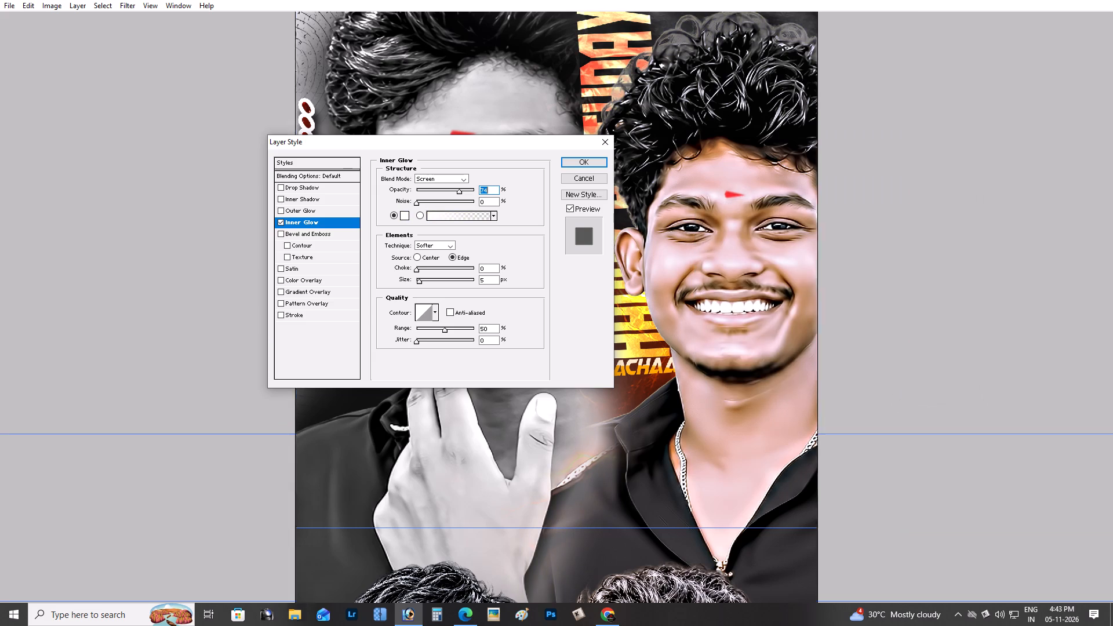
left_click_drag(420, 282, 446, 283)
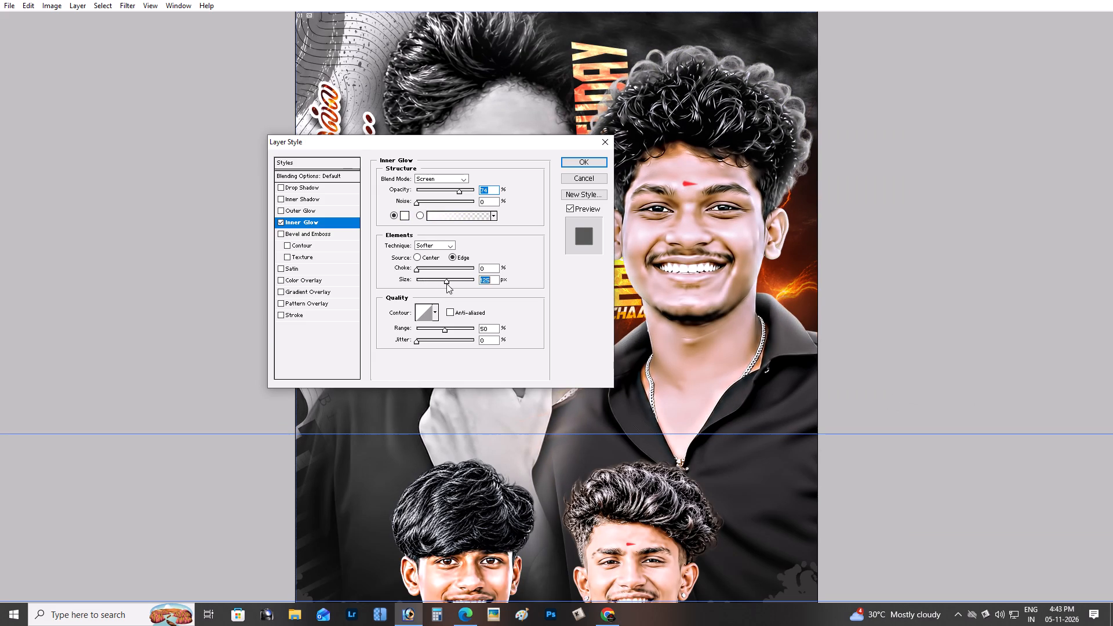
left_click_drag(446, 283, 468, 284)
key("Return")
Examine the coloured portrait's inner glow against the rest of the poster.
key("ctrl+minus")
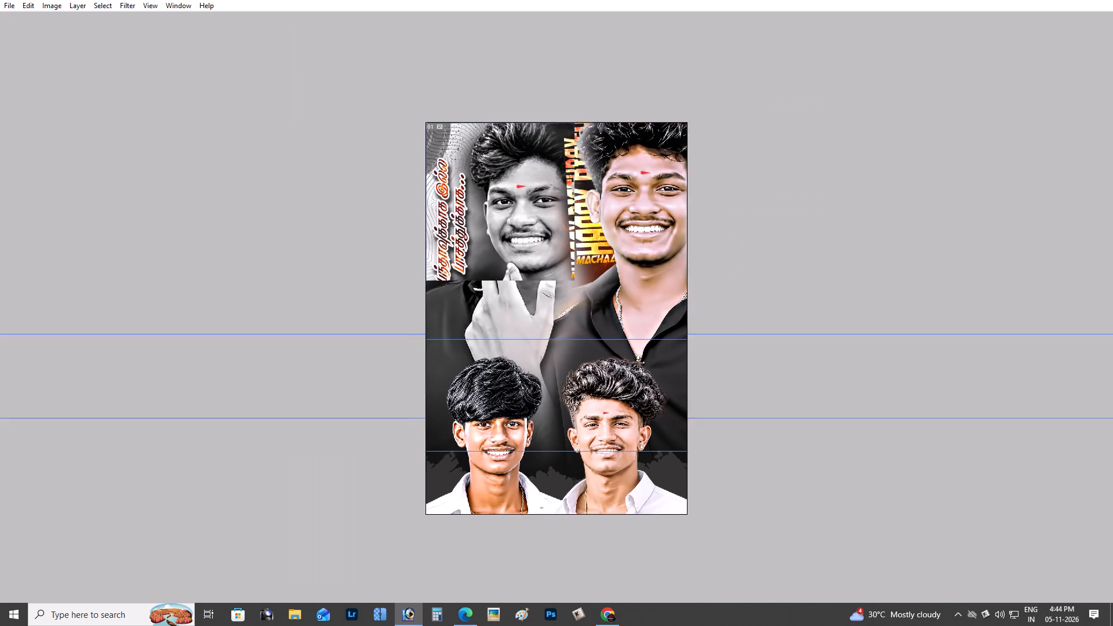
key("ctrl+minus")
scroll(464, 280, "up", 5)
scroll(464, 280, "down", 7)
key("ctrl+plus")
key("ctrl+plus")
key("ctrl+minus")
key("ctrl+plus")
key("ctrl+plus")
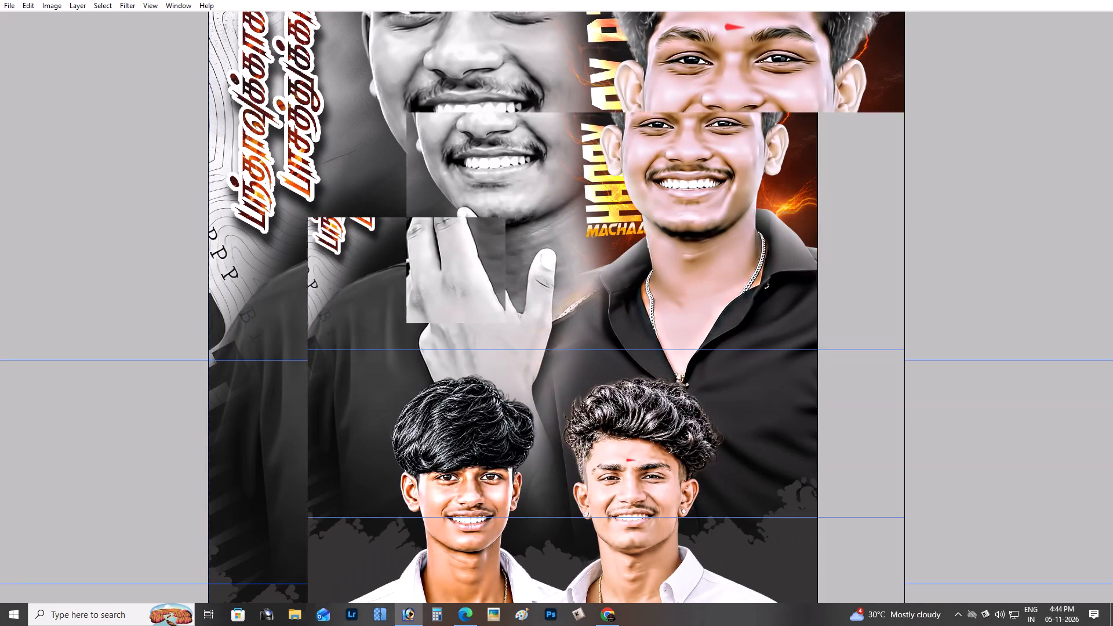
key("space")
left_click_drag(475, 279, 475, 370)
left_click(490, 306)
key("ctrl+minus")
key("ctrl+minus")
Save the poster document.
key("ctrl+s")
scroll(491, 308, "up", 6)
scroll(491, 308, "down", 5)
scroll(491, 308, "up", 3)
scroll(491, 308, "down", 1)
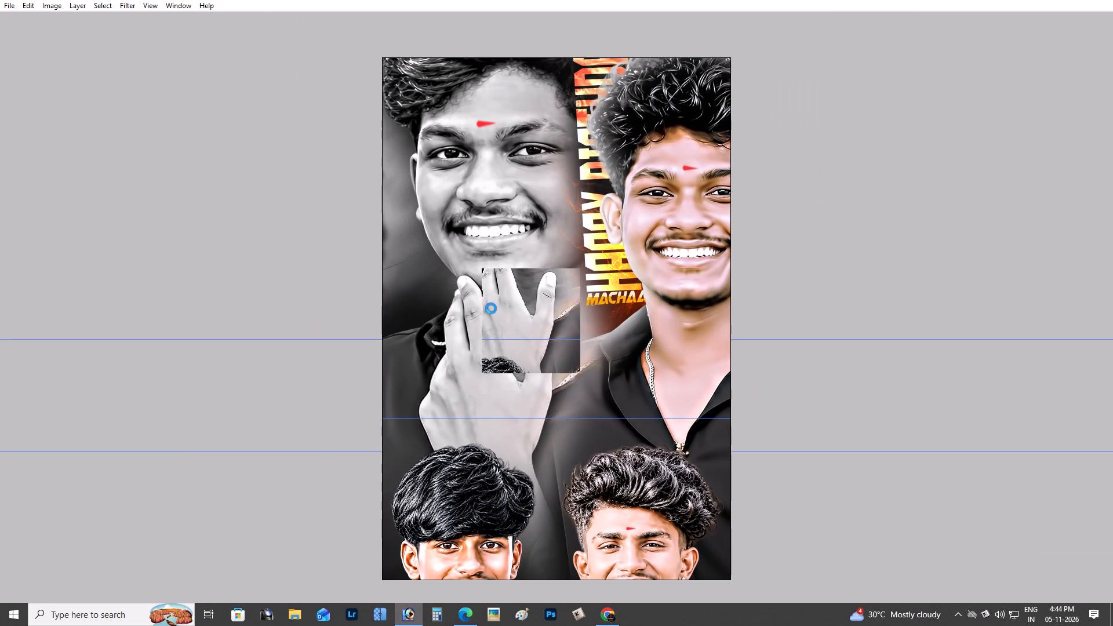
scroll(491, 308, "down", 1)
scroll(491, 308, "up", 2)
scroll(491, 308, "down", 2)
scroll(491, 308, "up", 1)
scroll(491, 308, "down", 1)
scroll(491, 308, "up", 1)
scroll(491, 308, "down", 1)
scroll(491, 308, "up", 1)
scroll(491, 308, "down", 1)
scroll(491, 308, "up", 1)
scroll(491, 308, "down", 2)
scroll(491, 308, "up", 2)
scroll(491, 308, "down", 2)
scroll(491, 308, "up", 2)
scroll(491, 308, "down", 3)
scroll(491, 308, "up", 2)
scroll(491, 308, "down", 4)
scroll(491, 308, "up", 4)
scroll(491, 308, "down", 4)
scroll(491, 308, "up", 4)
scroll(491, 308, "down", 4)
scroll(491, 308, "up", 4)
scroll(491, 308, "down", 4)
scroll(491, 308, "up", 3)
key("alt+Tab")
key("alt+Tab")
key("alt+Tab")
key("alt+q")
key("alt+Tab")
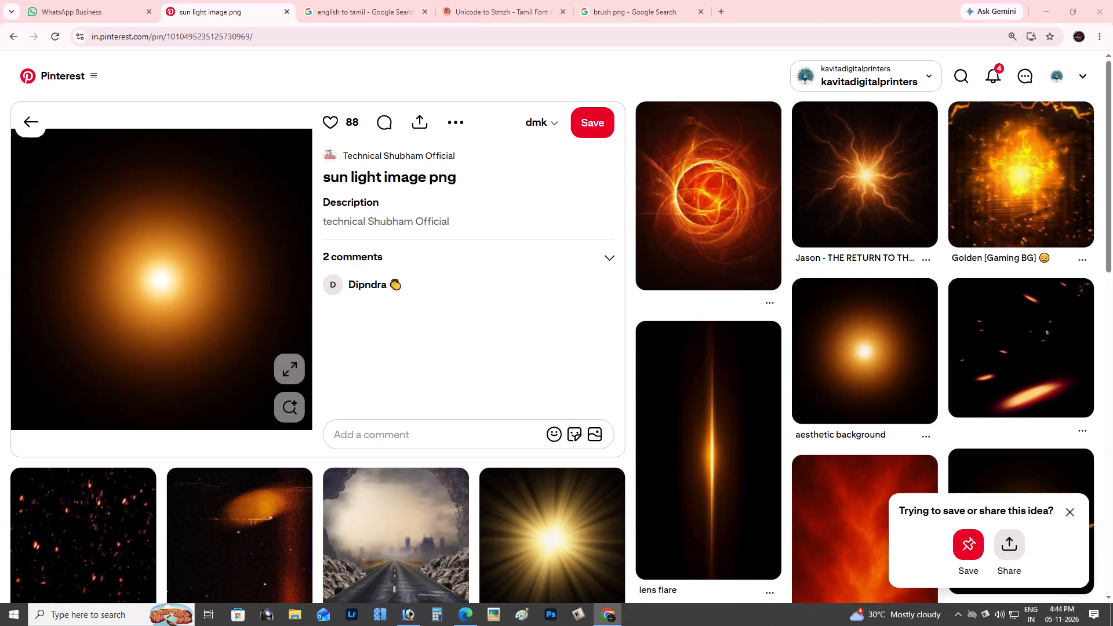
Show the poster in full-screen mode on a black background, fitted to the screen with the guides hidden.
key("ctrl+plus")
key("ctrl+plus")
key("space")
key("space")
key("space")
key("space")
key("space")
key("space")
key("space")
key("space")
key("space")
left_click_drag(537, 312, 555, 378)
left_click_drag(547, 332, 547, 358)
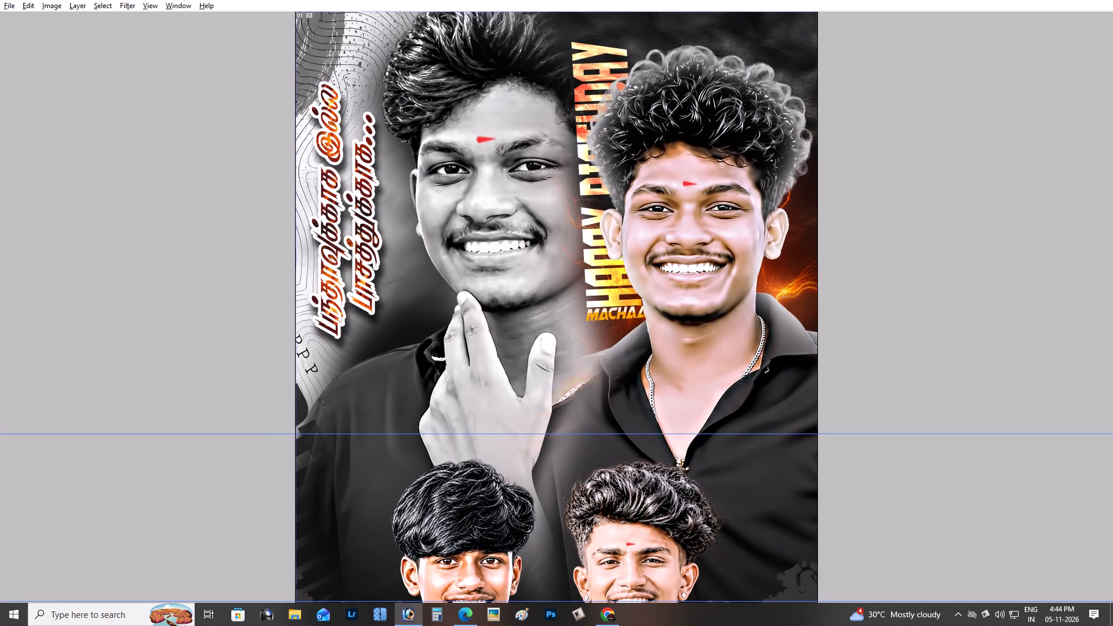
key("ctrl+minus")
scroll(547, 358, "up", 4)
scroll(547, 358, "down", 5)
scroll(547, 356, "up", 4)
scroll(546, 353, "down", 3)
scroll(541, 321, "up", 3)
scroll(541, 321, "down", 3)
scroll(541, 321, "up", 3)
scroll(541, 321, "down", 2)
scroll(541, 321, "up", 1)
scroll(541, 321, "down", 1)
scroll(541, 321, "up", 1)
scroll(541, 321, "down", 2)
key("f")
type("fff")
key("ctrl+0")
key("ctrl+h")
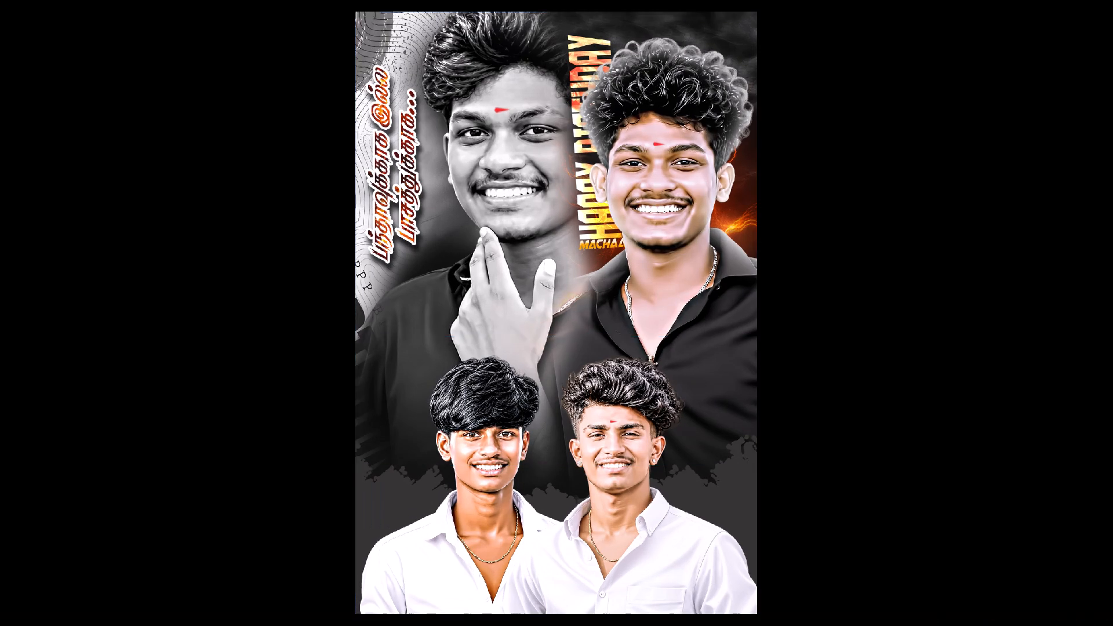
Examine the two upper portraits, the caption and the birthday heading up close.
scroll(530, 308, "up", 3)
scroll(530, 308, "down", 3)
scroll(530, 308, "up", 2)
scroll(564, 250, "down", 1)
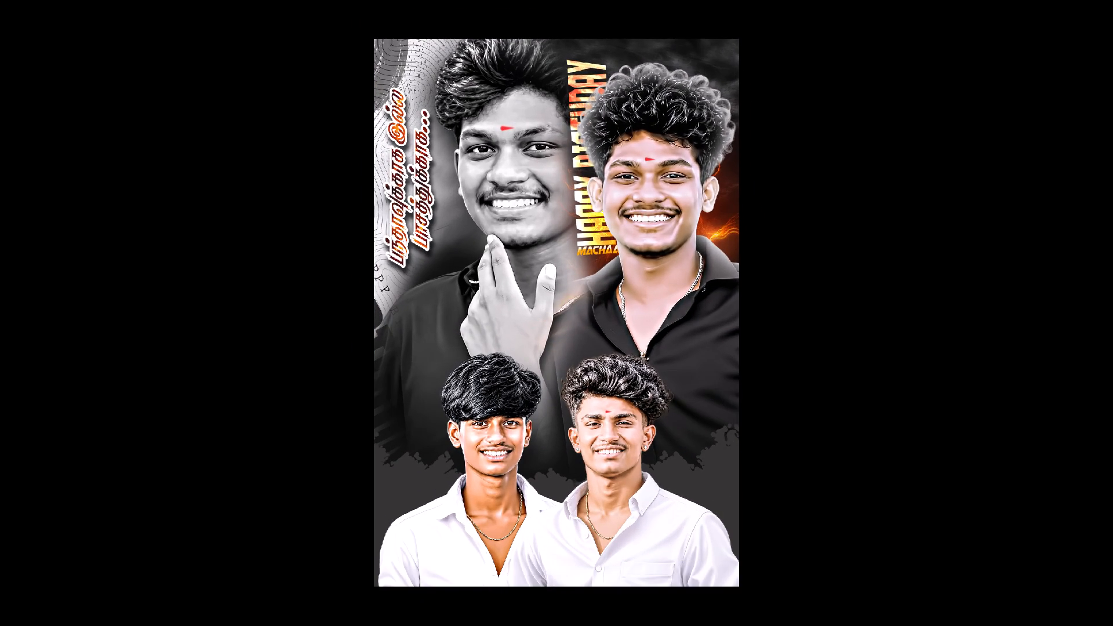
key("ctrl+plus")
key("ctrl+plus")
key("space")
key("space")
key("space")
key("space")
key("space")
key("space")
key("space")
key("space")
key("space")
key("space")
key("space")
key("space")
key("space")
key("space")
key("space")
left_click_drag(458, 117, 458, 259)
left_click_drag(514, 232, 508, 313)
left_click_drag(551, 261, 534, 325)
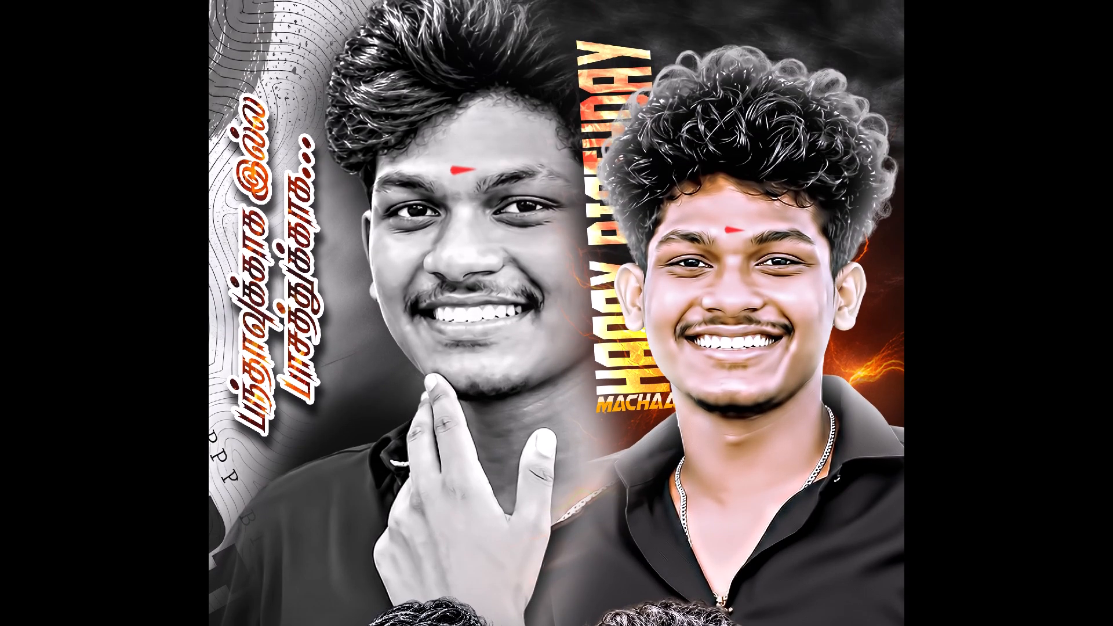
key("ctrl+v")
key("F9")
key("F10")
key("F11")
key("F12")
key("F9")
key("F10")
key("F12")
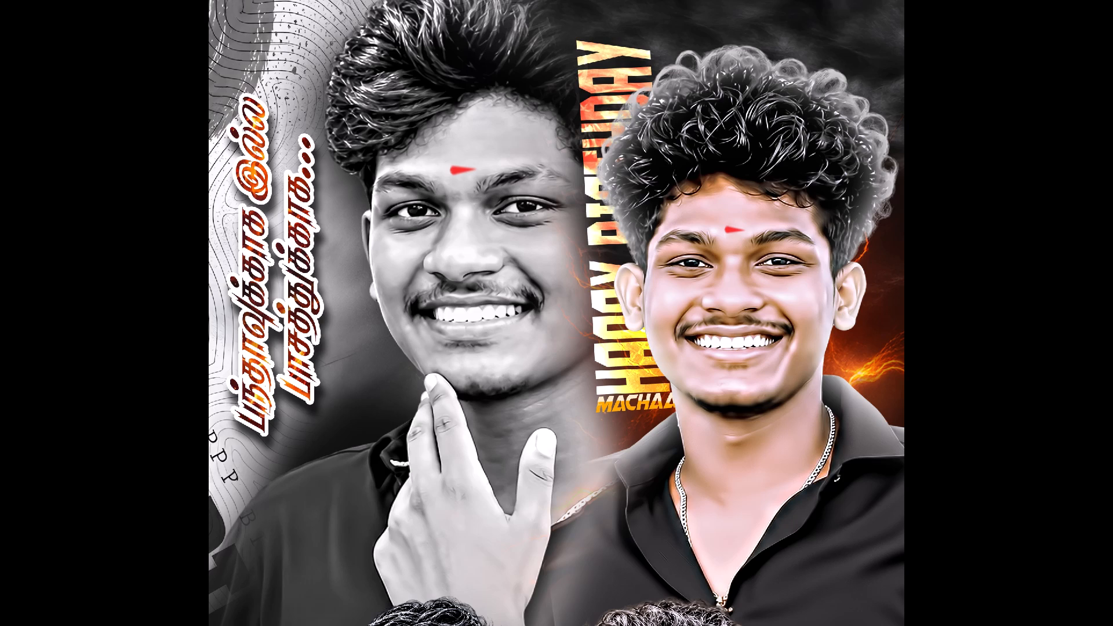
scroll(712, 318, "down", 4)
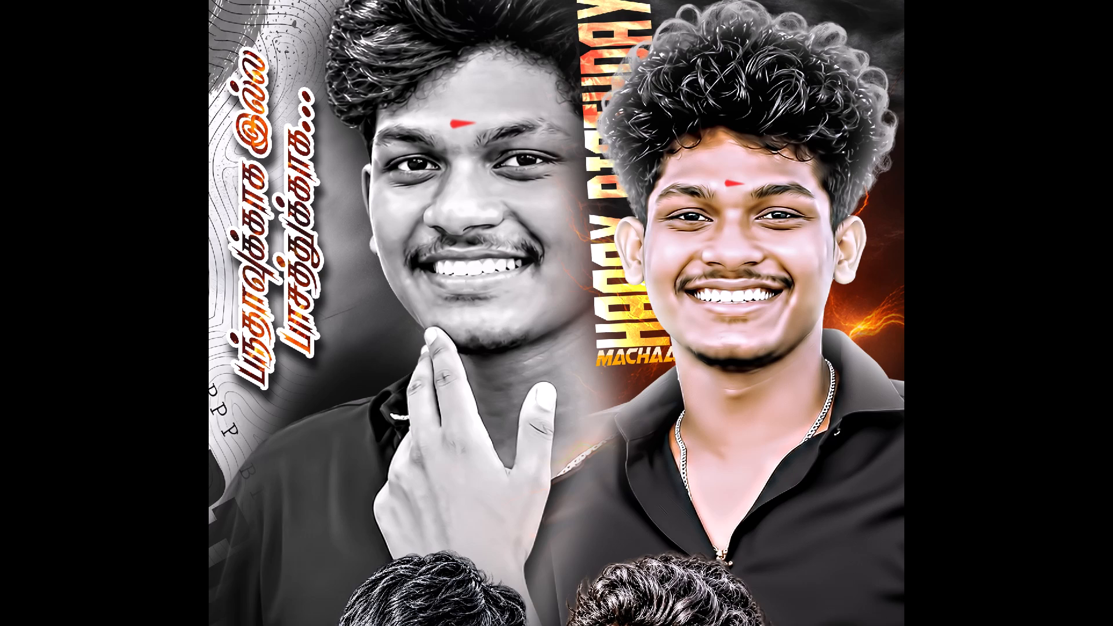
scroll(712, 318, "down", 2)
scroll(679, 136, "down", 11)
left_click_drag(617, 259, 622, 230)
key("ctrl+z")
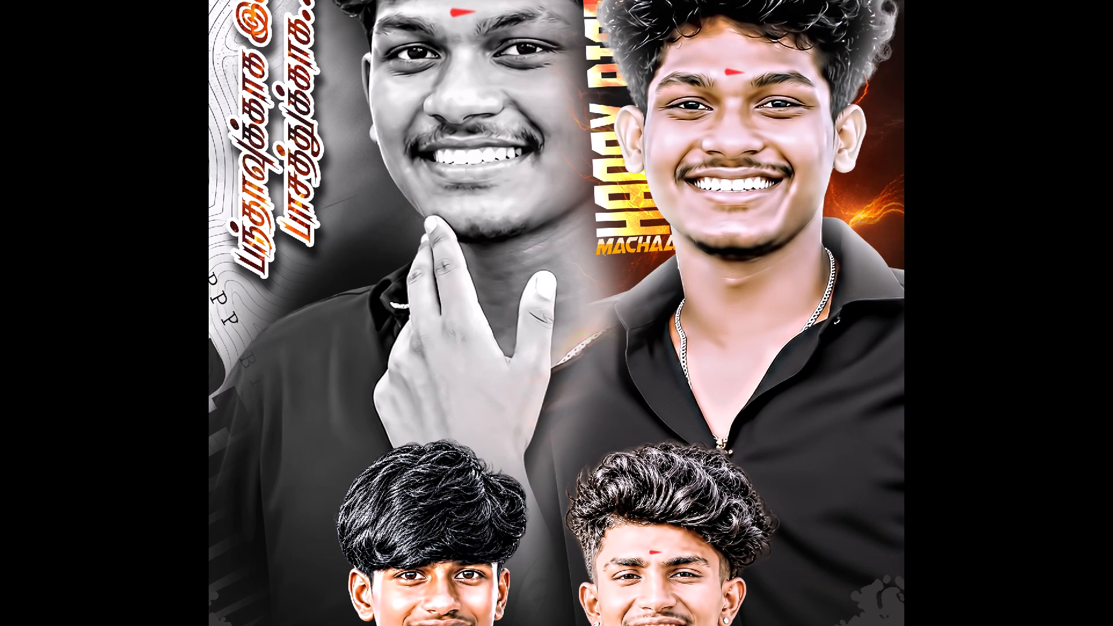
Paste the orange sunlight glow image into the poster and set its blend mode to Screen.
key("ctrl+minus")
key("ctrl+v")
key("ctrl+plus")
key("Tab")
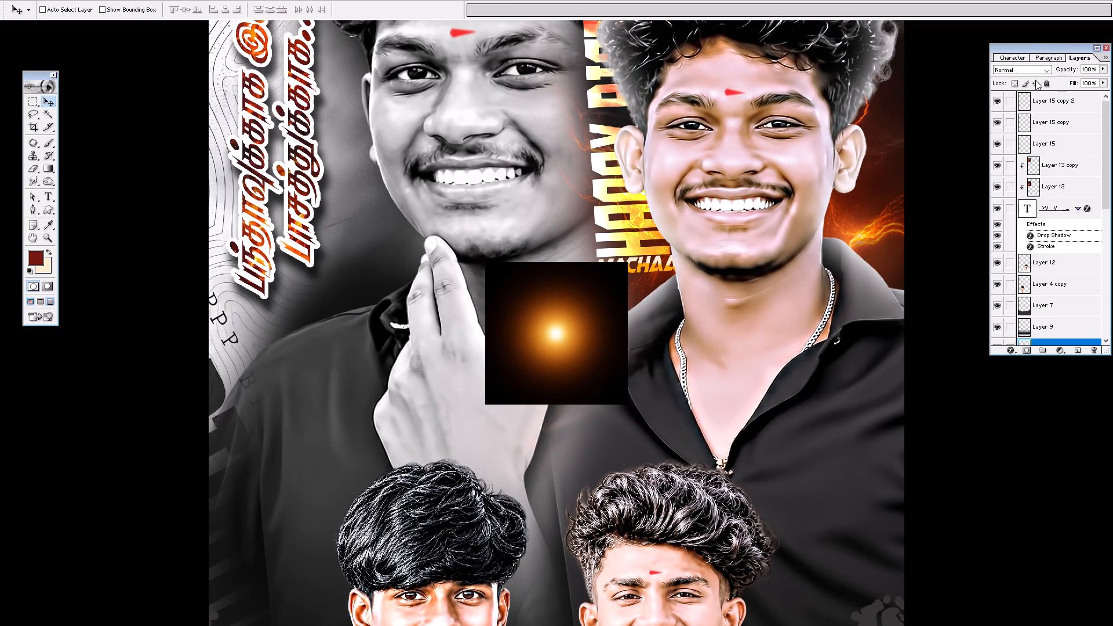
left_click(1031, 68)
left_click(1013, 137)
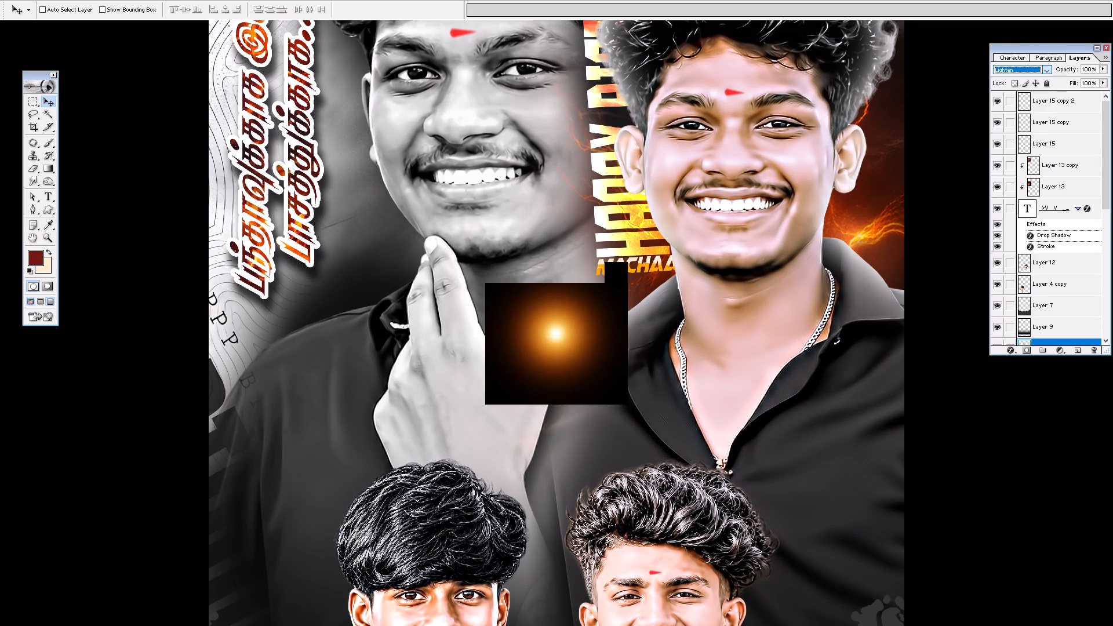
left_click(875, 112)
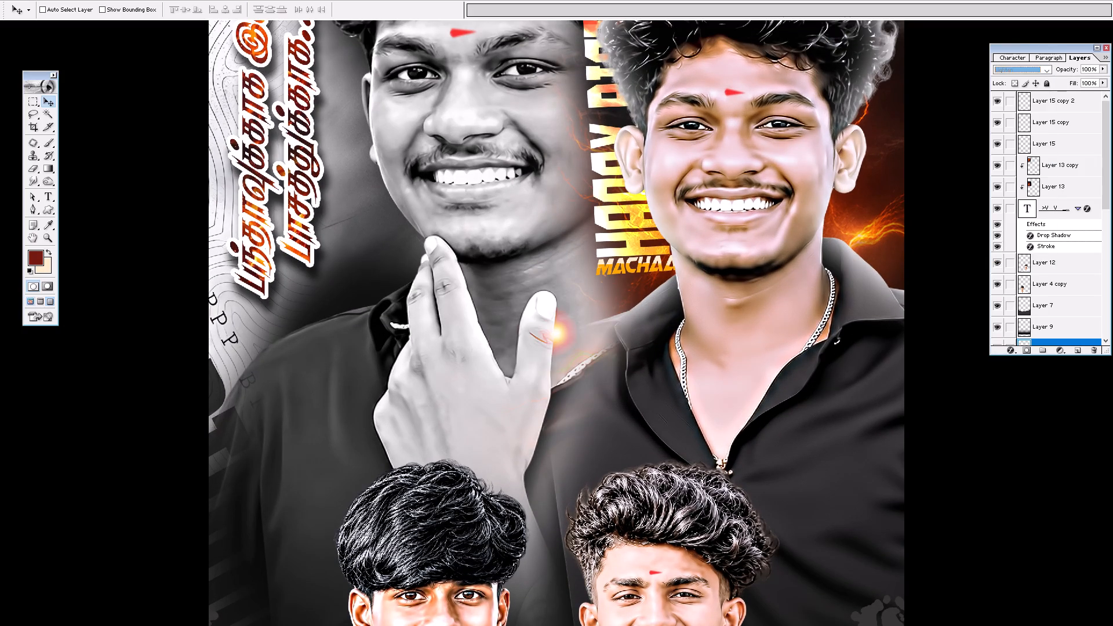
key("shift+plus")
Shift the pasted sunlight glow's hue from orange towards red with Hue/Saturation.
key("ctrl+u")
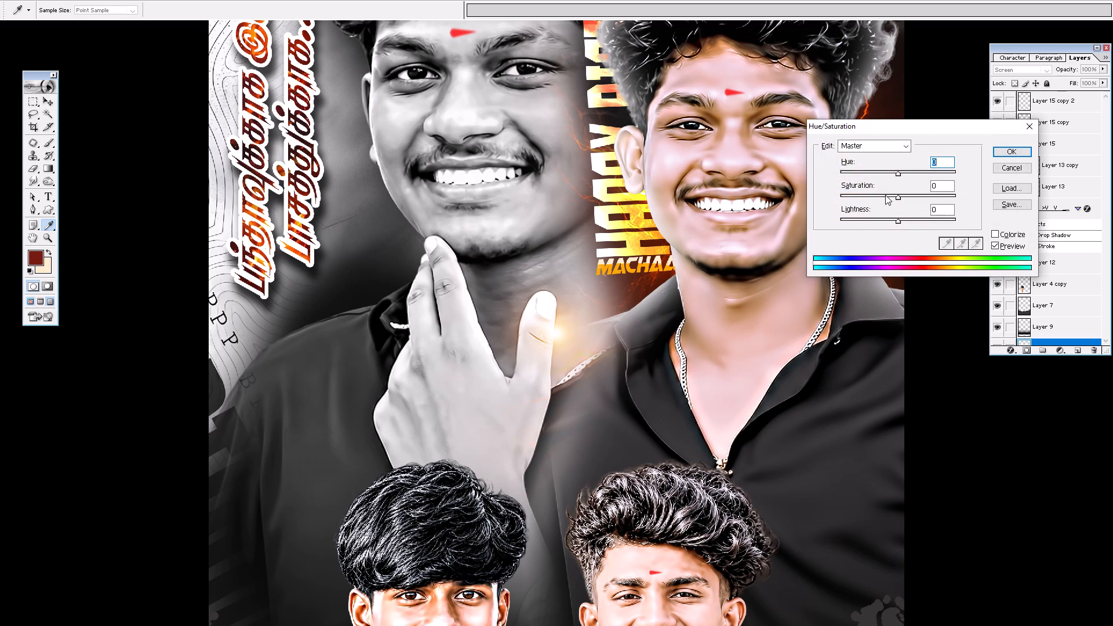
left_click_drag(894, 173, 881, 173)
key("Return")
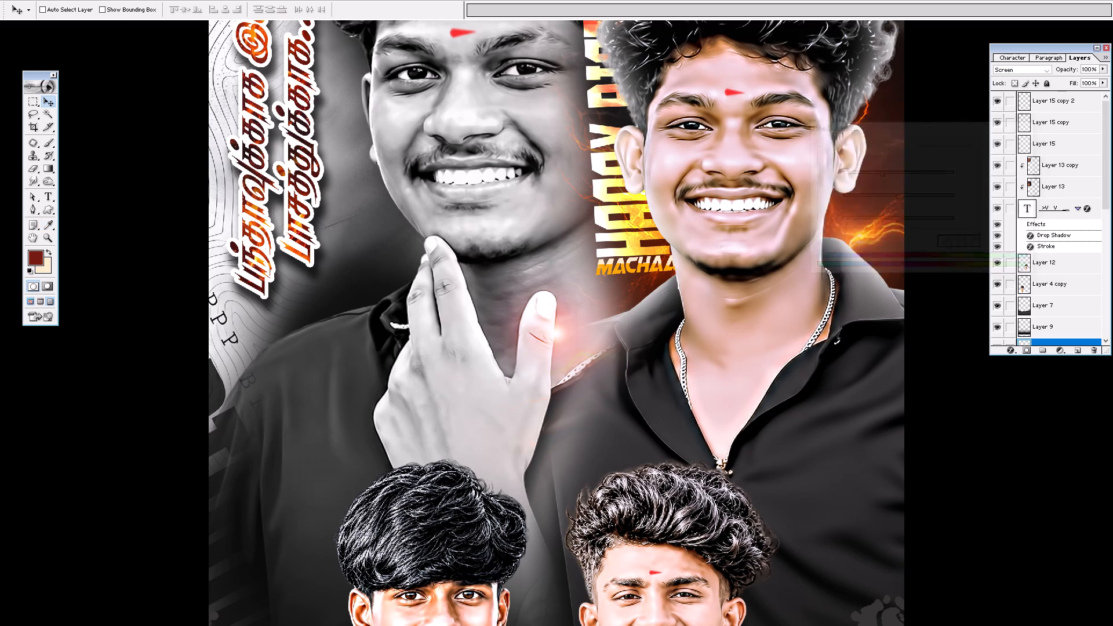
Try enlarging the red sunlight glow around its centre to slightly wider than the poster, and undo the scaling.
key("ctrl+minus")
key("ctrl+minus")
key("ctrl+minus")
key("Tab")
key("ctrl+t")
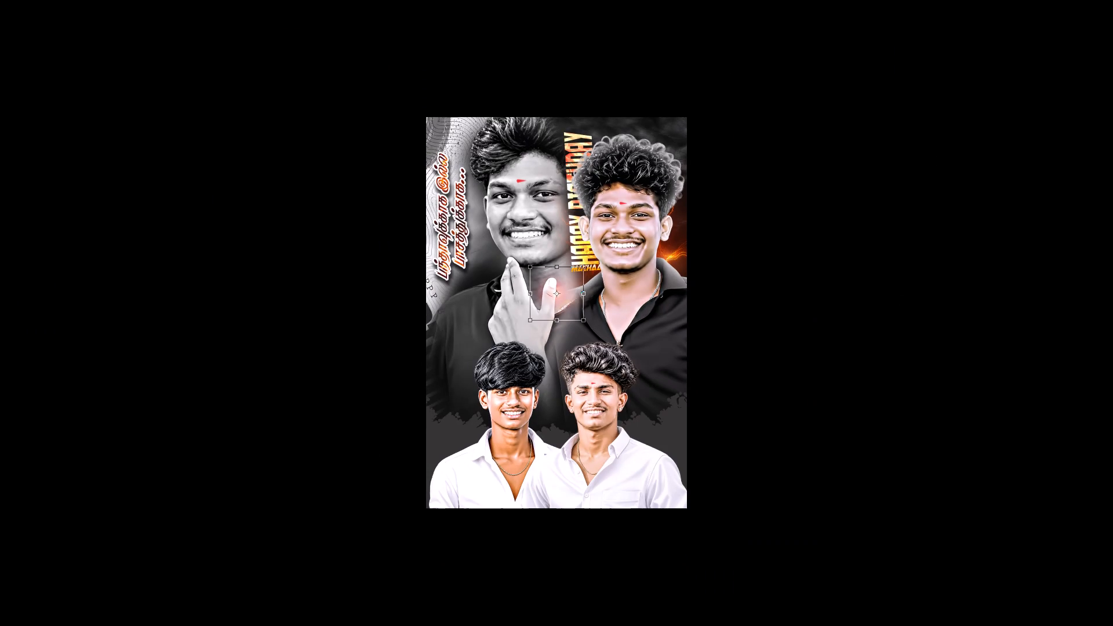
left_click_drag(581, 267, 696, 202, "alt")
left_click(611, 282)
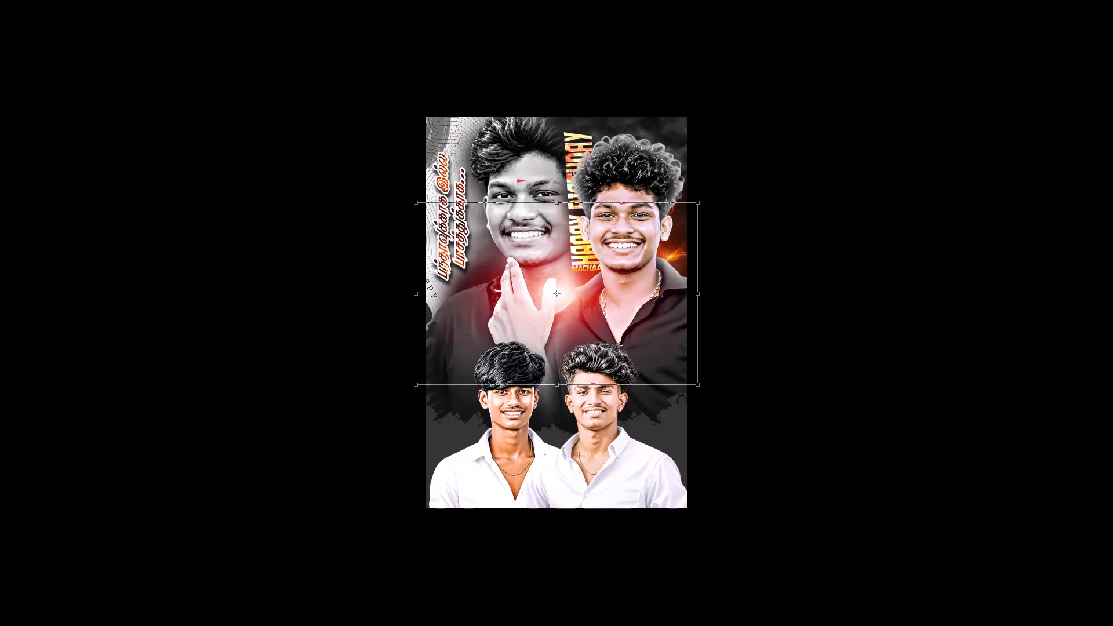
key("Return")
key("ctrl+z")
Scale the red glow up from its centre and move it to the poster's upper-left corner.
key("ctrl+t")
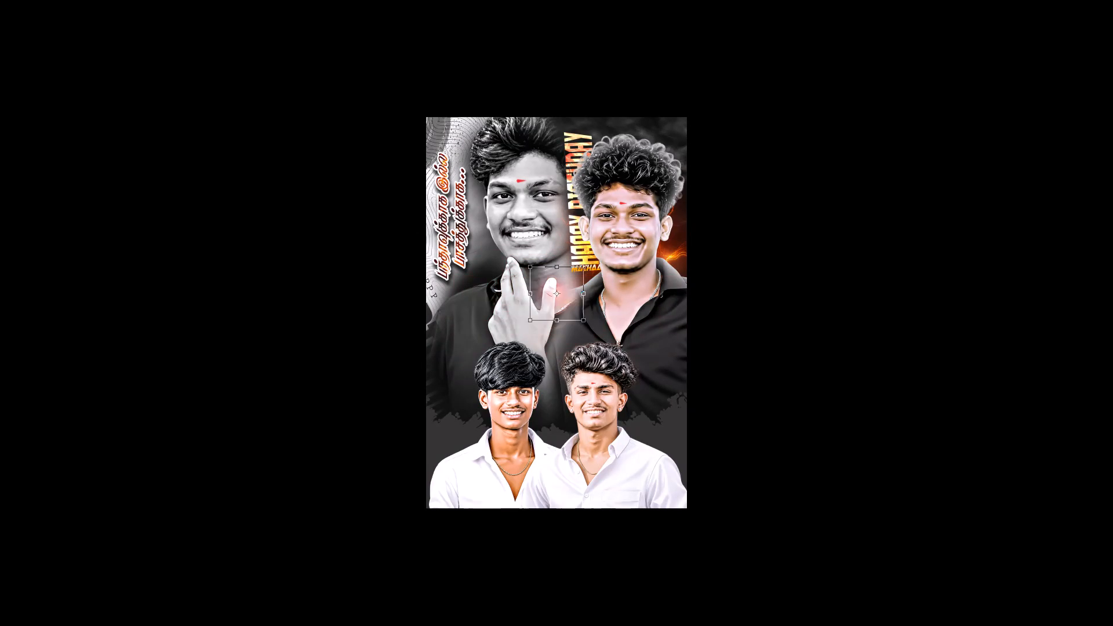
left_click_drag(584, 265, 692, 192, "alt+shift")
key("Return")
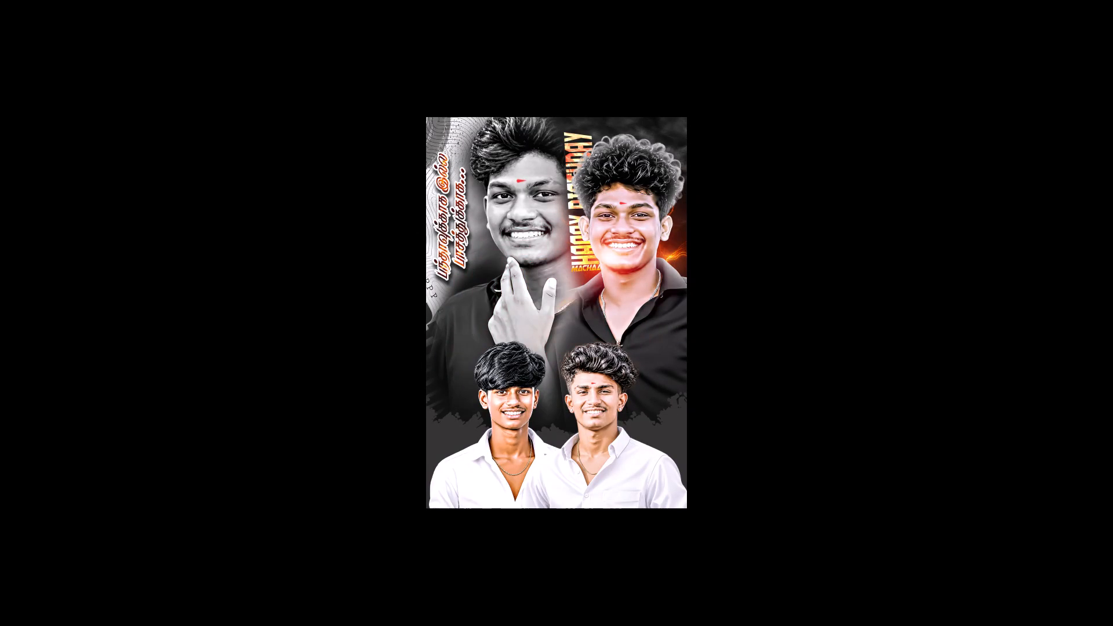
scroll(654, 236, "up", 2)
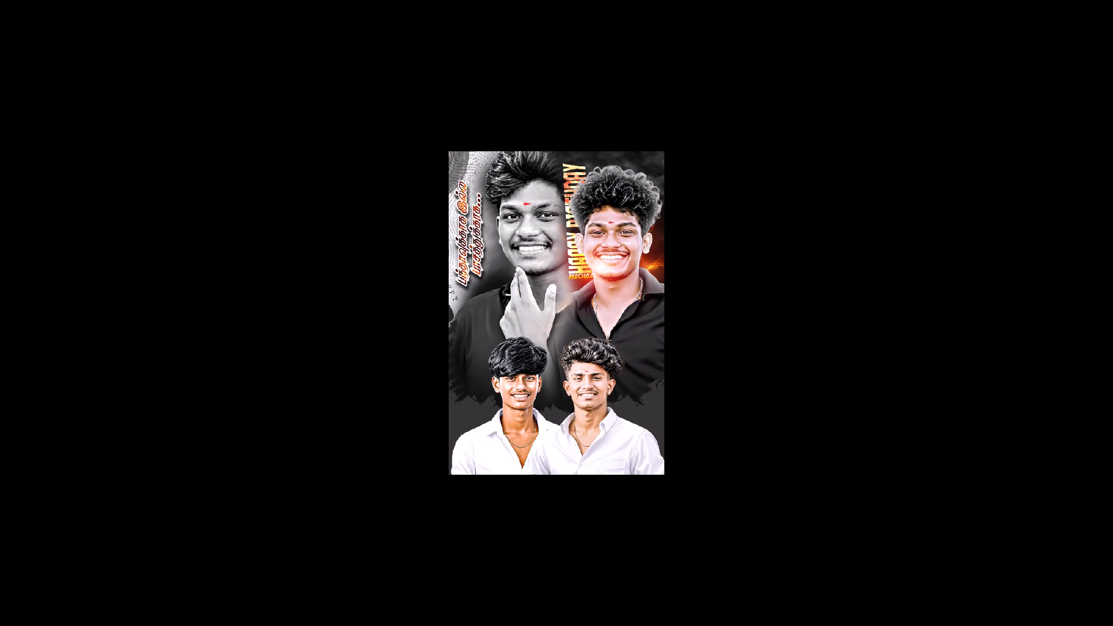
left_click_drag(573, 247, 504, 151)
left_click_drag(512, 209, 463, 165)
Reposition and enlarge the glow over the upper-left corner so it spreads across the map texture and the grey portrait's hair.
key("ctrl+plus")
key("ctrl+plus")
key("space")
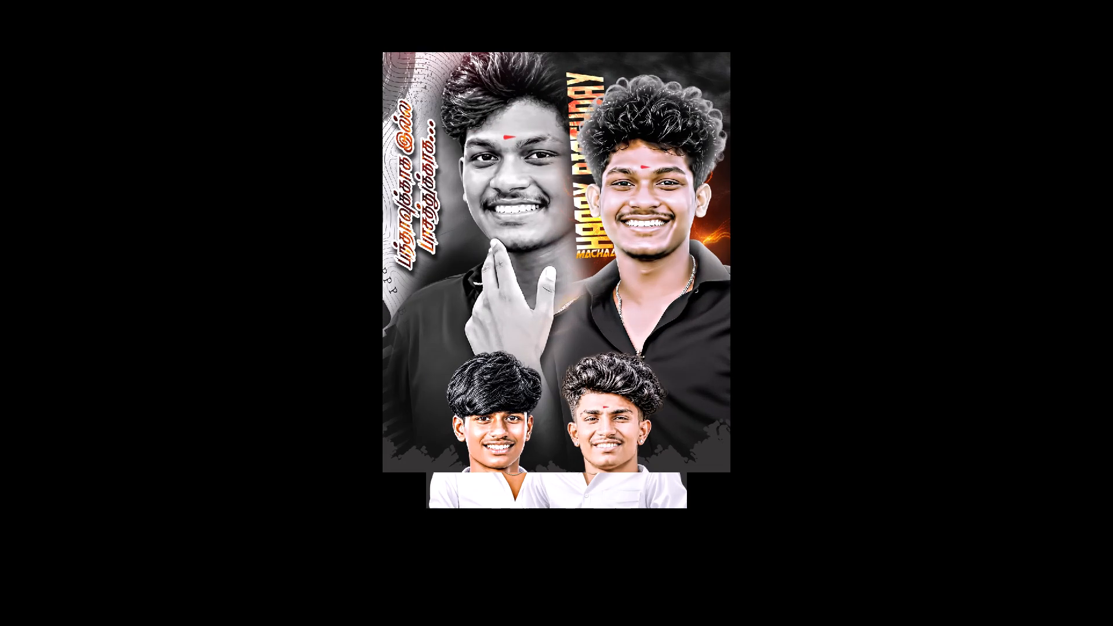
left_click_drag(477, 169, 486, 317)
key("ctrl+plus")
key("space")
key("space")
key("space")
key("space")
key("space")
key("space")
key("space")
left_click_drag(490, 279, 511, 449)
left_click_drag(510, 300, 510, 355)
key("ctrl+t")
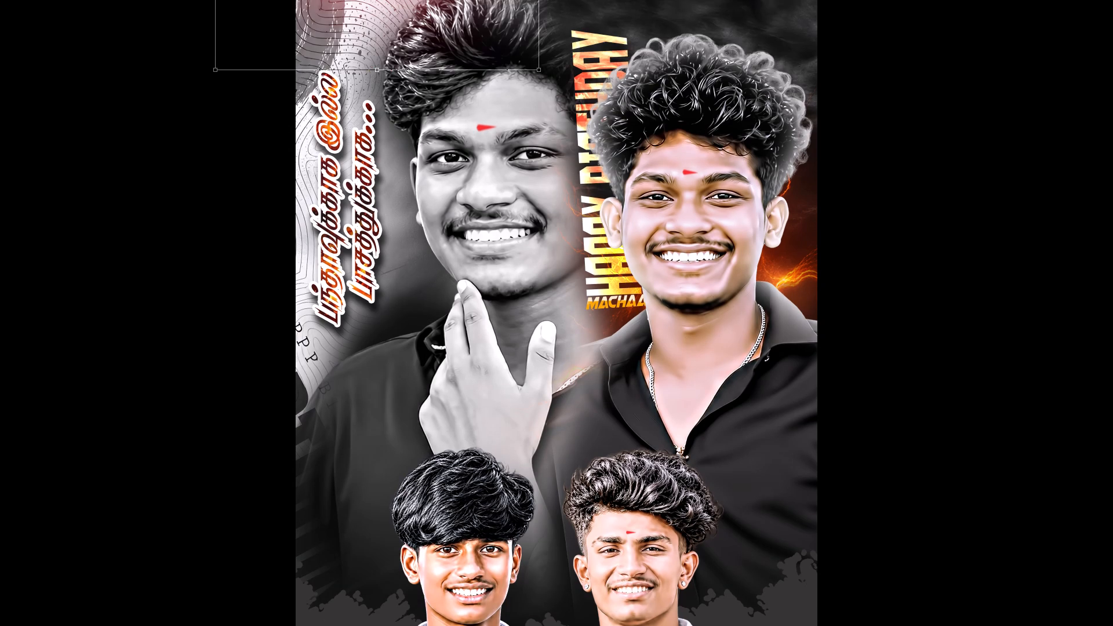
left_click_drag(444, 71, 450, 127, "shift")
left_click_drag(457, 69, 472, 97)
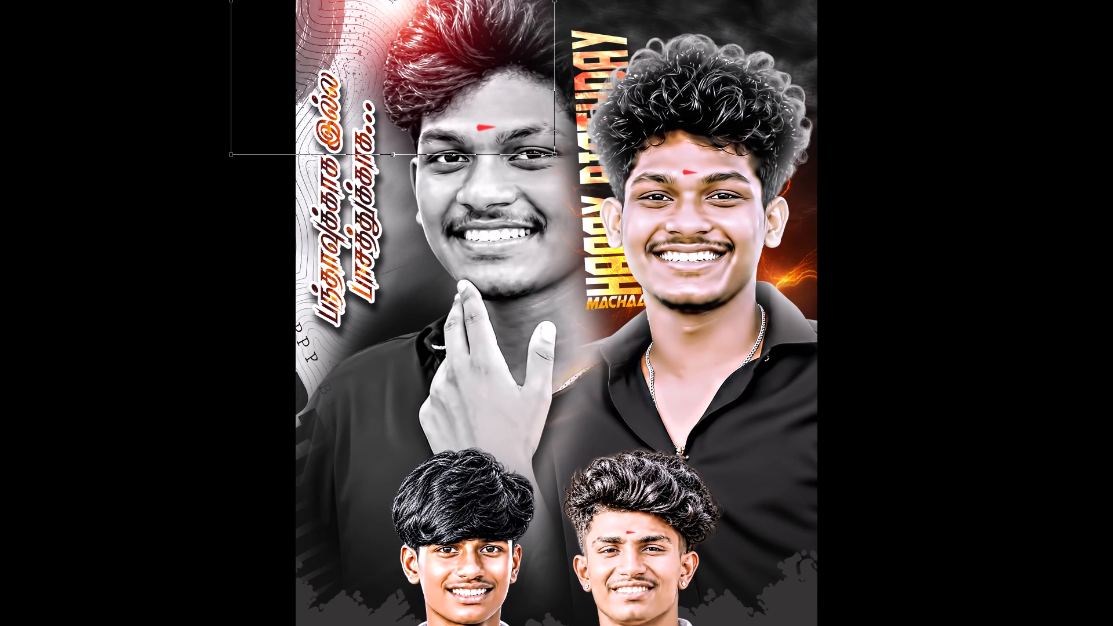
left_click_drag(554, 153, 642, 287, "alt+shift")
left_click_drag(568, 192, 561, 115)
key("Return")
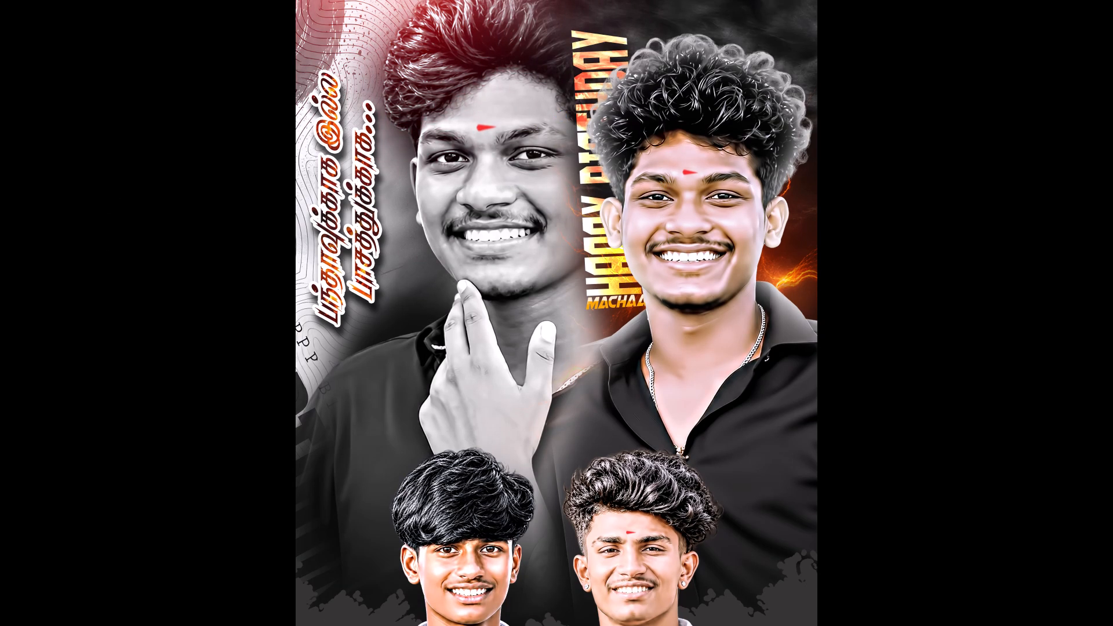
Reduce the red glow's saturation with Hue/Saturation.
key("ctrl+u")
left_click_drag(889, 195, 886, 195)
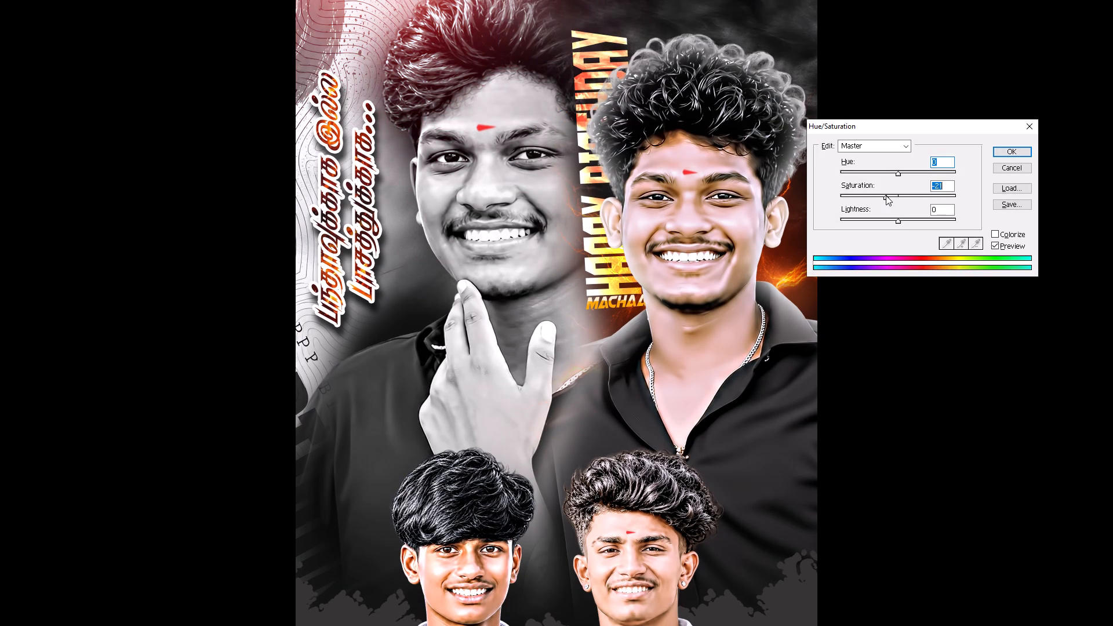
left_click_drag(886, 195, 879, 199)
key("Return")
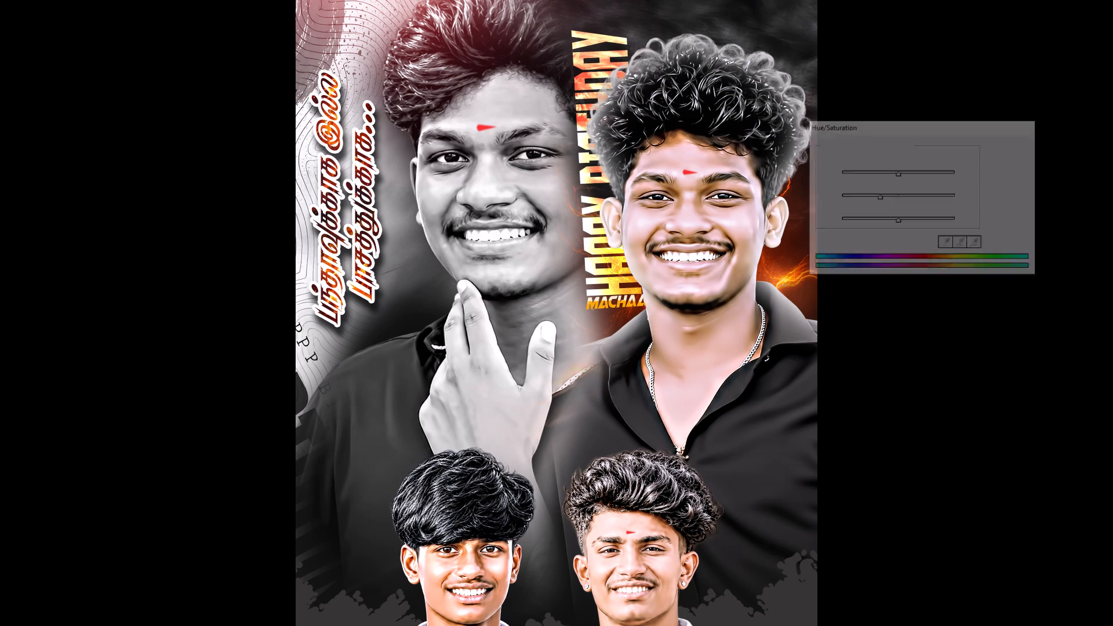
Examine the softened corner glow against the whole poster composition.
key("ctrl+minus")
key("ctrl+minus")
scroll(879, 199, "up", 5)
scroll(879, 199, "down", 7)
scroll(879, 199, "up", 1)
scroll(879, 199, "down", 3)
scroll(679, 199, "down", 1)
scroll(679, 199, "up", 2)
scroll(679, 199, "down", 1)
scroll(679, 199, "up", 2)
key("ctrl+minus")
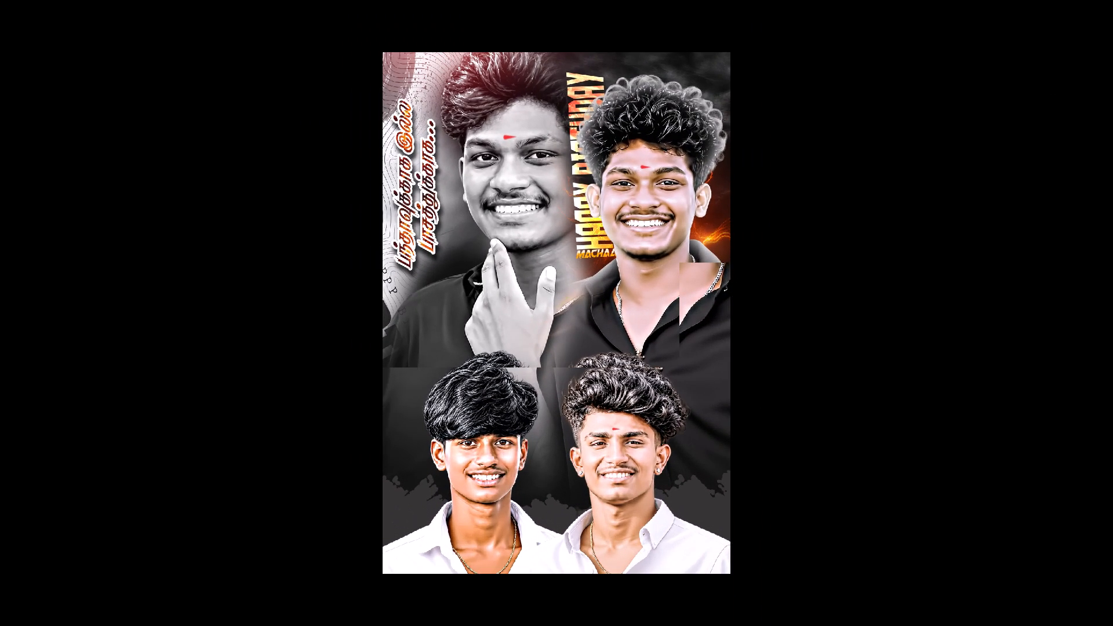
Move the glow down to the lower-left portrait and scale it down around its centre.
left_click_drag(564, 115, 601, 305)
left_click_drag(565, 165, 587, 339)
left_click_drag(570, 246, 569, 348)
key("ctrl+t")
left_click_drag(684, 287, 677, 300, "alt+shift")
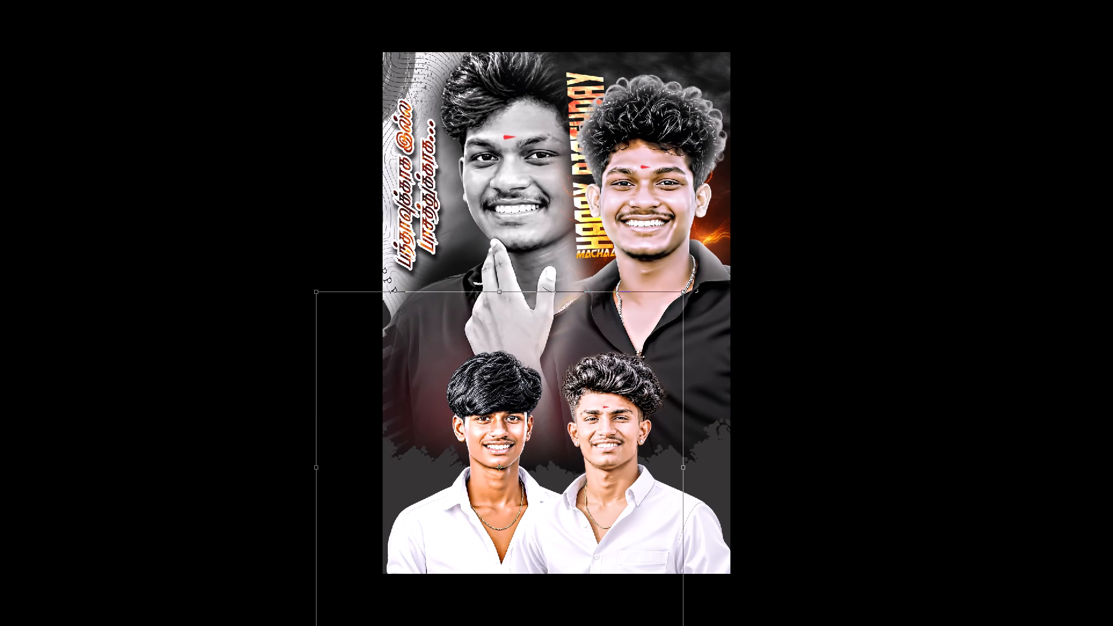
left_click_drag(677, 300, 627, 371, "alt+shift")
key("Return")
Raise the glow layer two levels in the stacking order, above the grey splatter edge but behind the lower portraits.
key("ctrl+plus")
key("ctrl+plus")
key("ctrl+plus")
key("space")
key("space")
key("space")
key("space")
key("space")
key("space")
left_click_drag(621, 362, 650, 128)
left_click_drag(623, 337, 673, 138)
key("ctrl+bracketright")
key("ctrl+bracketright")
key("ctrl+bracketright")
key("ctrl+bracketleft")
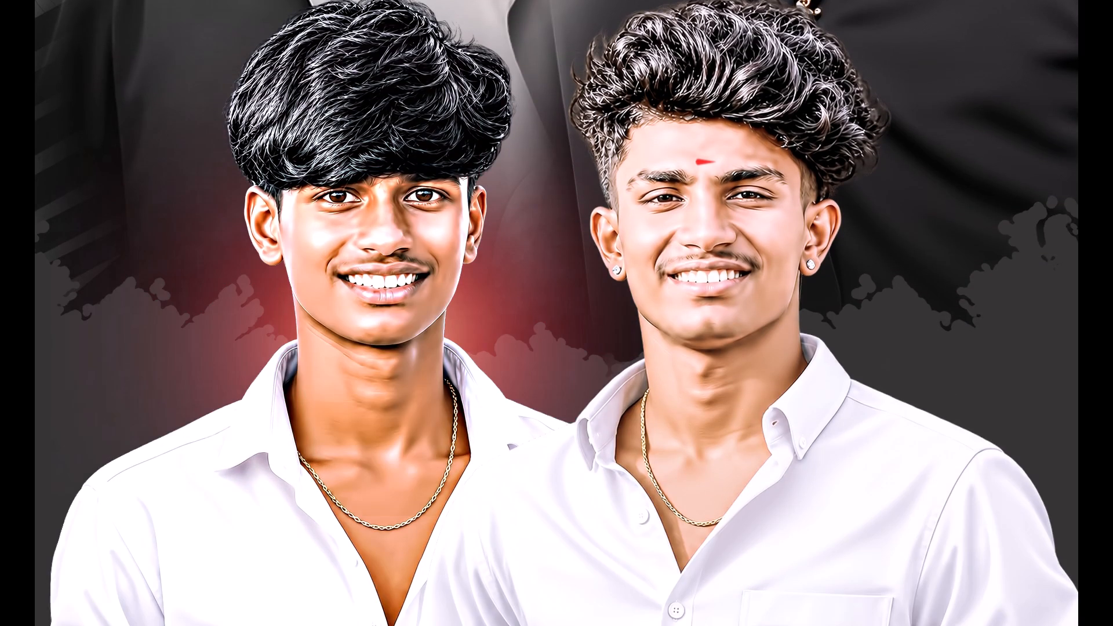
Shrink the glow into a small halo behind the neck of the lower-left young man.
key("ctrl+t")
left_click_drag(720, 20, 702, 56, "alt+shift")
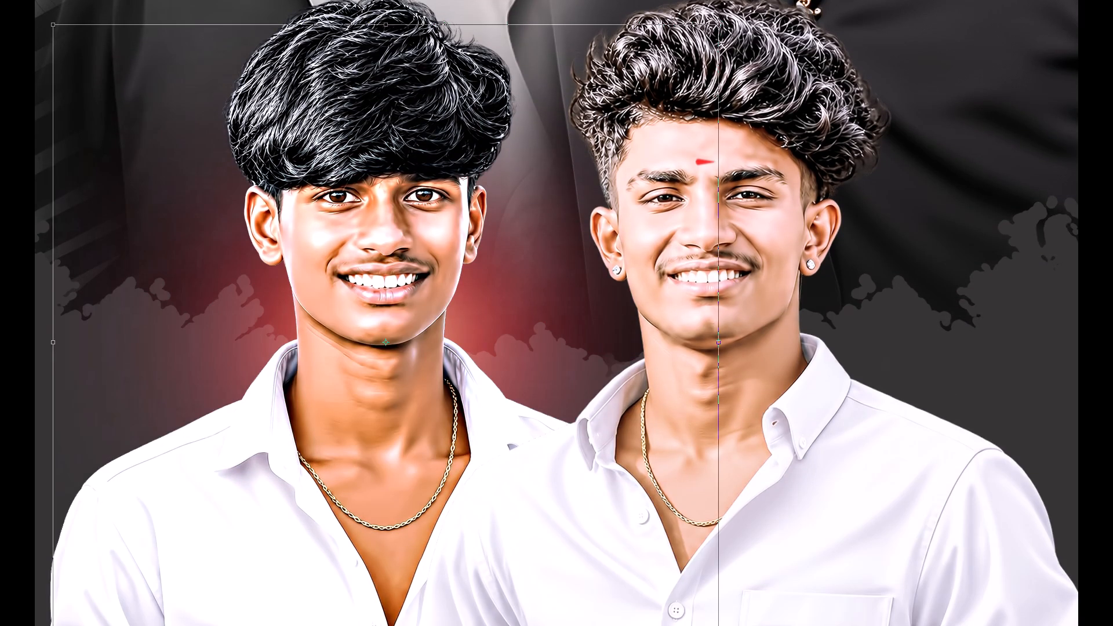
left_click_drag(702, 56, 606, 202, "alt+shift")
left_click(511, 232)
key("Return")
Duplicate the small red glow and place the copy behind the neck of the lower-right young man.
key("ctrl+minus")
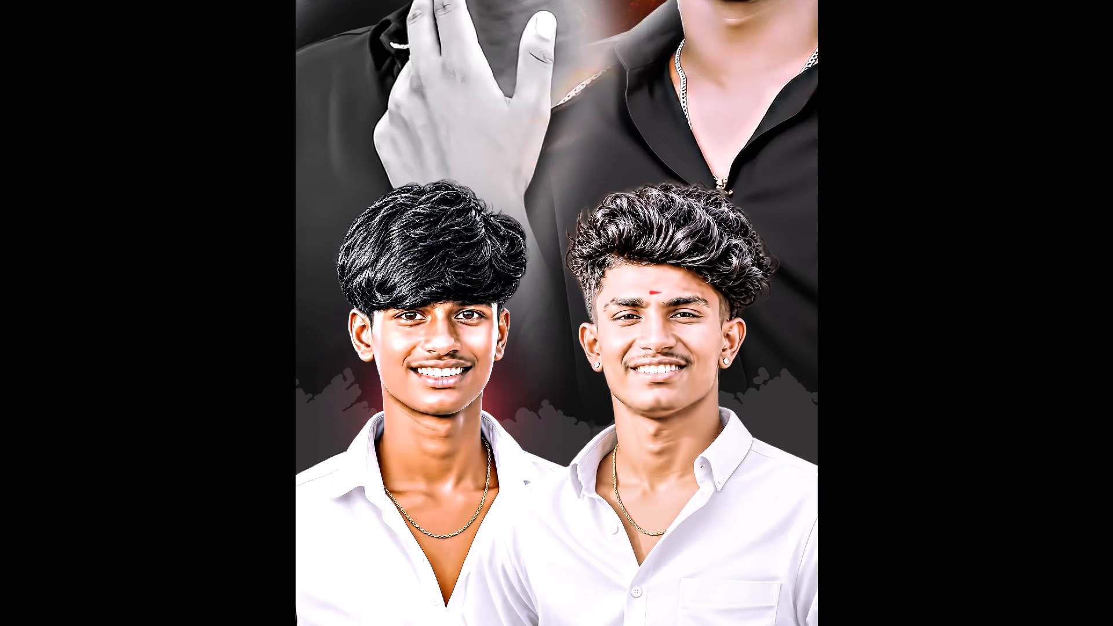
key("ctrl+minus")
key("ctrl+minus")
scroll(507, 232, "up", 1)
key("ctrl+j")
left_click_drag(543, 422, 545, 422, "shift")
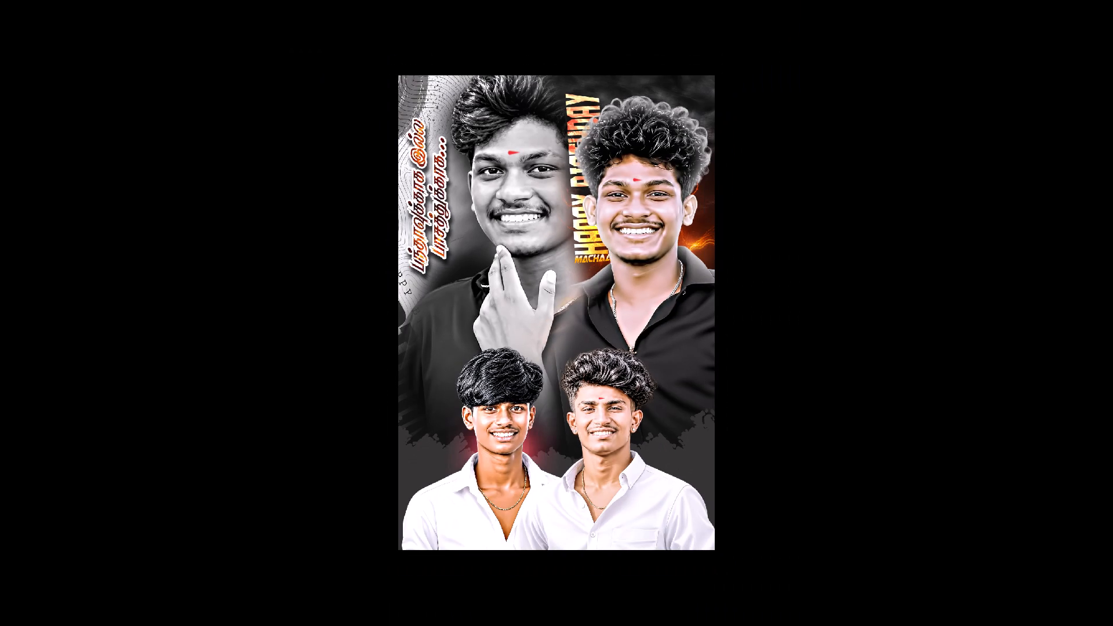
left_click_drag(545, 422, 648, 430, "shift")
Duplicate the lower-right young man's portrait layer and desaturate the original layer beneath the copy.
scroll(648, 426, "up", 2)
scroll(648, 426, "down", 3)
key("ctrl+plus")
key("ctrl+plus")
key("ctrl+plus")
key("space")
key("space")
key("space")
key("space")
key("space")
left_click_drag(649, 386, 682, 61)
left_click_drag(627, 235, 635, 193)
right_click(724, 237)
left_click(739, 246)
left_click_drag(739, 245, 753, 255)
key("ctrl+z")
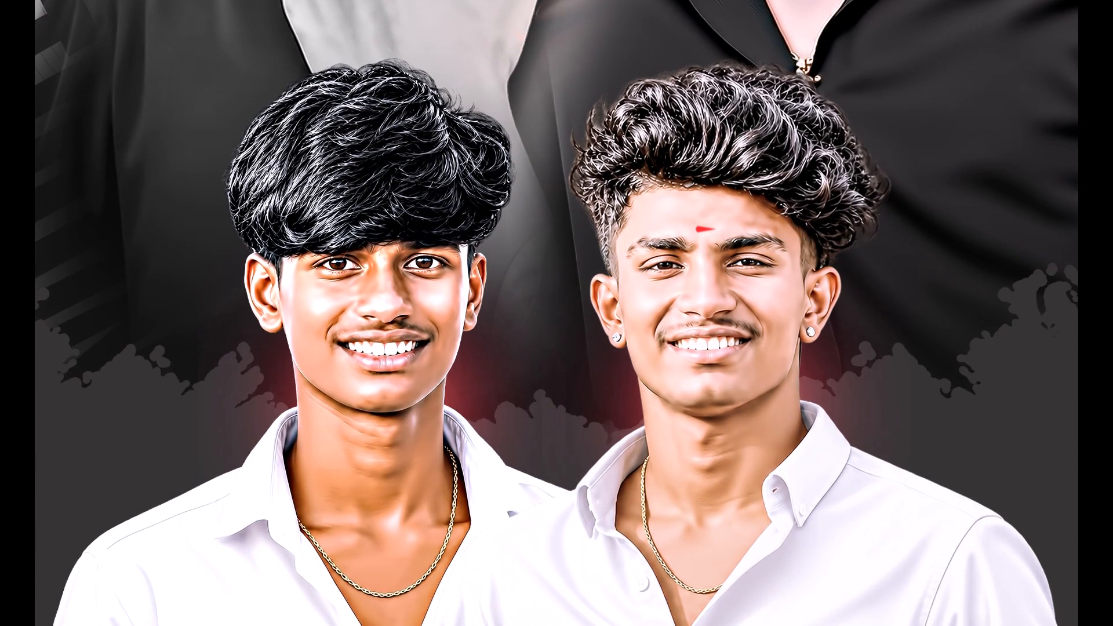
key("ctrl+j")
right_click(748, 254)
left_click(758, 275)
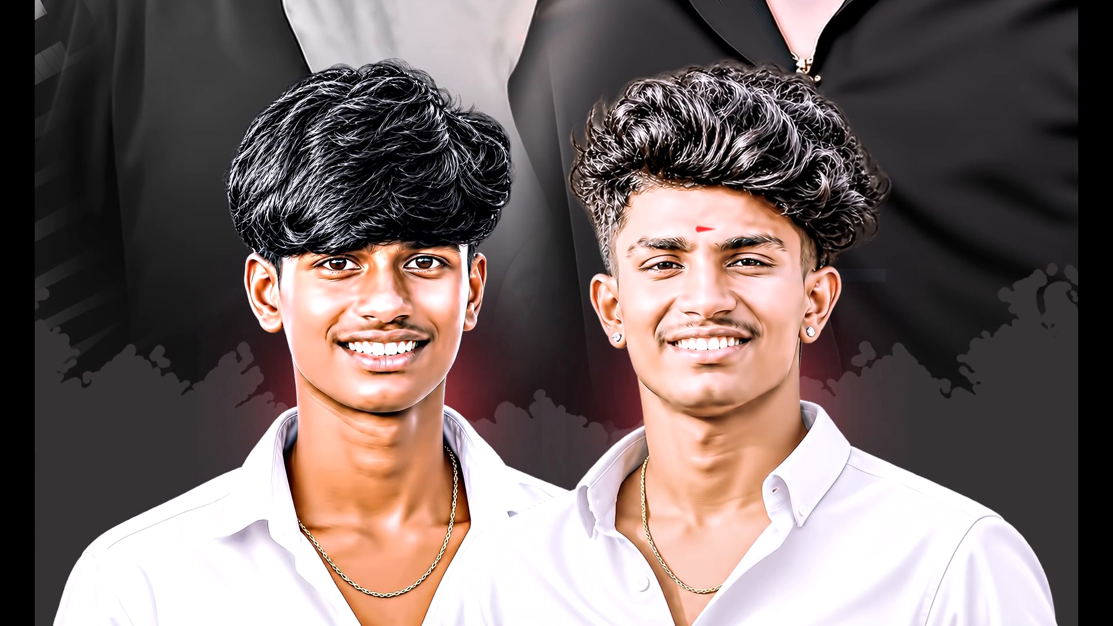
key("ctrl+shift+u")
Erase the brownish hair on the portrait's top copy, from the crown down the ear side next to the collar zip.
right_click(636, 147)
left_click(718, 151)
right_click(715, 148)
left_click(723, 152)
key("e")
scroll(805, 123, "up", 2)
key("bracketleft")
key("bracketleft")
key("bracketleft")
key("bracketleft")
key("bracketleft")
key("bracketleft")
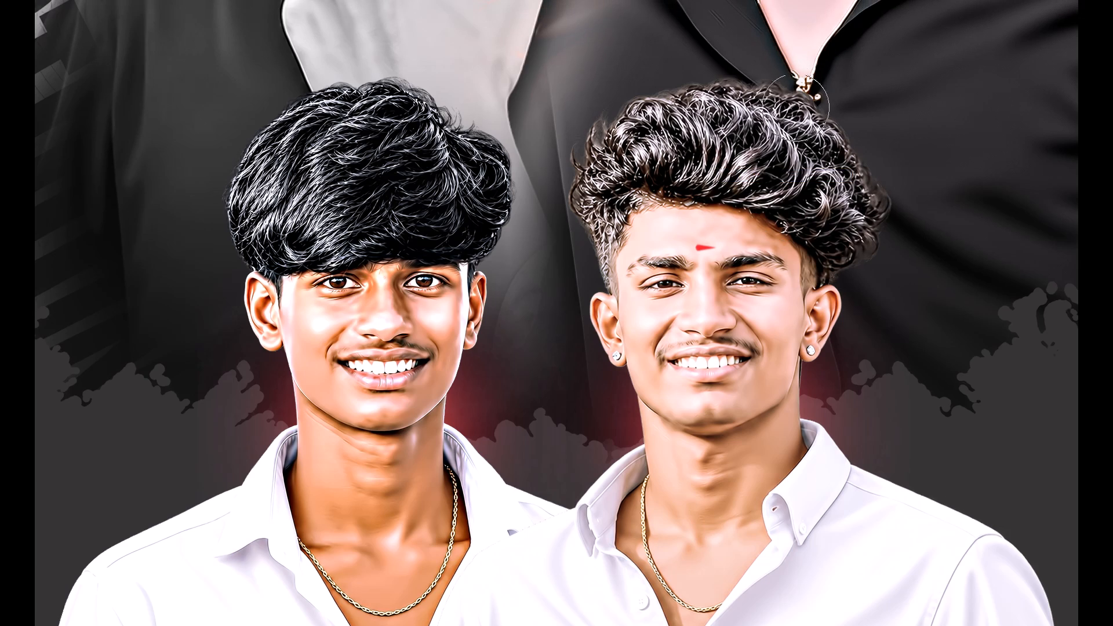
key("bracketleft")
left_click_drag(792, 97, 831, 144)
left_click_drag(825, 140, 866, 229)
key("bracketleft")
key("bracketleft")
left_click_drag(863, 220, 838, 245)
left_click_drag(838, 245, 759, 174)
left_click_drag(759, 174, 811, 149)
Erase the remaining brownish hair across the top and the side facing the other young man, exposing the desaturated layer.
key("bracketright")
key("bracketright")
key("bracketright")
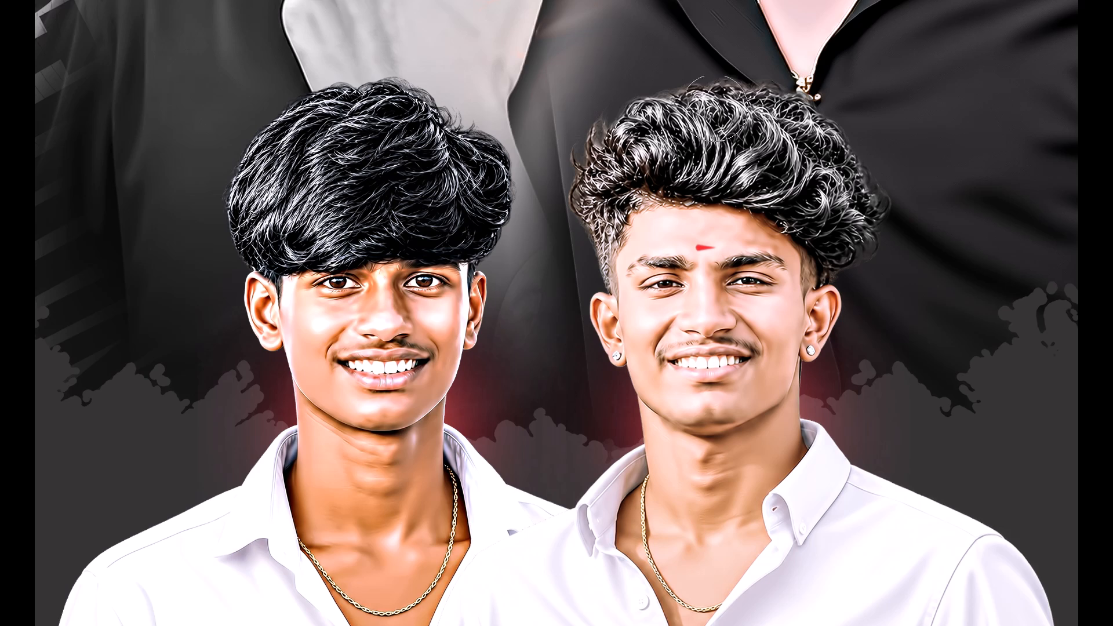
key("bracketright")
key("bracketright")
left_click_drag(654, 99, 829, 155)
left_click_drag(781, 151, 899, 205)
key("bracketleft")
left_click_drag(766, 145, 762, 144)
left_click_drag(762, 144, 610, 158)
left_click_drag(612, 151, 599, 165)
key("bracketleft")
key("bracketleft")
left_click_drag(584, 165, 576, 221)
left_click(577, 227)
double_click(577, 231)
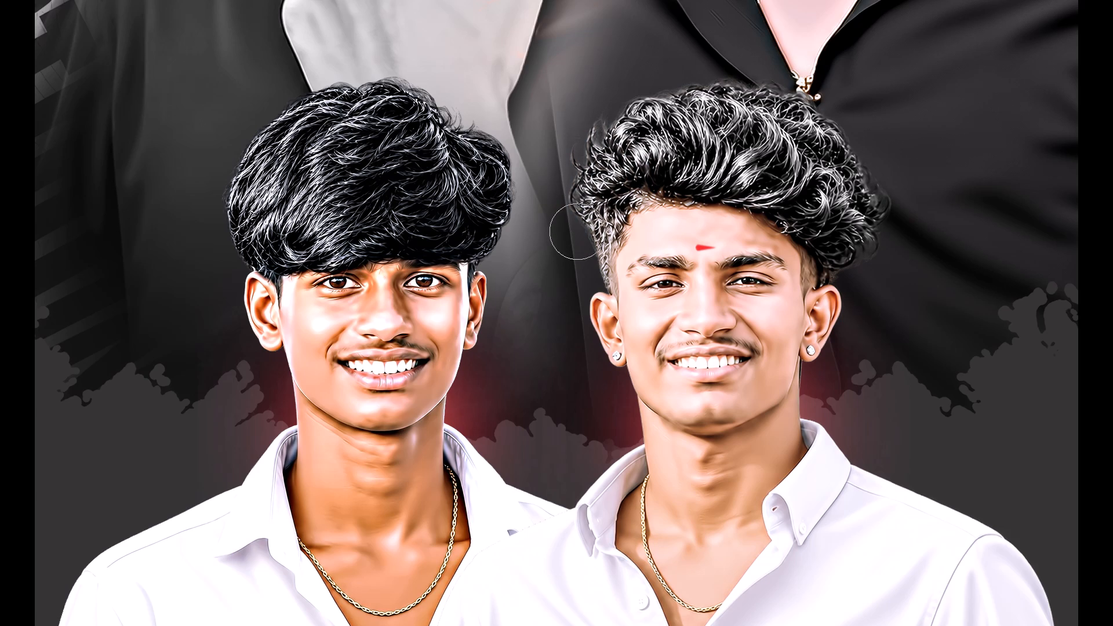
Darken the desaturated hair layer with Levels by raising the black input level.
key("v")
right_click(712, 133)
left_click(722, 137)
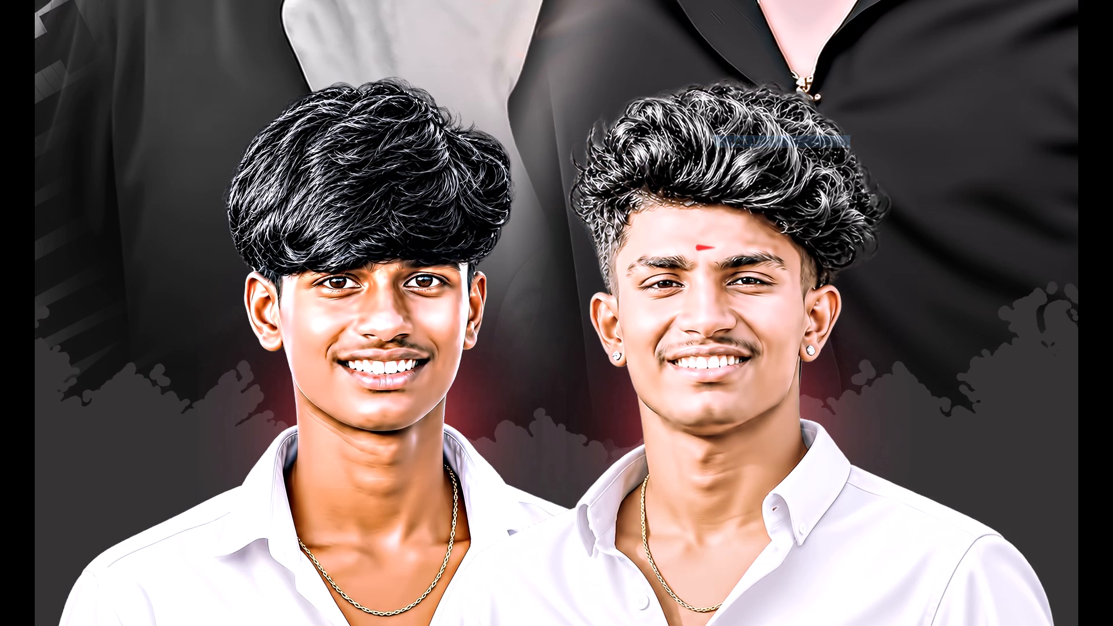
key("ctrl+l")
left_click_drag(569, 198, 593, 199)
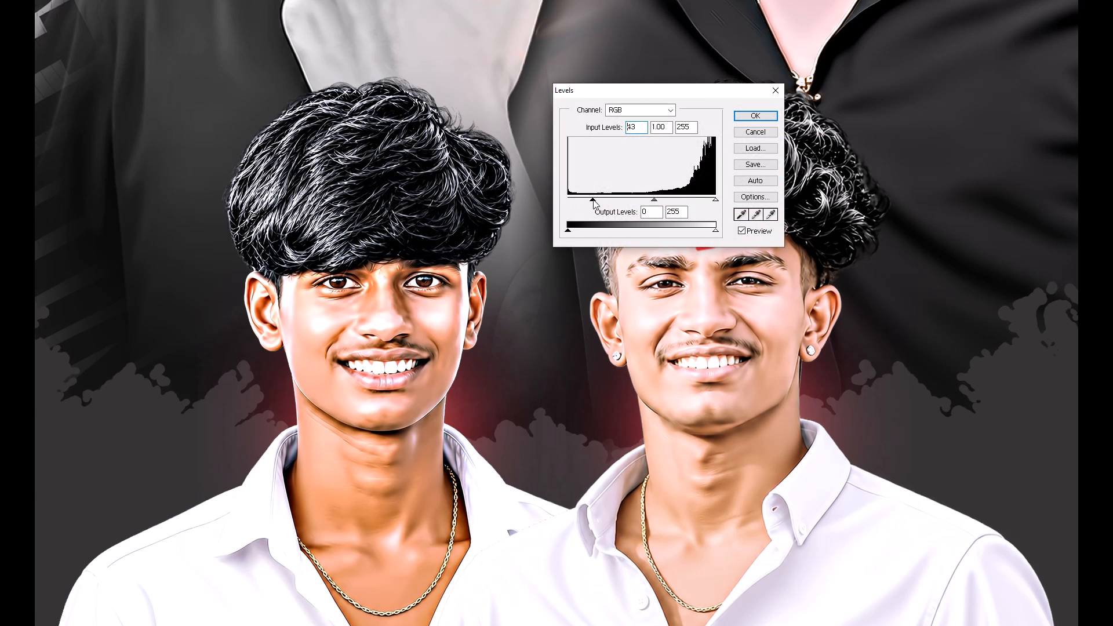
left_click_drag(593, 199, 602, 199)
key("Return")
Retouch the tones of the lower-right young man's hair around the crown, using a smaller Dodge/Burn brush.
key("ctrl+minus")
key("ctrl+minus")
key("ctrl+plus")
key("ctrl+plus")
key("space")
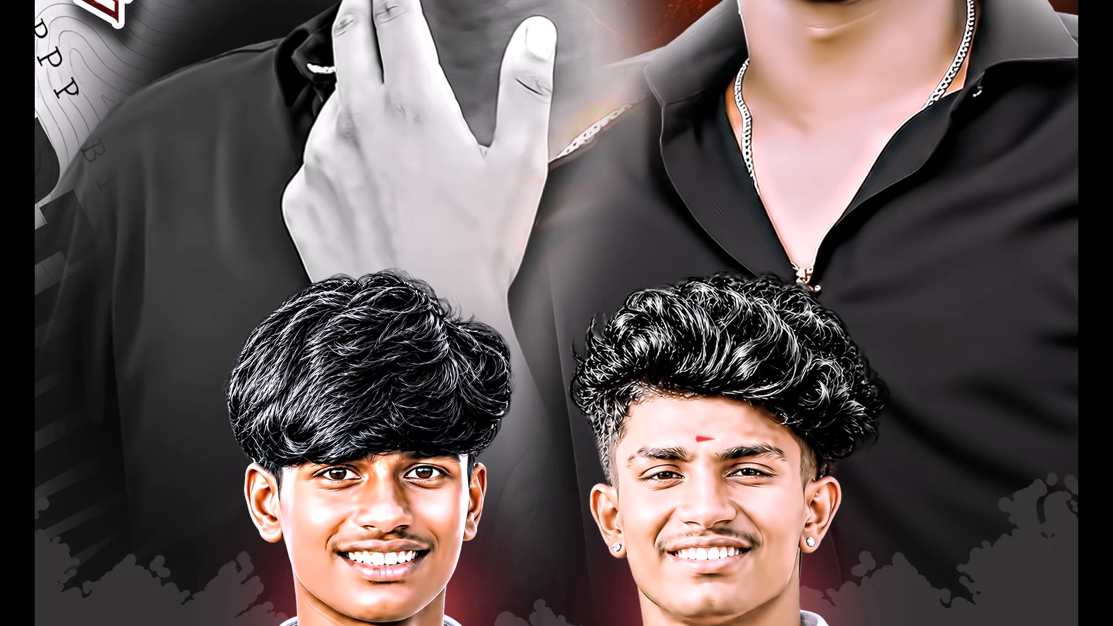
left_click_drag(619, 192, 604, 115)
key("ctrl+plus")
key("space")
left_click_drag(620, 132, 586, 106)
key("o")
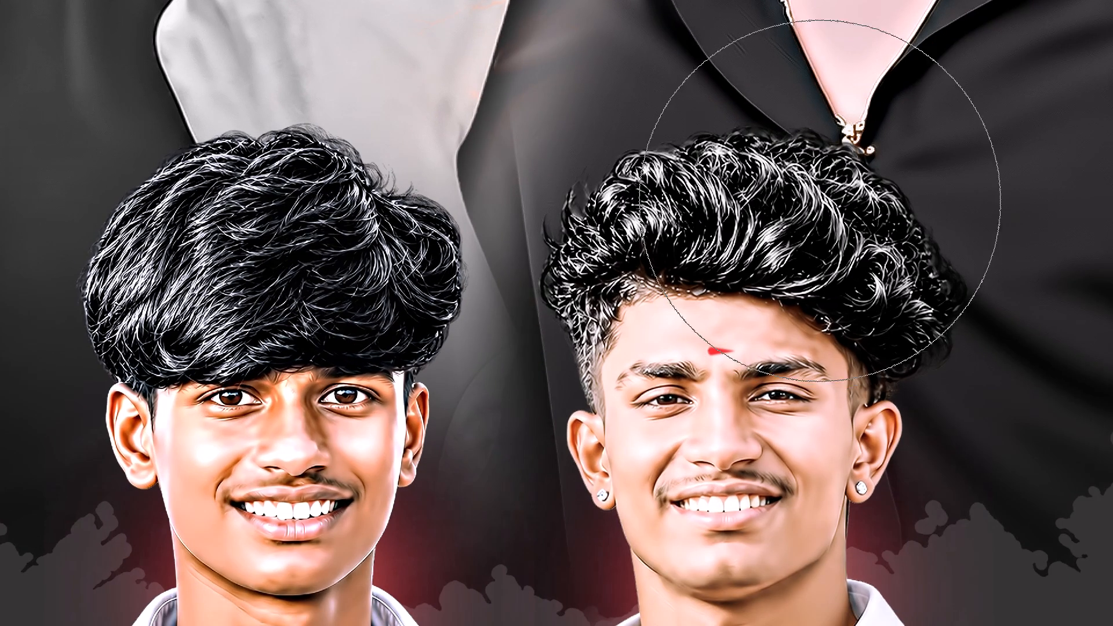
type("[[[[[[")
key("bracketleft")
key("bracketleft")
left_click_drag(825, 213, 766, 205)
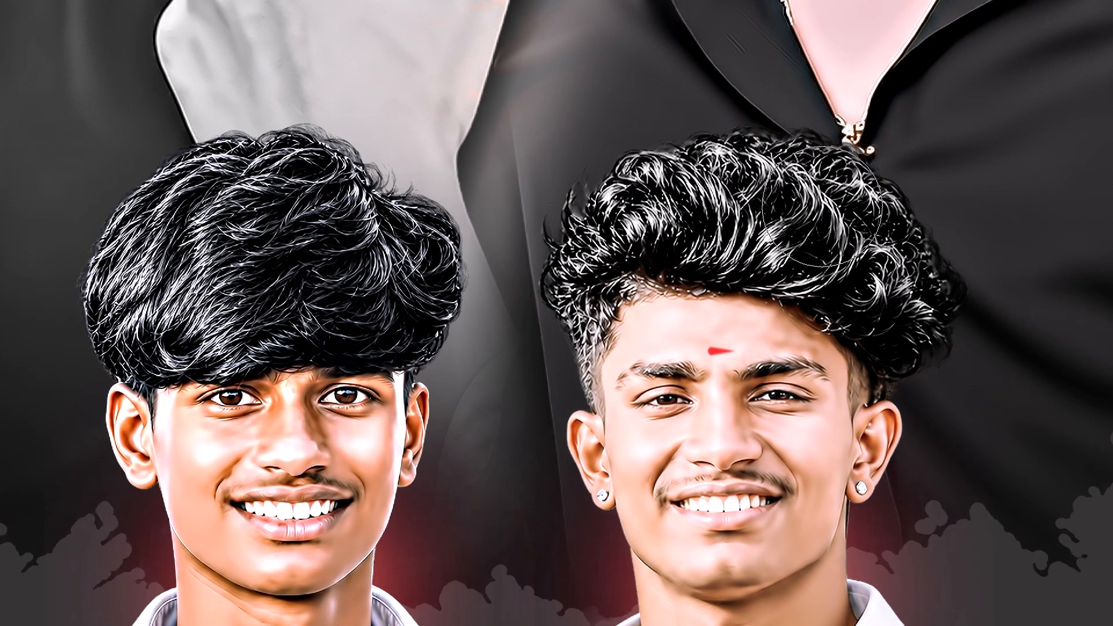
left_click_drag(824, 207, 809, 205)
triple_click(818, 201)
left_click(821, 200)
left_click(836, 201)
Continue the tonal brushwork across the front of the hair and down the side facing the other young man.
left_click_drag(776, 192, 710, 192)
left_click_drag(707, 195, 703, 202)
left_click_drag(697, 208, 689, 212)
left_click_drag(675, 212, 663, 213)
left_click_drag(661, 213, 676, 195)
left_click(699, 177)
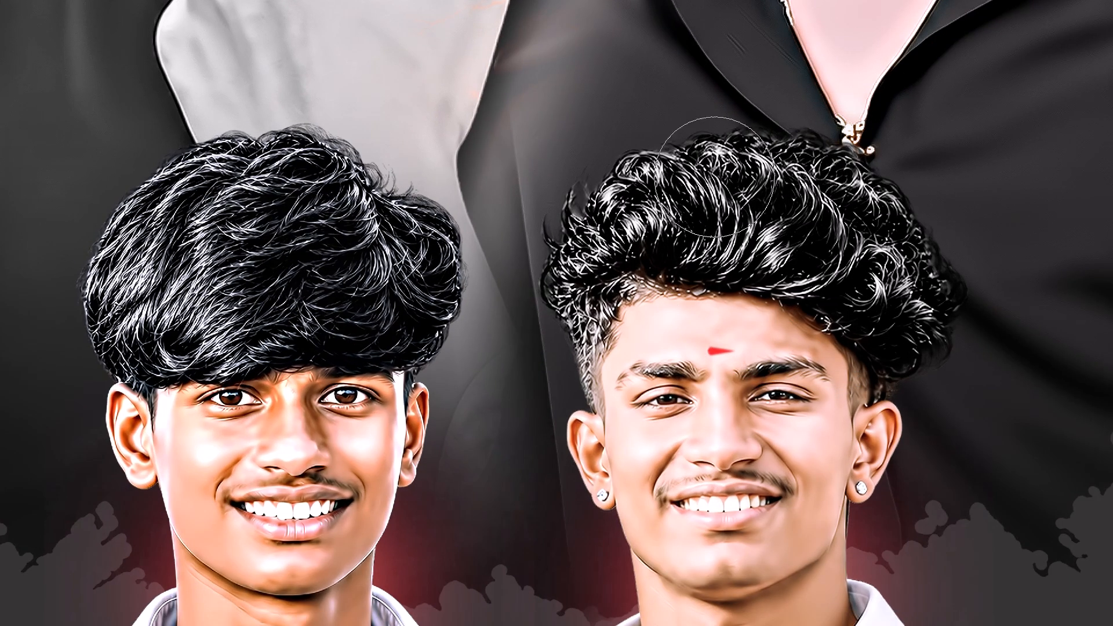
left_click(717, 177)
left_click(718, 173)
left_click_drag(693, 182, 658, 196)
left_click_drag(643, 206, 598, 245)
left_click(596, 245)
left_click_drag(596, 245, 628, 237)
Examine the retouched hair of the lower portraits up close and within the whole poster.
key("v")
key("ctrl+minus")
key("ctrl+minus")
key("minus")
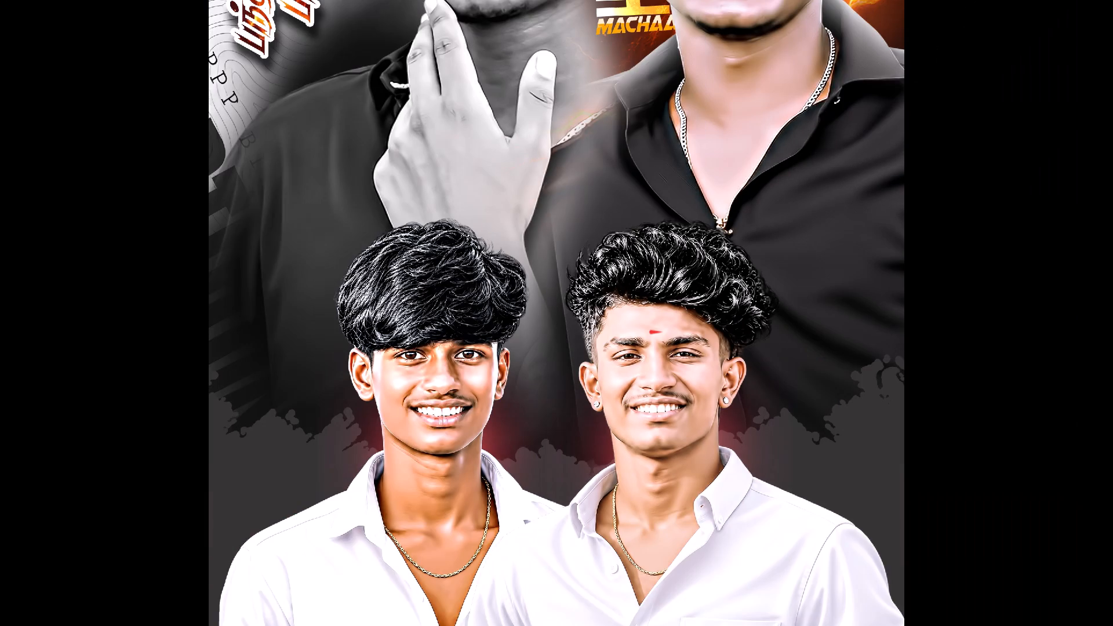
scroll(716, 191, "up", 3)
scroll(716, 191, "down", 3)
key("ctrl+minus")
key("ctrl+minus")
key("ctrl+minus")
key("ctrl+minus")
key("ctrl+plus")
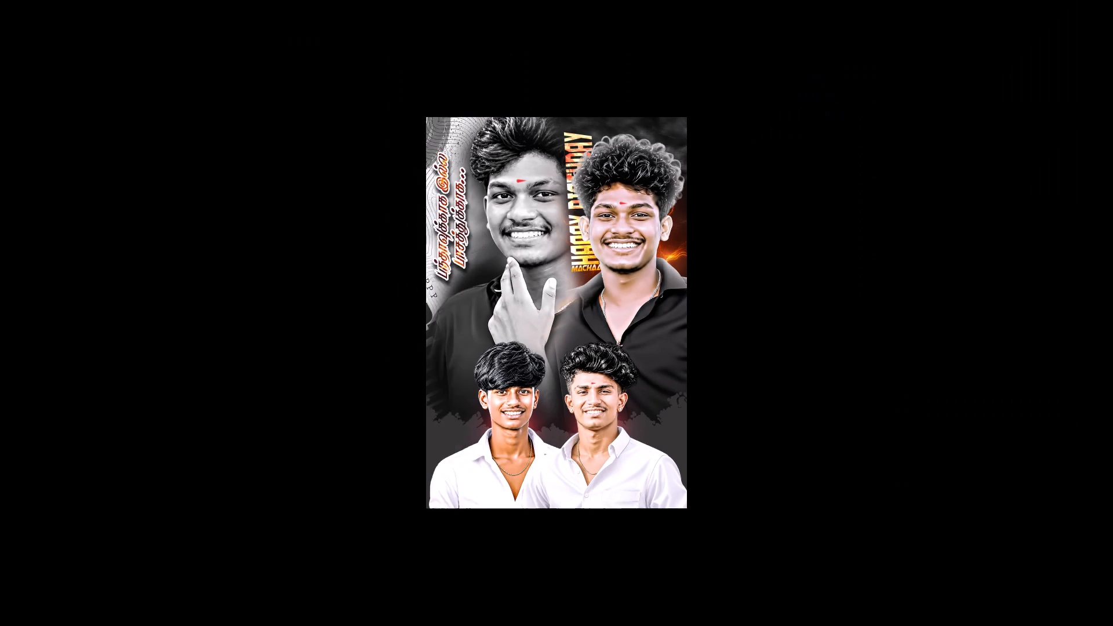
key("ctrl+plus")
key("ctrl+plus")
key("plus")
scroll(675, 203, "down", 4)
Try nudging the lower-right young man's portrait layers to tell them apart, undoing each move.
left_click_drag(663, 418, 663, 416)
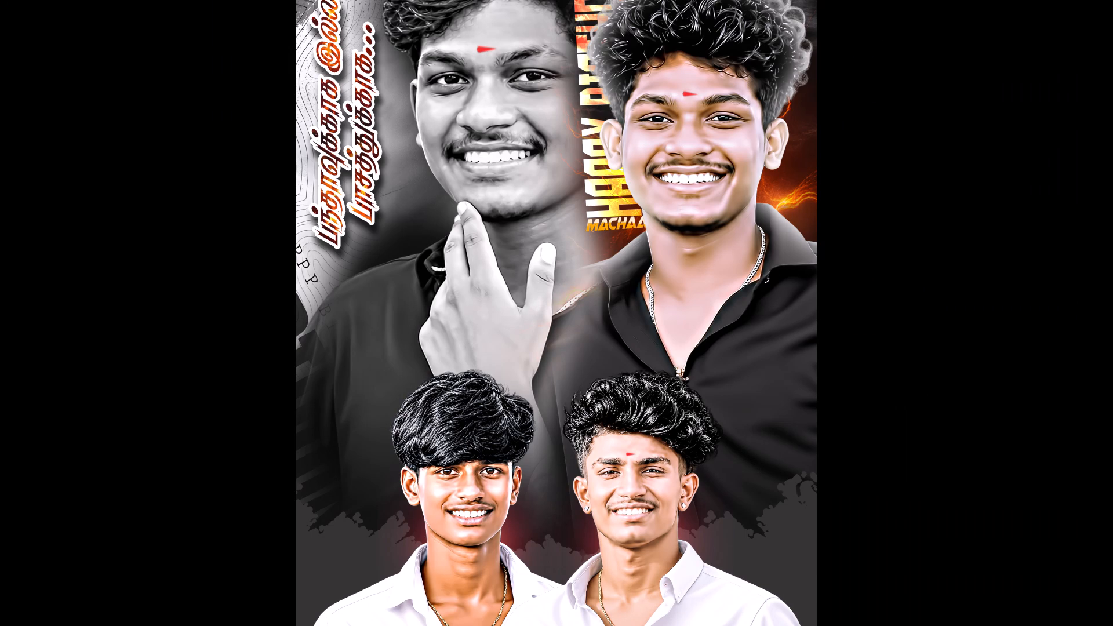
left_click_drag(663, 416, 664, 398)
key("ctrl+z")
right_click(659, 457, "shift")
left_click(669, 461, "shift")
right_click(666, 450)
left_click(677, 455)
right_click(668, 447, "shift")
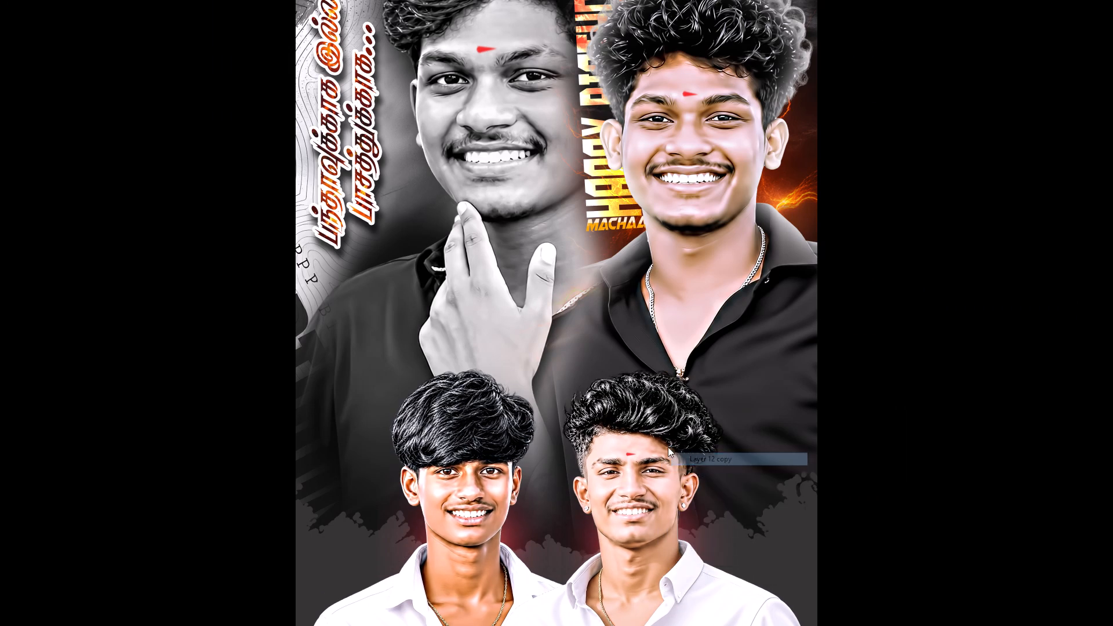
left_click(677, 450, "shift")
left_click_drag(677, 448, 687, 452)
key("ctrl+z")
Select the lower-right young man's layer at his hair and merge it down into the layer beneath.
right_click(681, 401, "shift")
left_click(688, 407, "shift")
left_click_drag(693, 409, 708, 416)
key("ctrl+z")
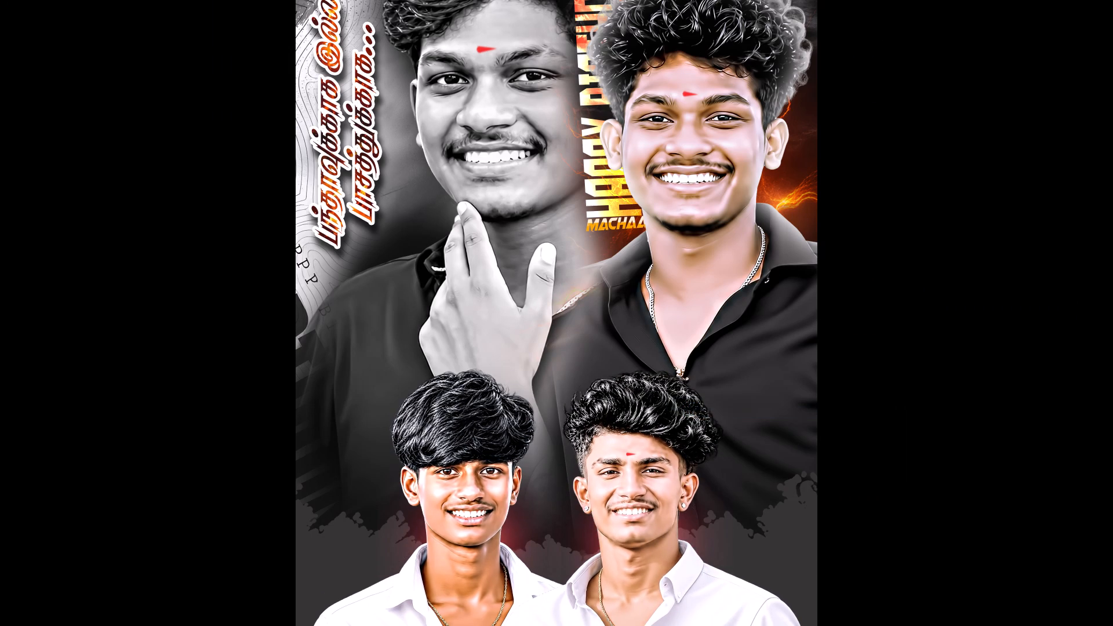
key("ctrl+e")
Examine the merged lower-right portrait up close around the red forehead mark and eyes.
key("z")
left_click_drag(623, 443, 668, 486)
key("v")
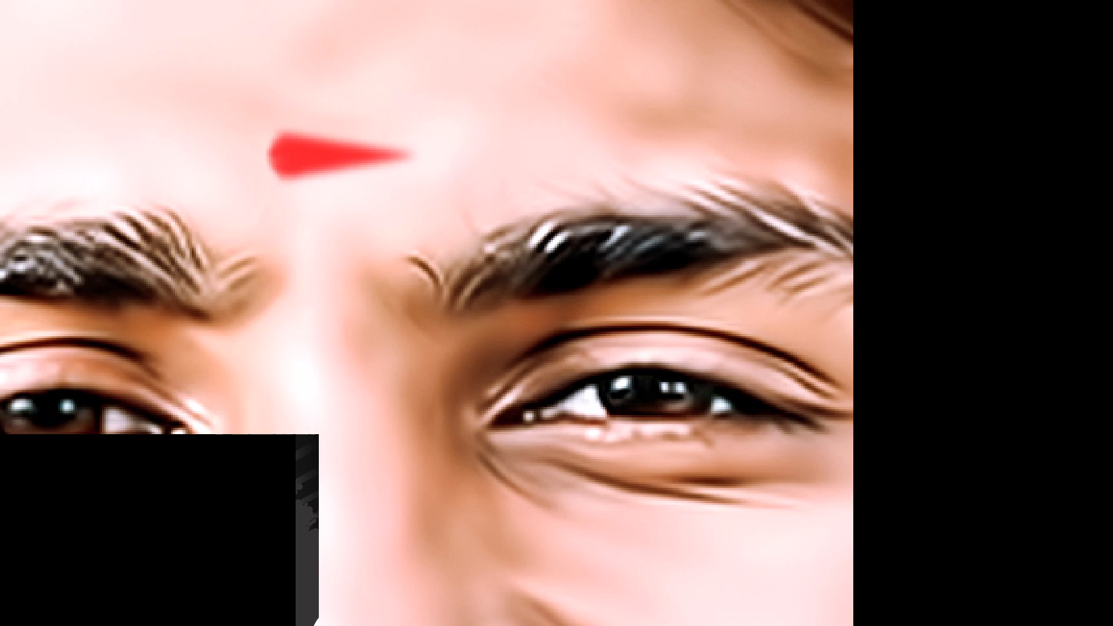
right_click(329, 165, "shift")
left_click(341, 172, "shift")
key("ctrl+minus")
key("ctrl+minus")
key("ctrl+minus")
key("ctrl+minus")
key("ctrl+minus")
key("ctrl+minus")
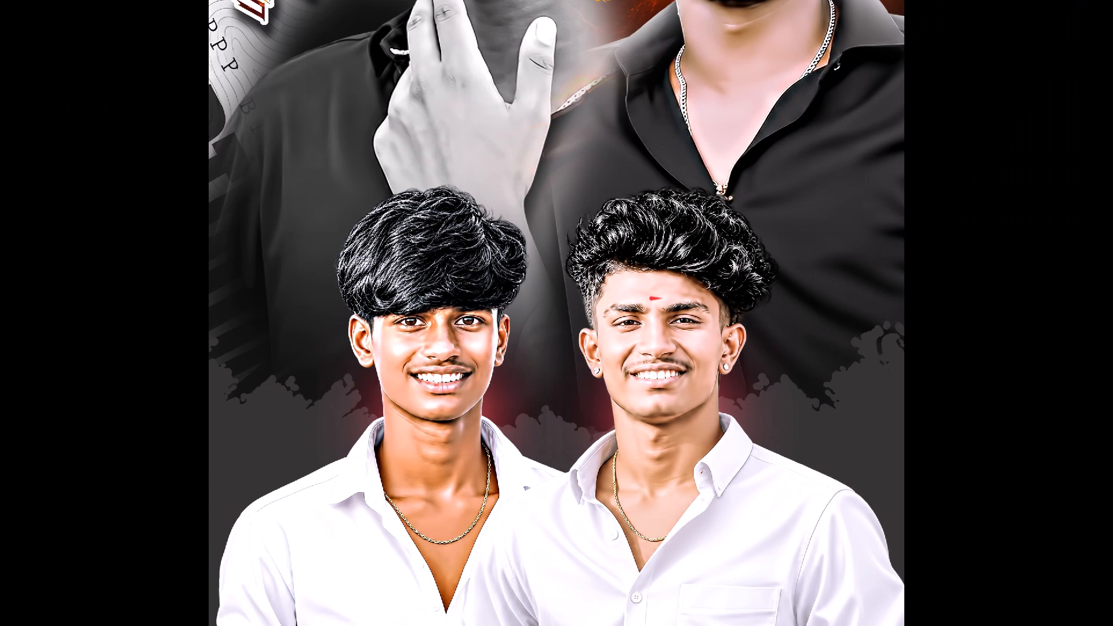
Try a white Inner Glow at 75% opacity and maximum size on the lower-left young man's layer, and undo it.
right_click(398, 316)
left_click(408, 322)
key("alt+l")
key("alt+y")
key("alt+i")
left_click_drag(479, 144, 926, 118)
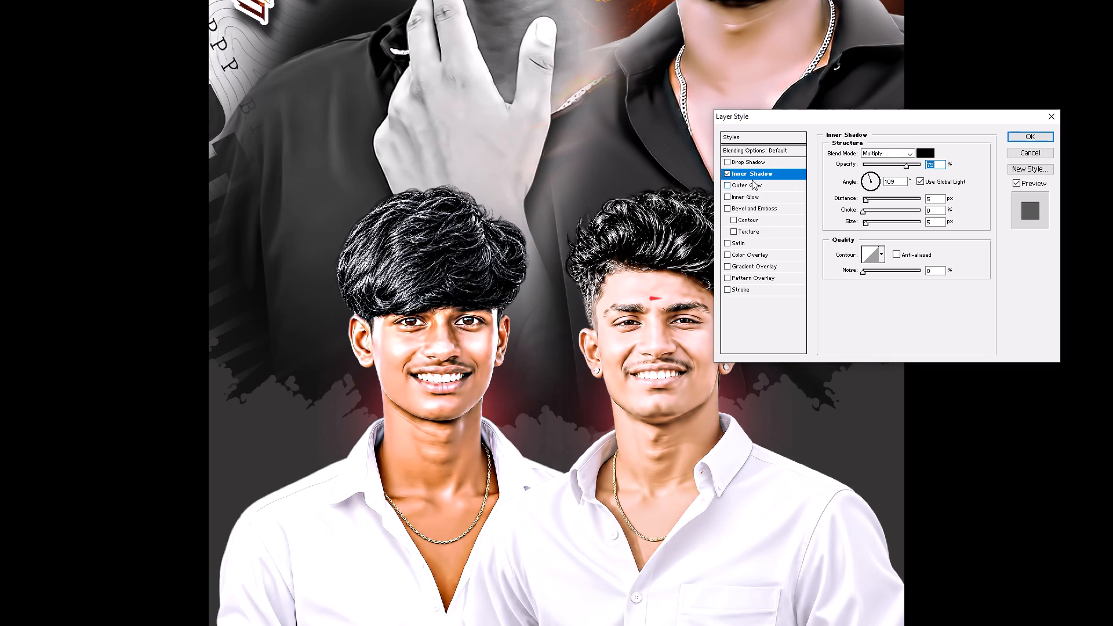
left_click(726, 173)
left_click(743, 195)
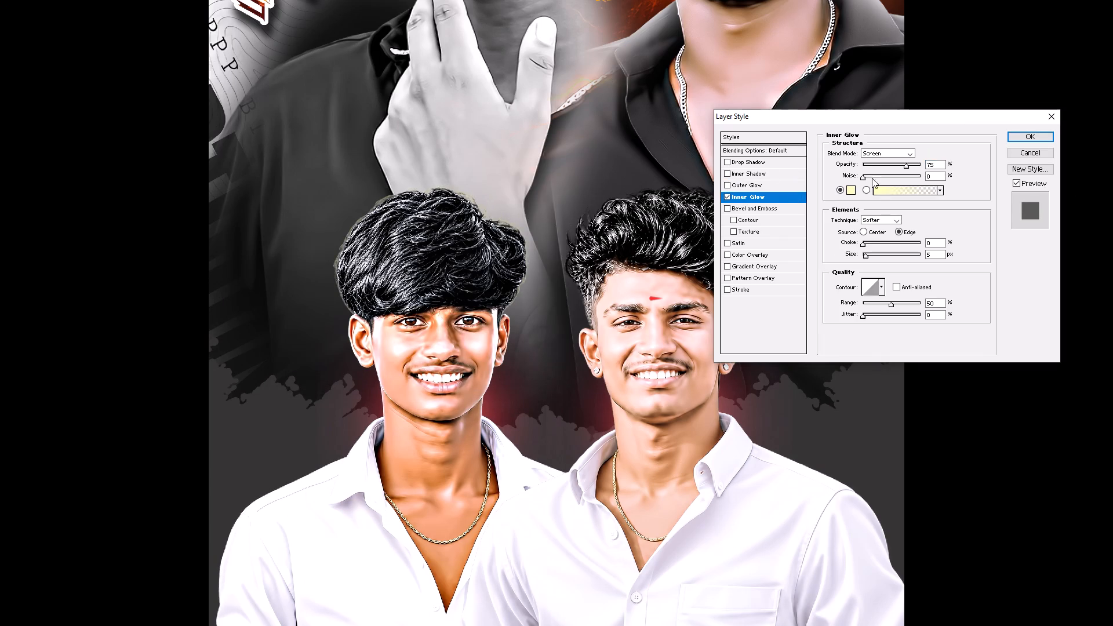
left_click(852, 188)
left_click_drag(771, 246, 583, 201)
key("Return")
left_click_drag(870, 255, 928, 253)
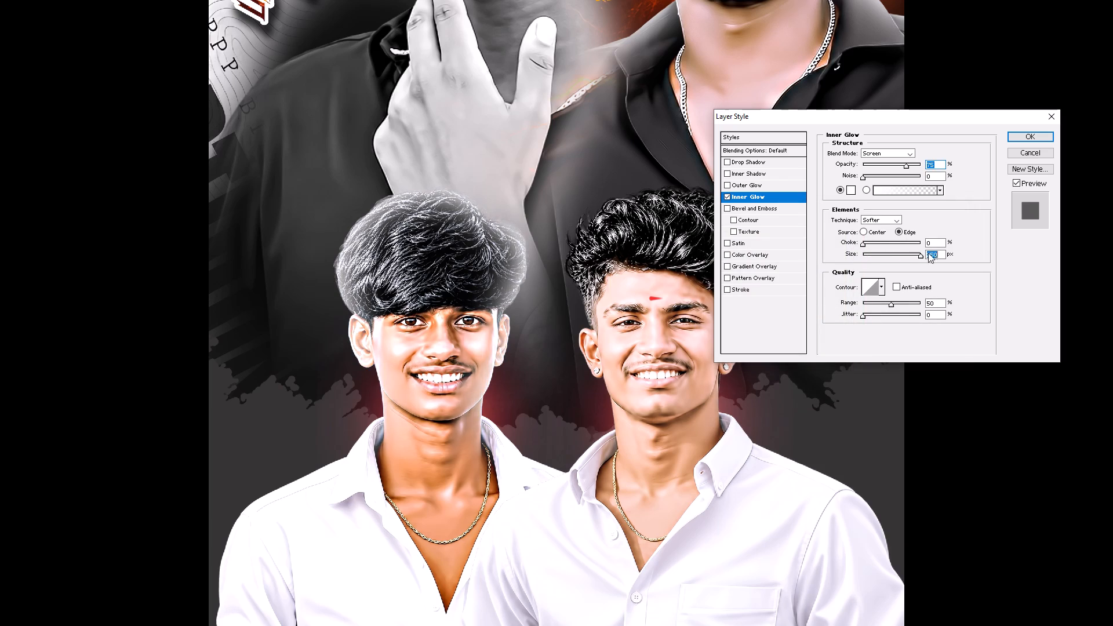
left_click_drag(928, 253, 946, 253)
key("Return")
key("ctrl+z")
Examine the whole poster and the upper two portraits for edge lighting.
key("ctrl+minus")
key("ctrl+minus")
scroll(928, 238, "up", 3)
scroll(785, 177, "down", 5)
scroll(755, 205, "up", 3)
key("ctrl+plus")
key("ctrl+plus")
key("ctrl+space")
key("ctrl+space")
key("ctrl+space")
key("ctrl+space")
key("ctrl+space")
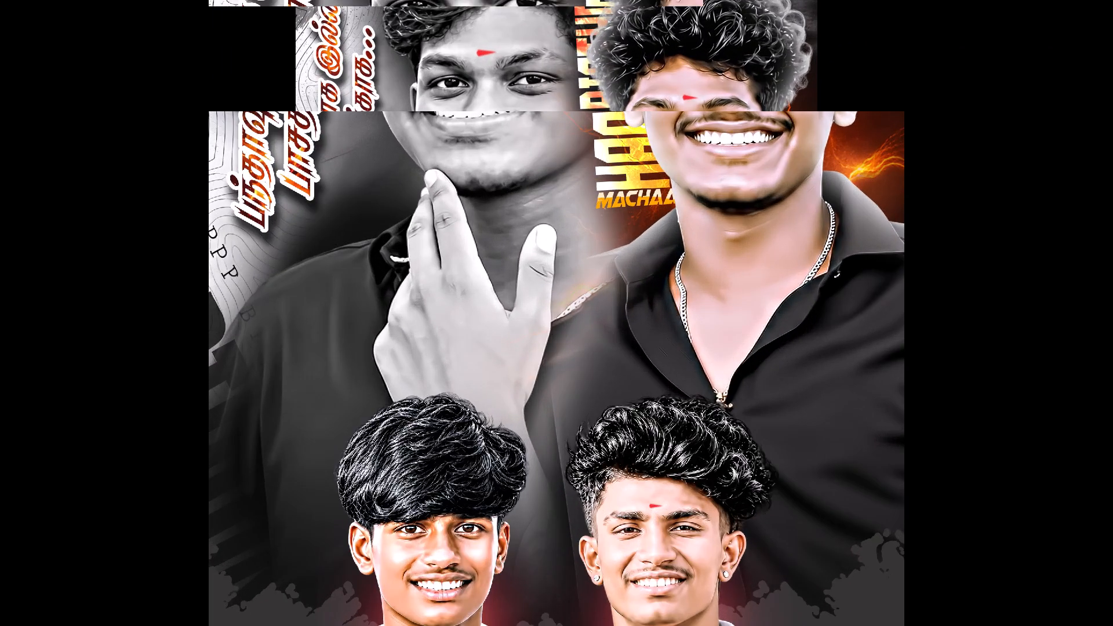
left_click_drag(757, 143, 767, 337)
left_click_drag(742, 285, 721, 376)
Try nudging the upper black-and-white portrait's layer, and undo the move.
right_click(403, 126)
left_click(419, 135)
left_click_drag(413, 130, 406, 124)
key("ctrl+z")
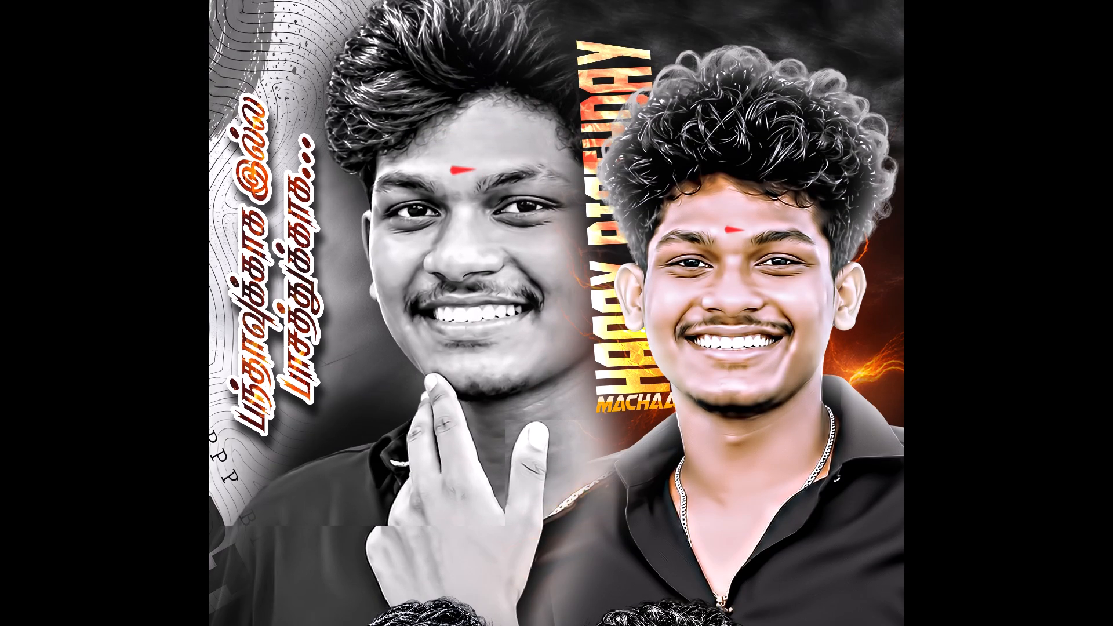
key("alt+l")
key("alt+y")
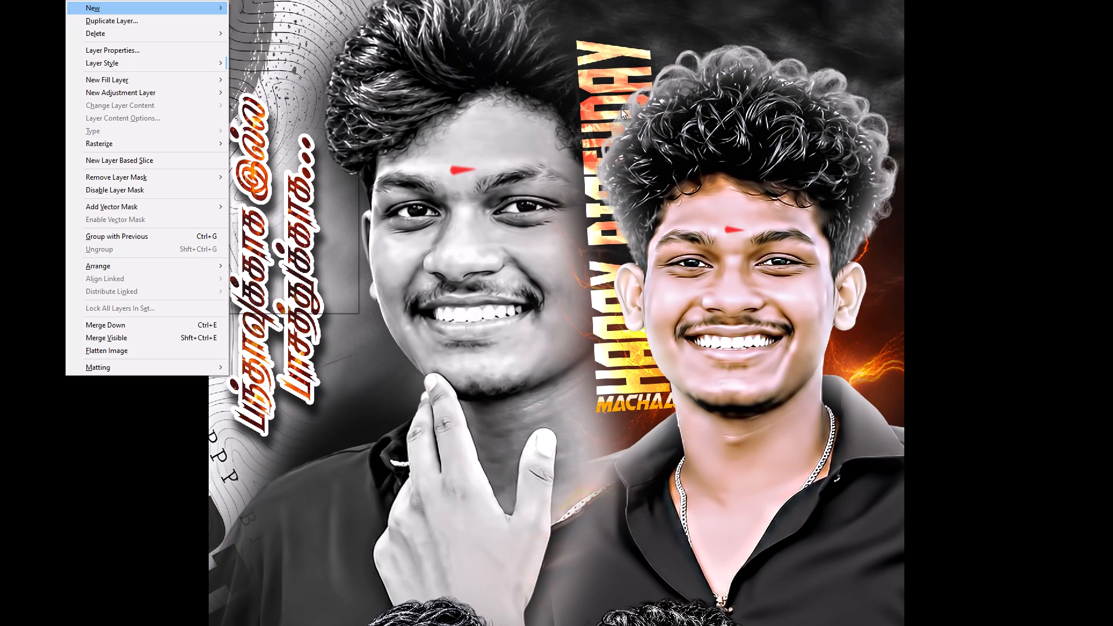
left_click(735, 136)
Bring back the hidden workspace interface and select the masked layer of the upper black-and-white portrait.
key("Tab")
left_click_drag(616, 227, 615, 208)
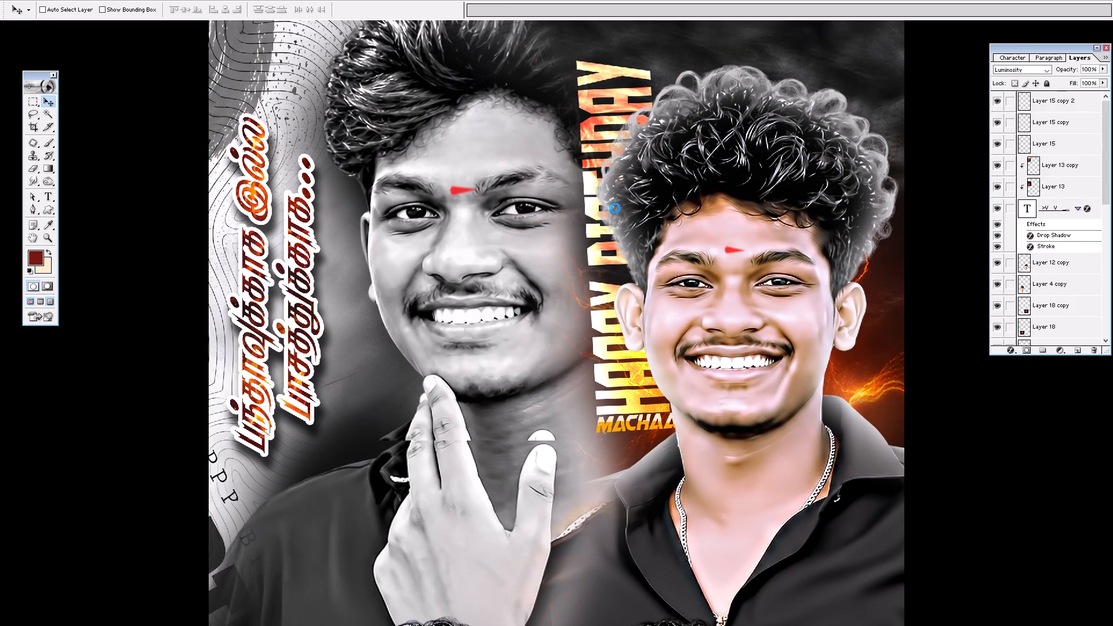
key("ctrl+z")
scroll(1111, 170, "down", 4)
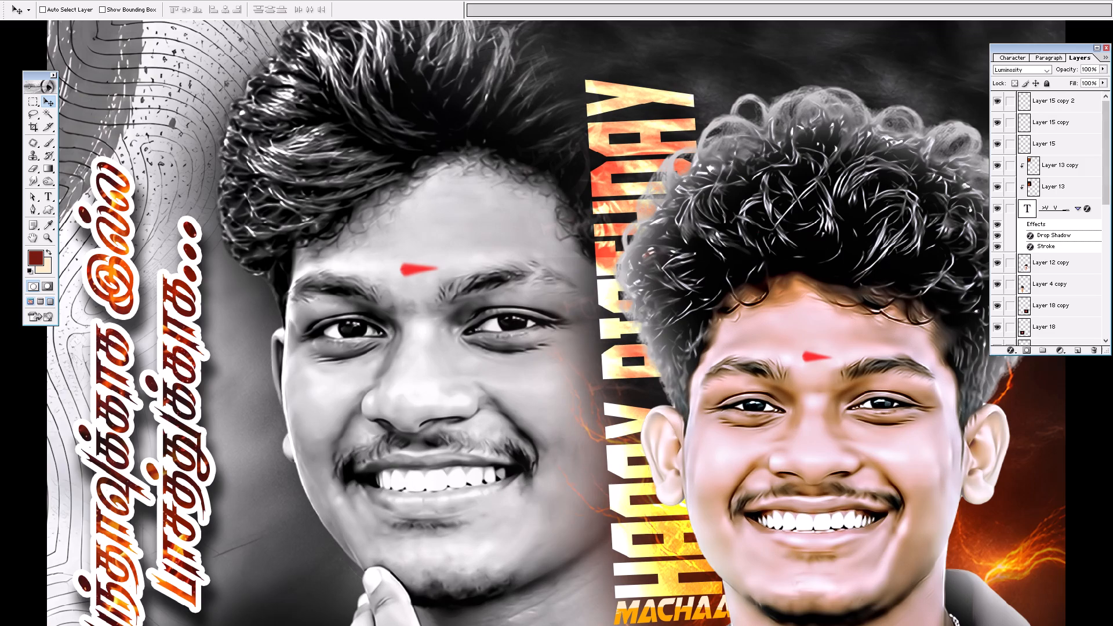
key("ctrl+minus")
key("ctrl+minus")
right_click(456, 235)
left_click(465, 241)
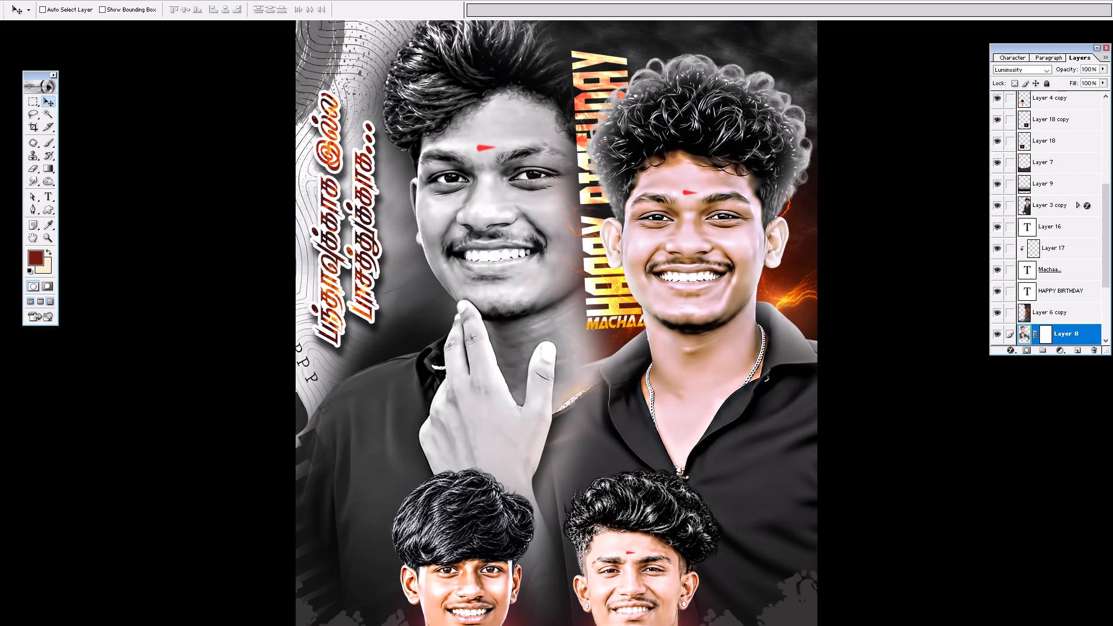
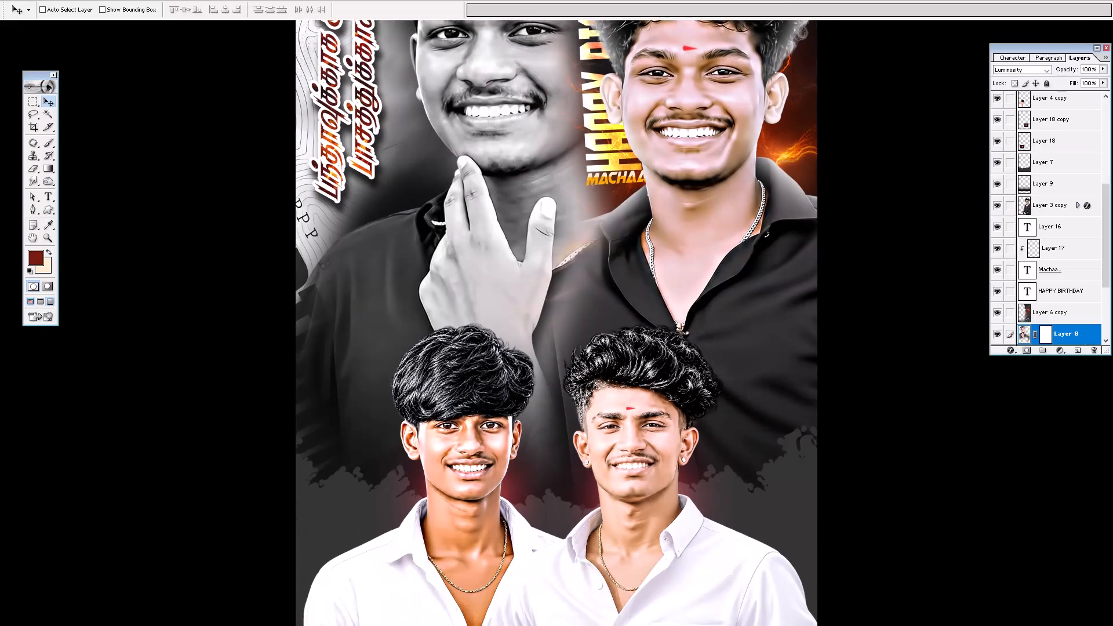
Duplicate the red glow beside the lower-left young man's neck and place the copy over the upper black-and-white portrait's hair.
left_click_drag(577, 123, 577, 110)
right_click(415, 473)
left_click(422, 478)
left_click_drag(422, 478, 405, 459)
key("ctrl+z")
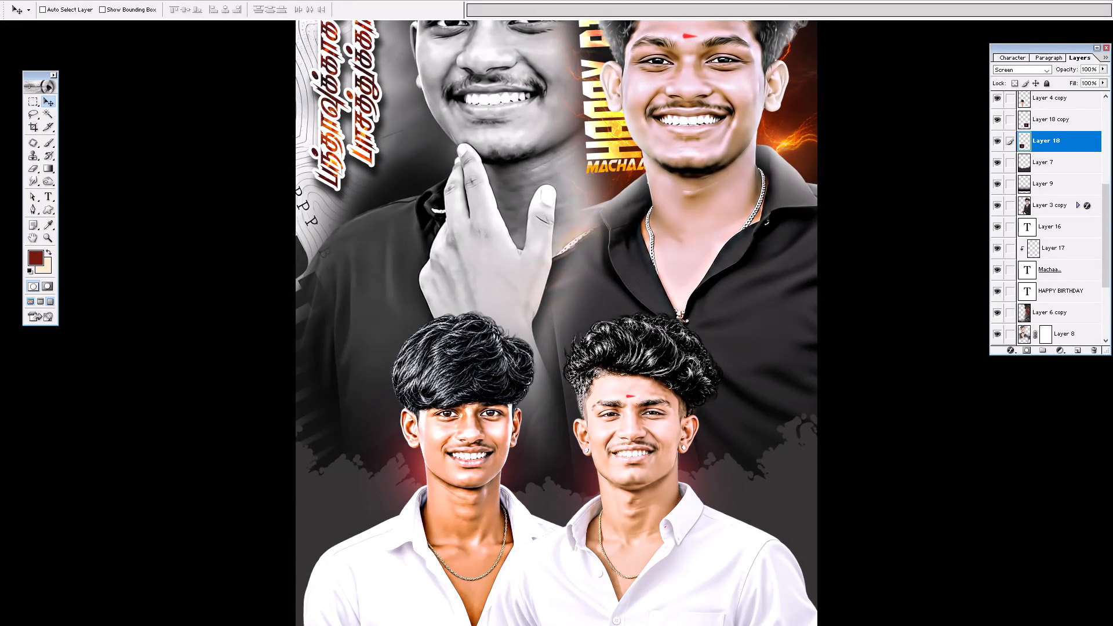
left_click_drag(412, 463, 385, 176, "alt")
key("space")
left_click_drag(450, 185, 427, 418)
left_click_drag(432, 374, 491, 148)
key("space")
left_click_drag(497, 142, 503, 258)
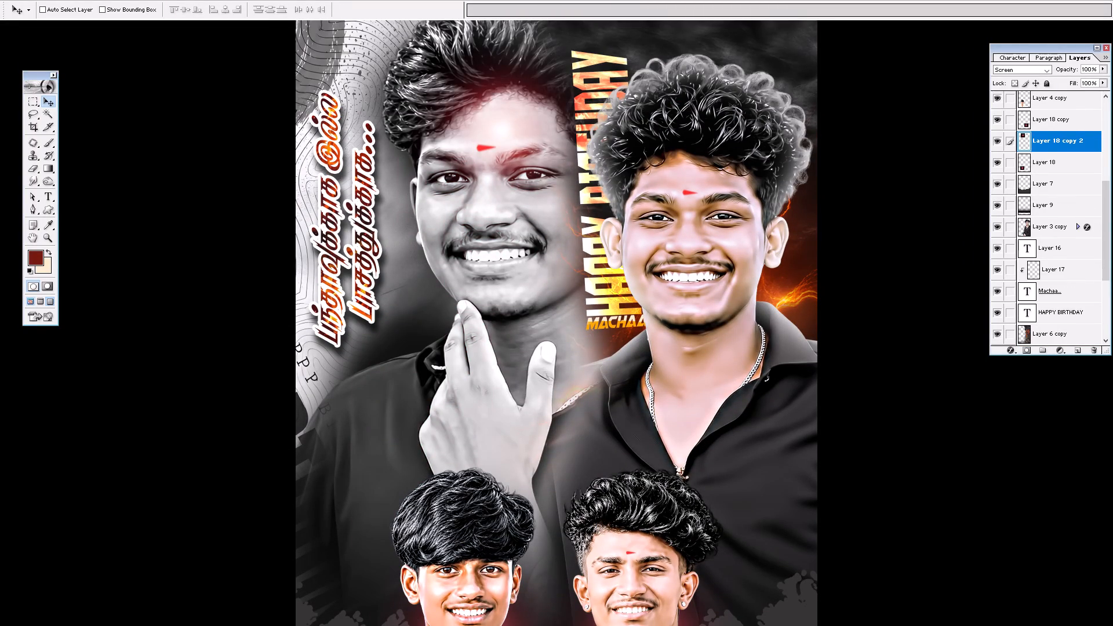
left_click_drag(522, 166, 468, 103)
Reorder the red glow copy in the layer stack so it sits directly above the masked Layer 8.
key("ctrl+bracketleft")
key("ctrl+bracketleft")
key("ctrl+bracketleft")
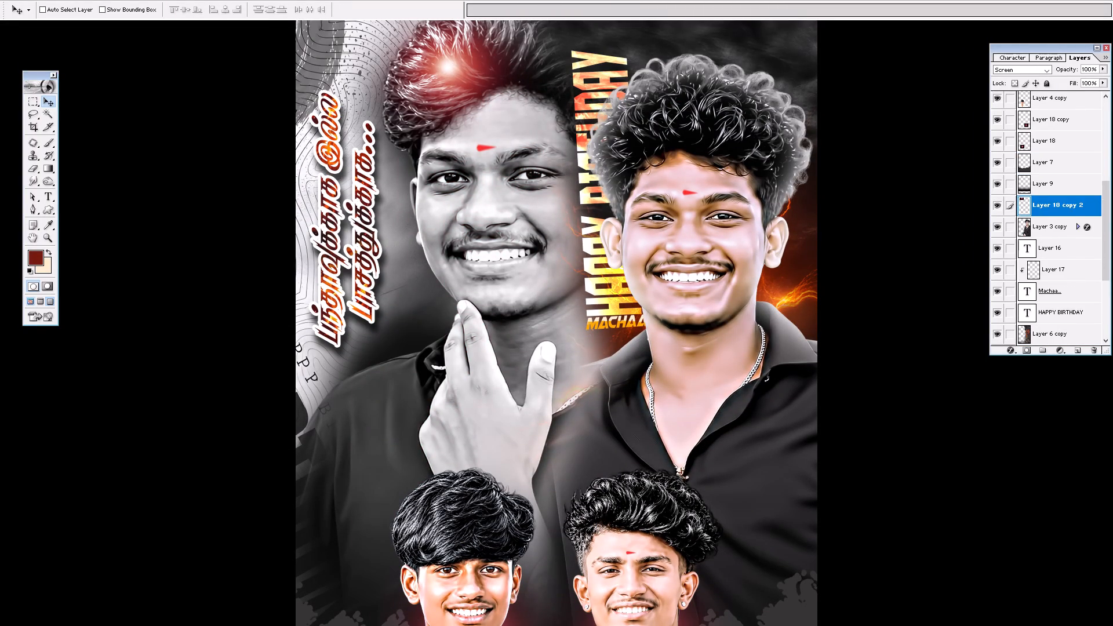
key("ctrl+bracketleft")
key("ctrl+bracketleft")
key("ctrl+bracketleft")
key("ctrl+bracketleft")
key("ctrl+bracketleft")
key("ctrl+bracketleft")
key("ctrl+bracketleft")
key("ctrl+bracketleft")
key("ctrl+bracketright")
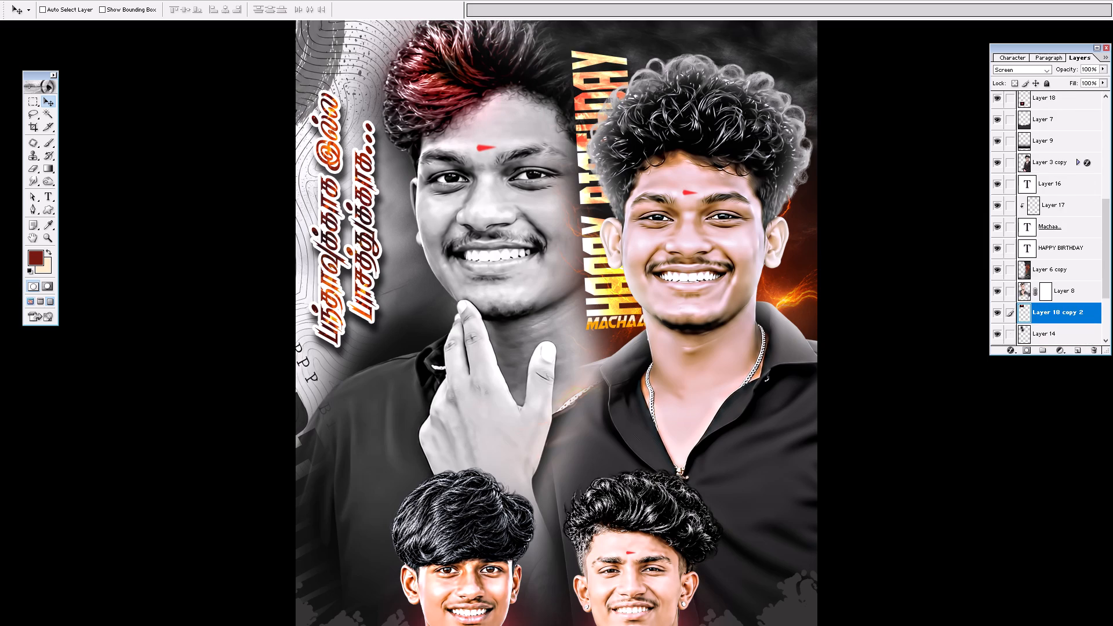
key("ctrl+bracketright")
key("ctrl+bracketleft")
key("ctrl+bracketright")
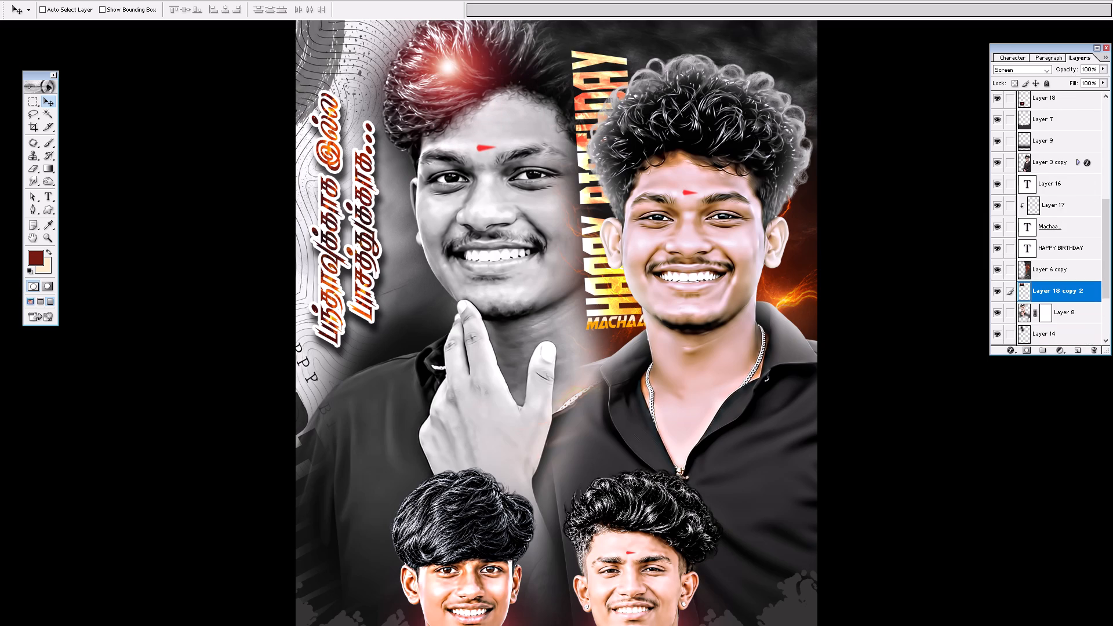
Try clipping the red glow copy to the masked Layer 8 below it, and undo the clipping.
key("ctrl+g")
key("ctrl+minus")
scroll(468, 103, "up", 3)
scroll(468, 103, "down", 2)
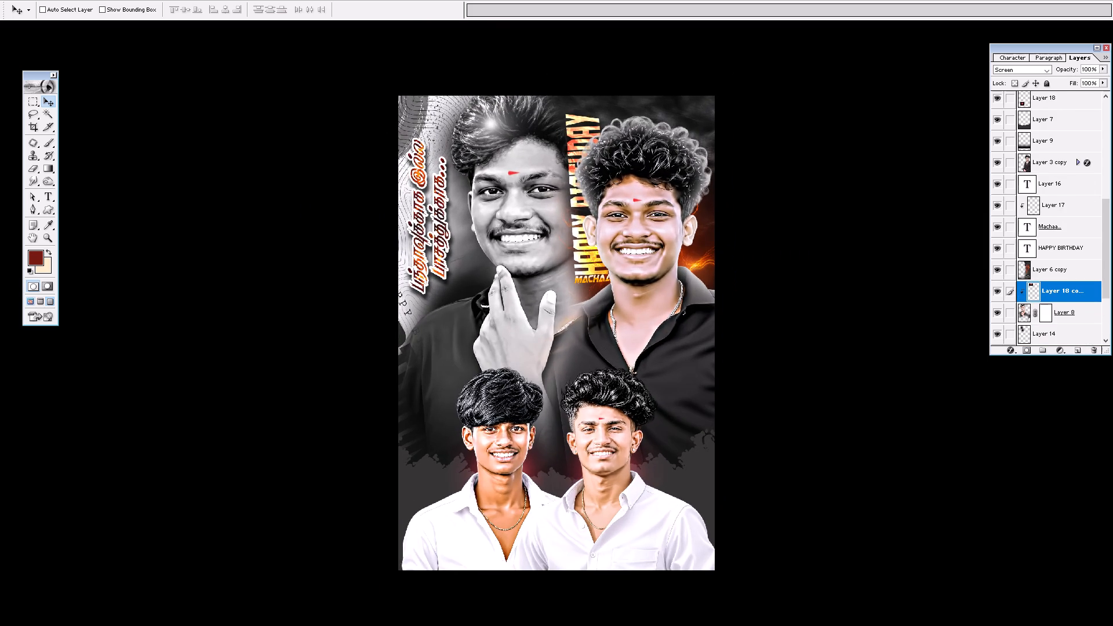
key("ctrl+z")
Set the upper black-and-white portrait's masked layer to Normal blending mode and desaturate its image.
left_click(1025, 315)
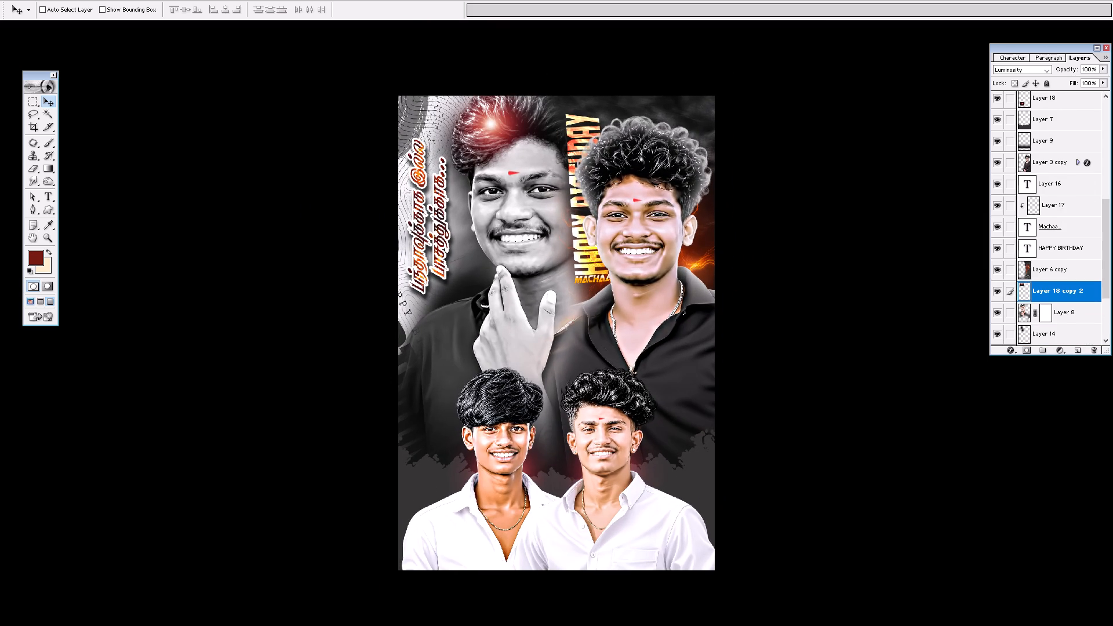
key("shift+plus")
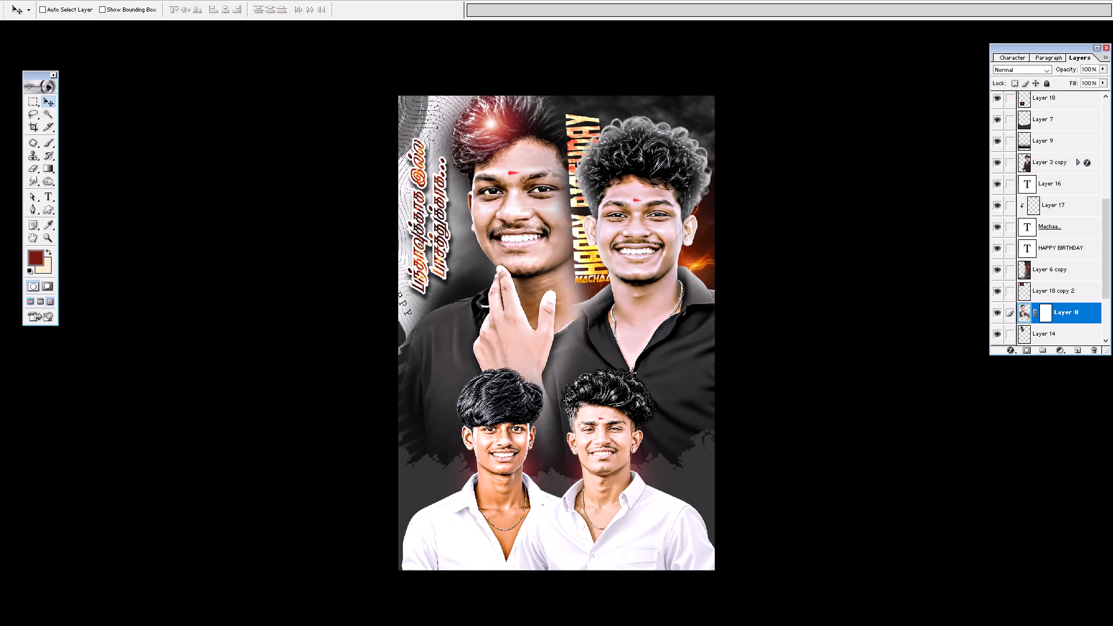
left_click_drag(532, 213, 540, 217)
key("ctrl+z")
scroll(497, 192, "up", 1)
scroll(497, 192, "down", 1)
key("ctrl+plus")
key("space")
left_click_drag(497, 192, 496, 203)
key("ctrl+shift+u")
Select the red glow copy over the upper black-and-white portrait's hair and clip it to the portrait layer.
key("ctrl+plus")
key("ctrl+plus")
key("space")
key("space")
key("space")
key("space")
key("space")
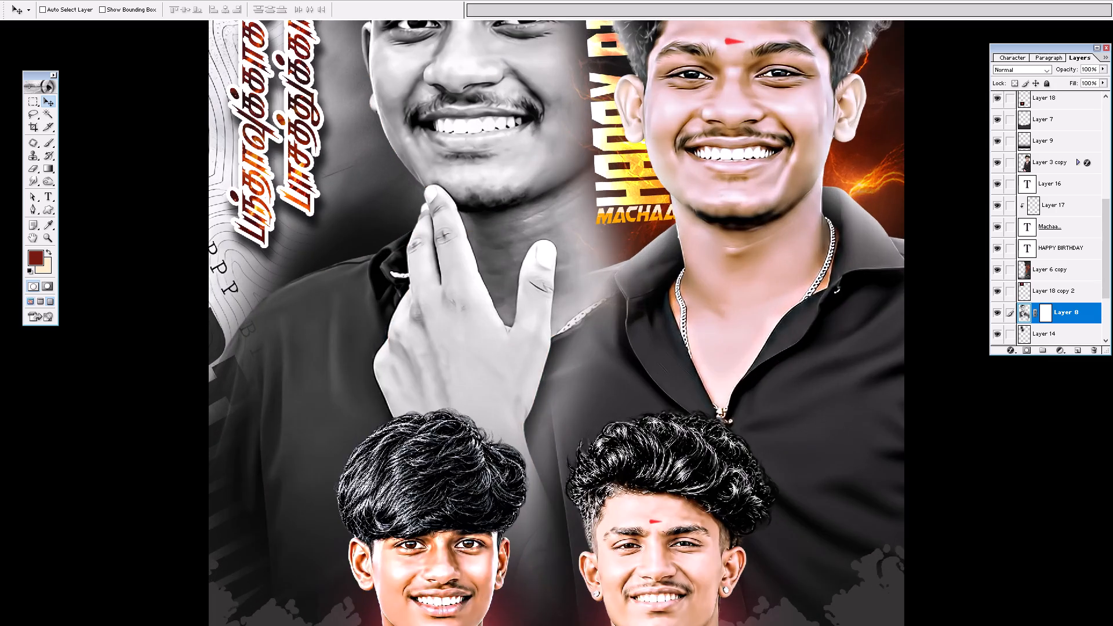
left_click_drag(493, 177, 477, 406)
left_click_drag(469, 279, 465, 385)
right_click(423, 85)
left_click(437, 92)
left_click_drag(431, 90, 470, 108)
key("ctrl+z")
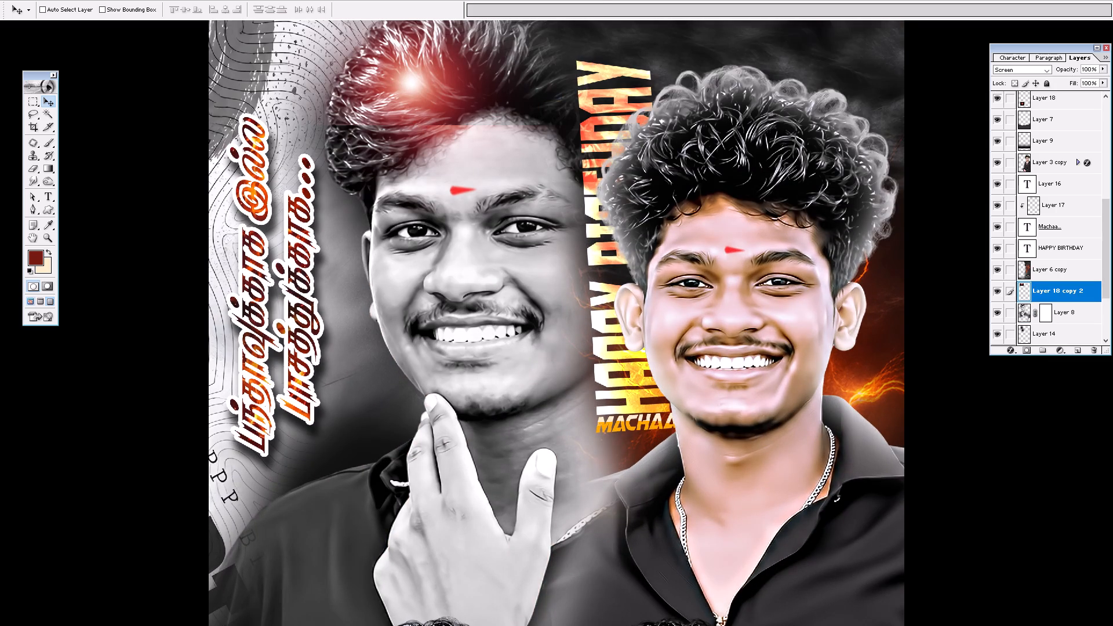
key("ctrl+g")
Enlarge the clipped red glow and position it over the outer edge of the black-and-white portrait's hair.
key("ctrl+minus")
key("ctrl+minus")
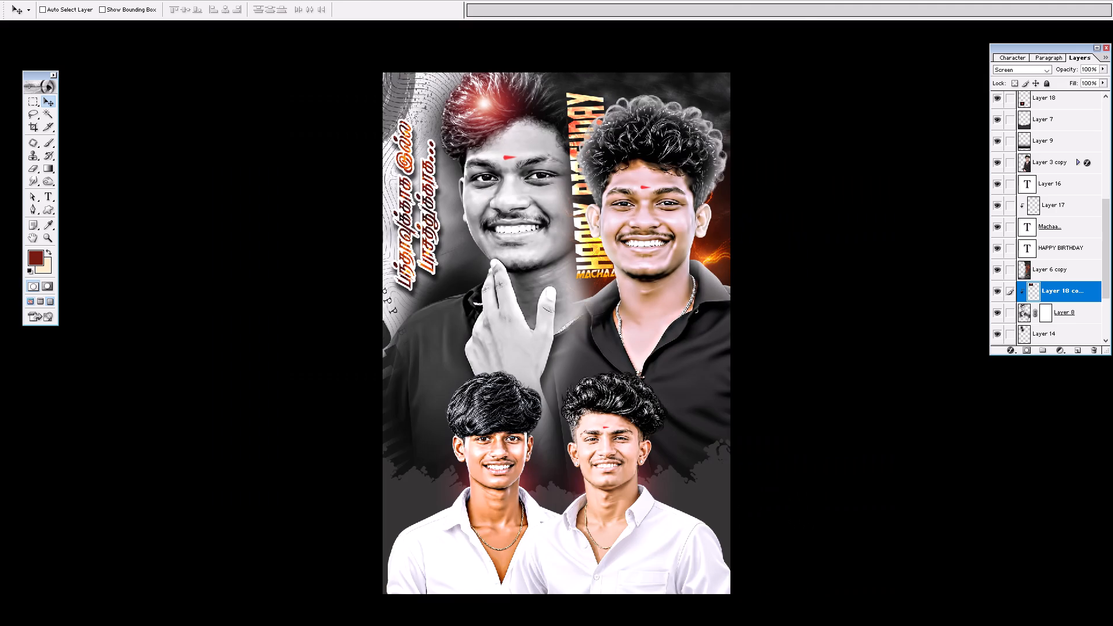
key("ctrl+t")
left_click_drag(547, 163, 601, 232, "alt")
left_click_drag(550, 164, 521, 151)
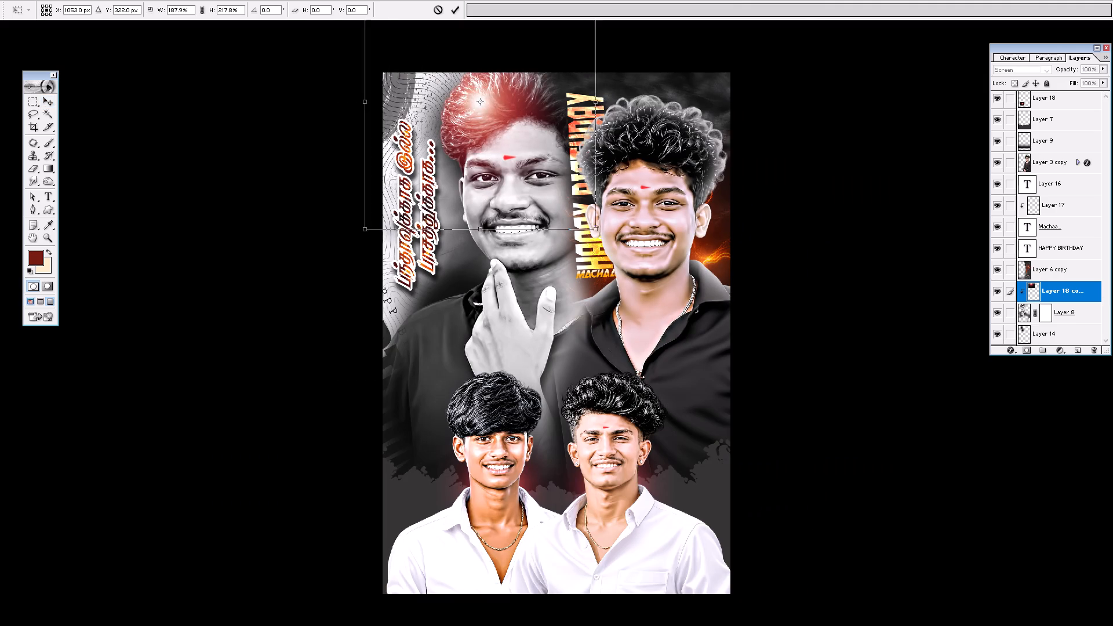
left_click_drag(521, 151, 490, 134)
left_click_drag(541, 198, 565, 221, "alt")
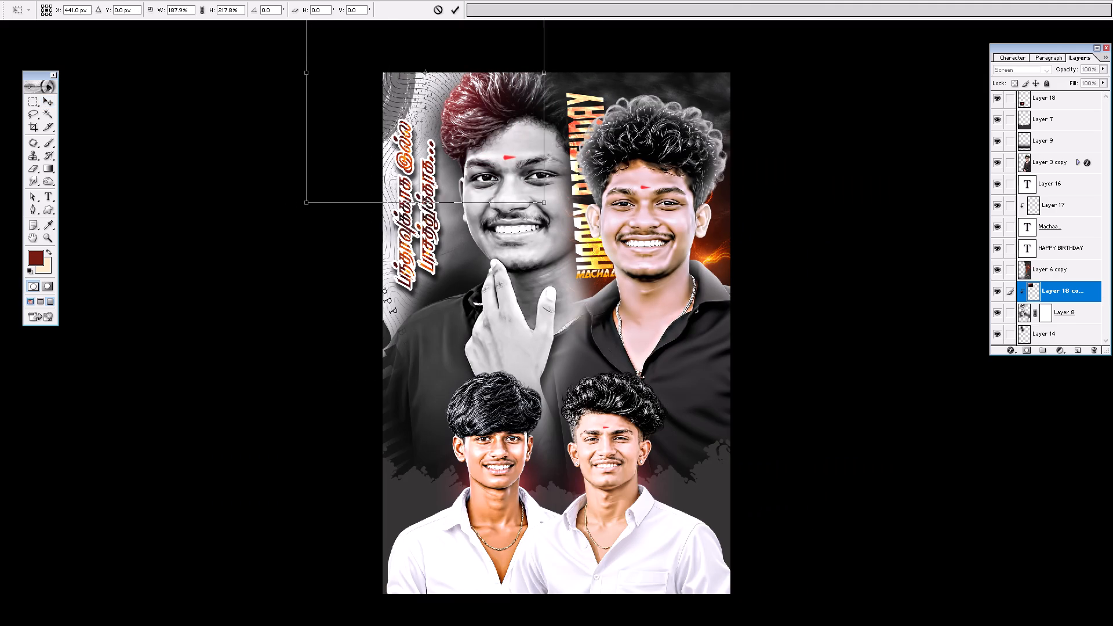
left_click_drag(565, 221, 571, 229, "alt")
left_click(526, 182)
key("Return")
Scale the clipped red glow down and shift it farther toward the poster's upper-left corner.
key("ctrl+plus")
key("ctrl+plus")
key("space")
key("space")
key("space")
key("space")
key("space")
key("space")
key("space")
left_click_drag(528, 179, 559, 366)
left_click_drag(555, 120, 566, 177)
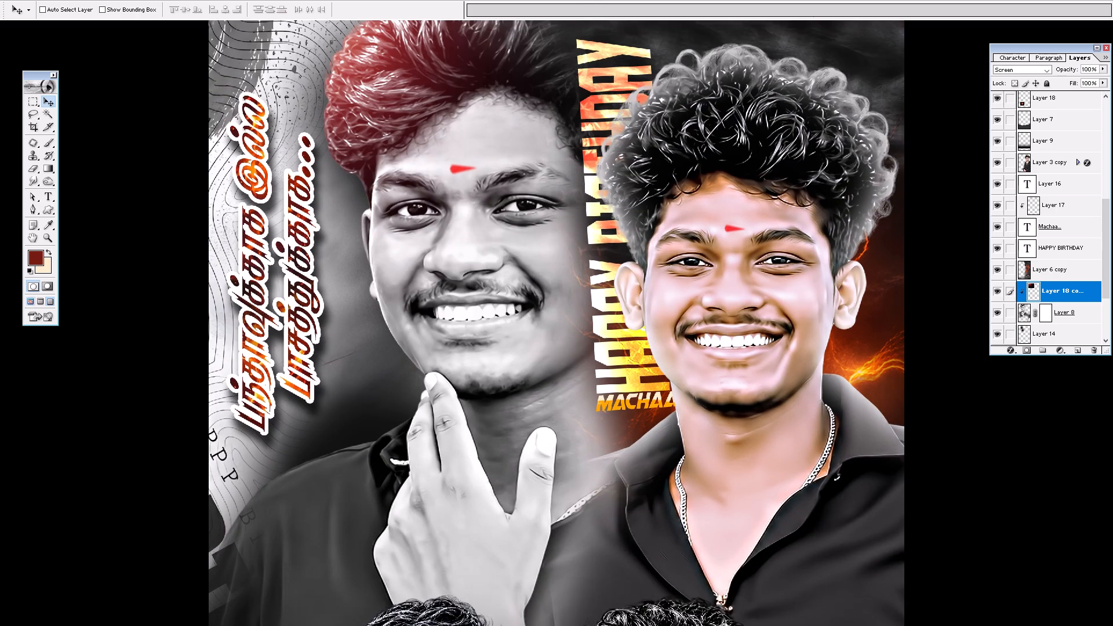
left_click_drag(566, 177, 584, 308)
key("ctrl+t")
left_click_drag(456, 139, 659, 314)
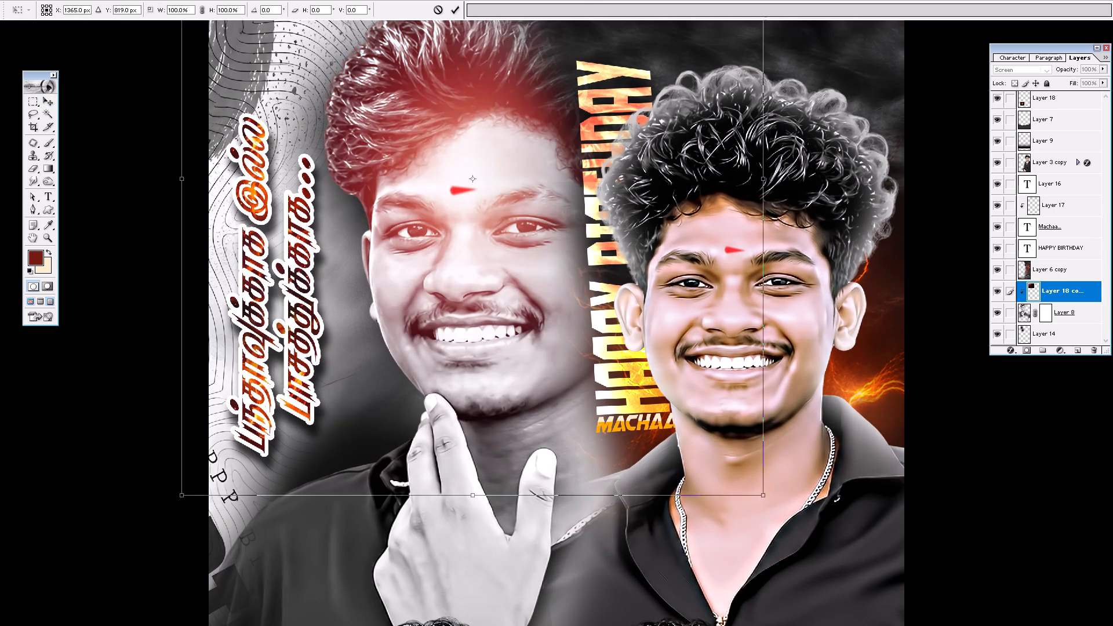
left_click_drag(659, 314, 488, 161)
left_click_drag(623, 356, 546, 283, "alt+shift")
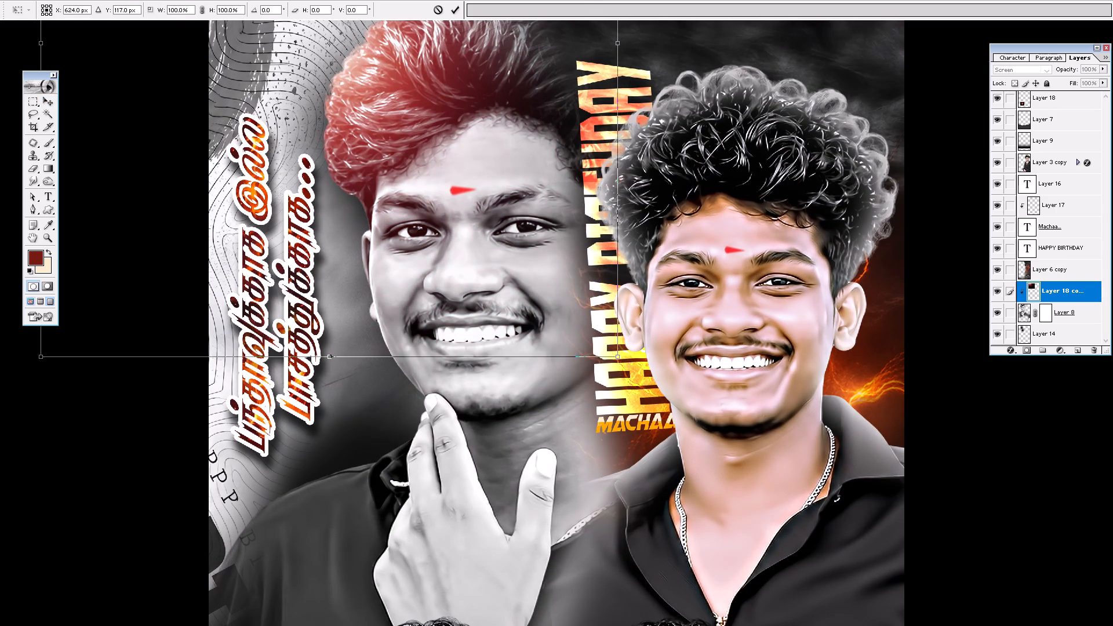
left_click_drag(546, 283, 539, 272, "alt+shift")
left_click_drag(472, 189, 472, 195)
key("Return")
left_click_drag(471, 195, 423, 178)
Widen the clipped red glow to about 123%, rotate it about 27°, and adjust its position over the hair.
key("ctrl+minus")
key("ctrl+minus")
key("ctrl+t")
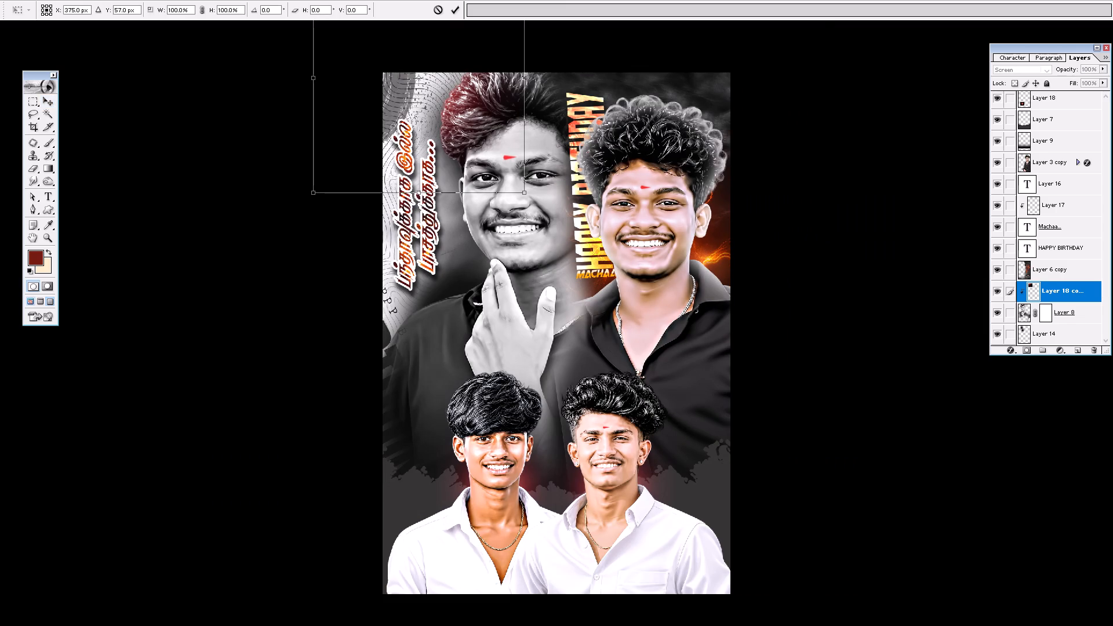
left_click_drag(528, 185, 576, 203, "shift")
left_click_drag(530, 151, 525, 149)
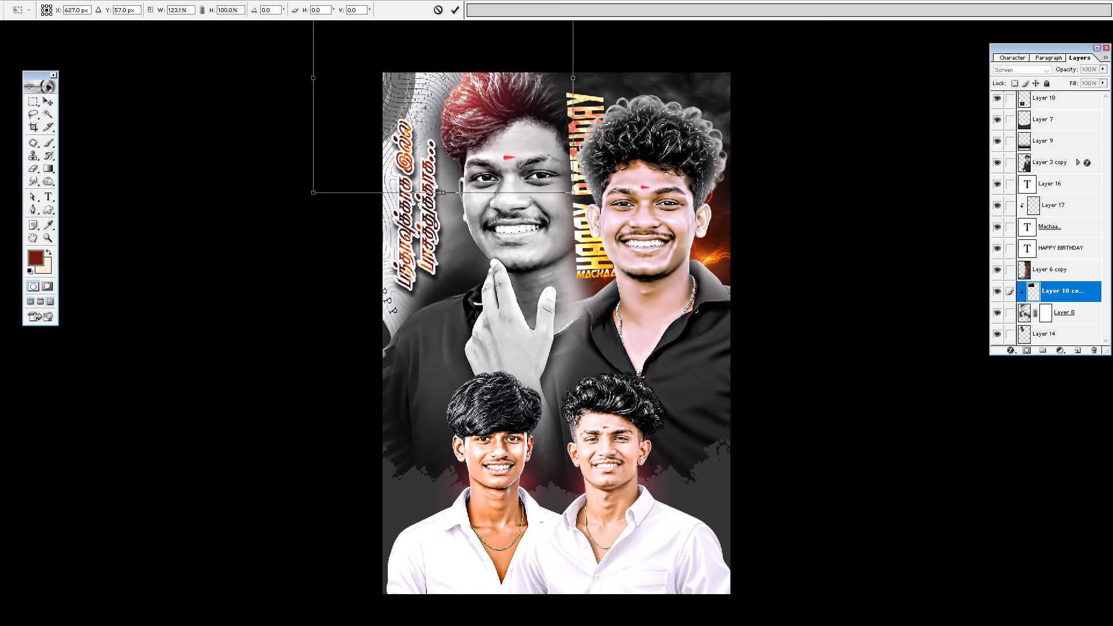
left_click_drag(525, 149, 521, 136)
left_click_drag(606, 92, 569, 165)
left_click_drag(485, 125, 485, 140)
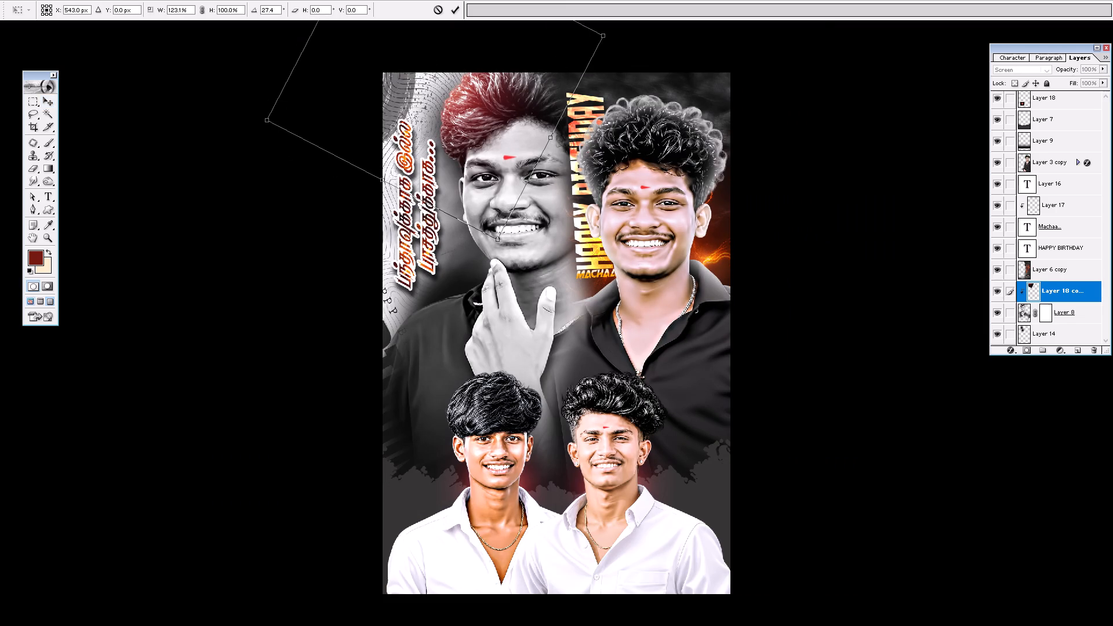
left_click_drag(485, 140, 479, 122)
key("Return")
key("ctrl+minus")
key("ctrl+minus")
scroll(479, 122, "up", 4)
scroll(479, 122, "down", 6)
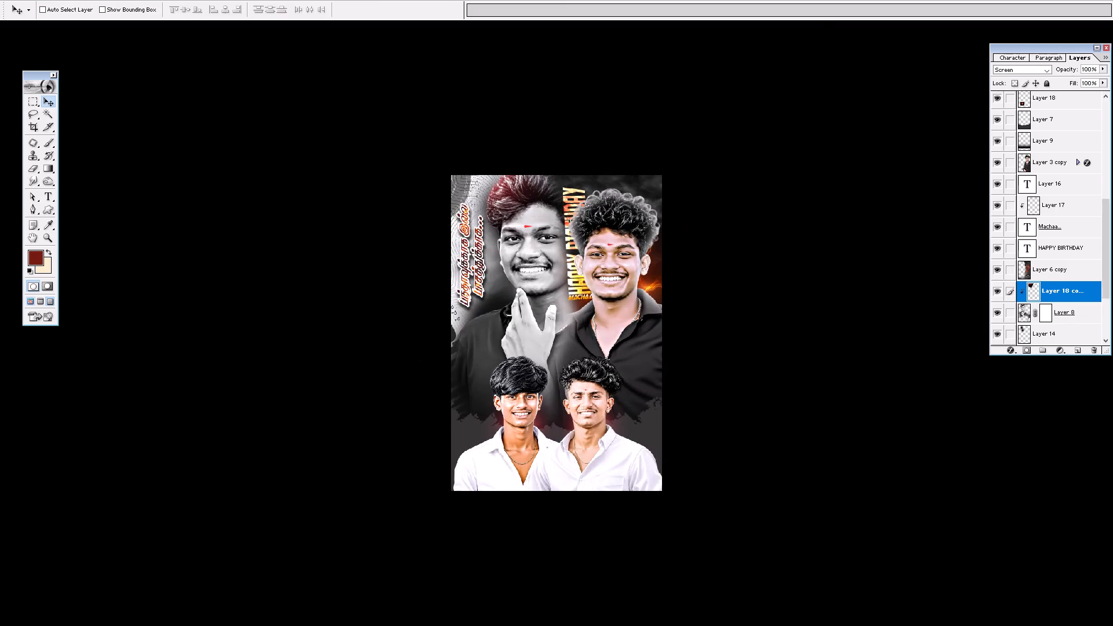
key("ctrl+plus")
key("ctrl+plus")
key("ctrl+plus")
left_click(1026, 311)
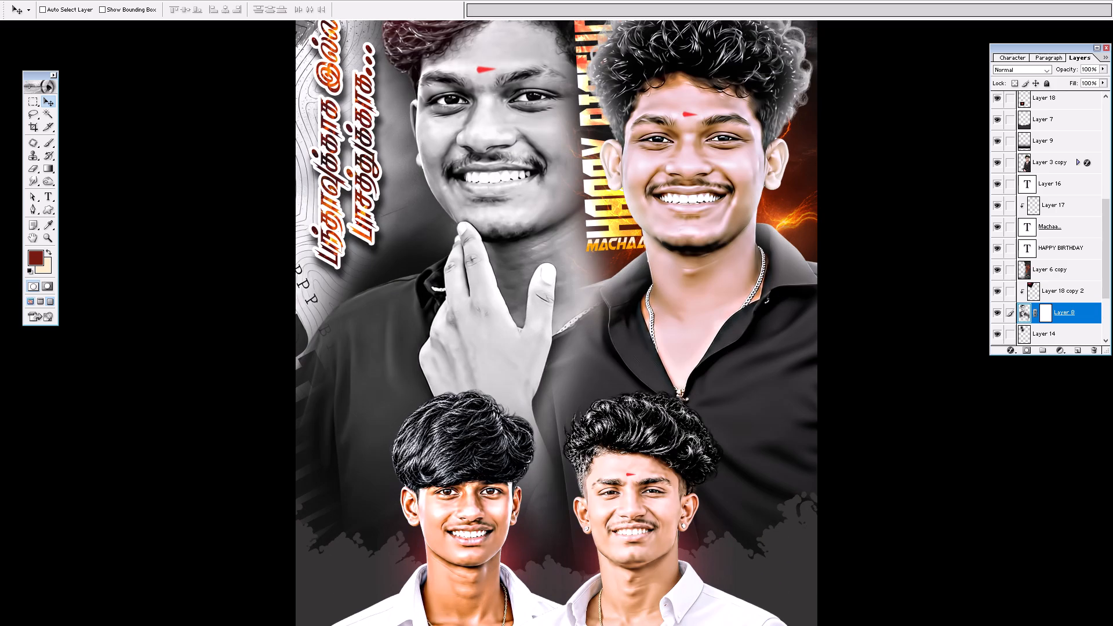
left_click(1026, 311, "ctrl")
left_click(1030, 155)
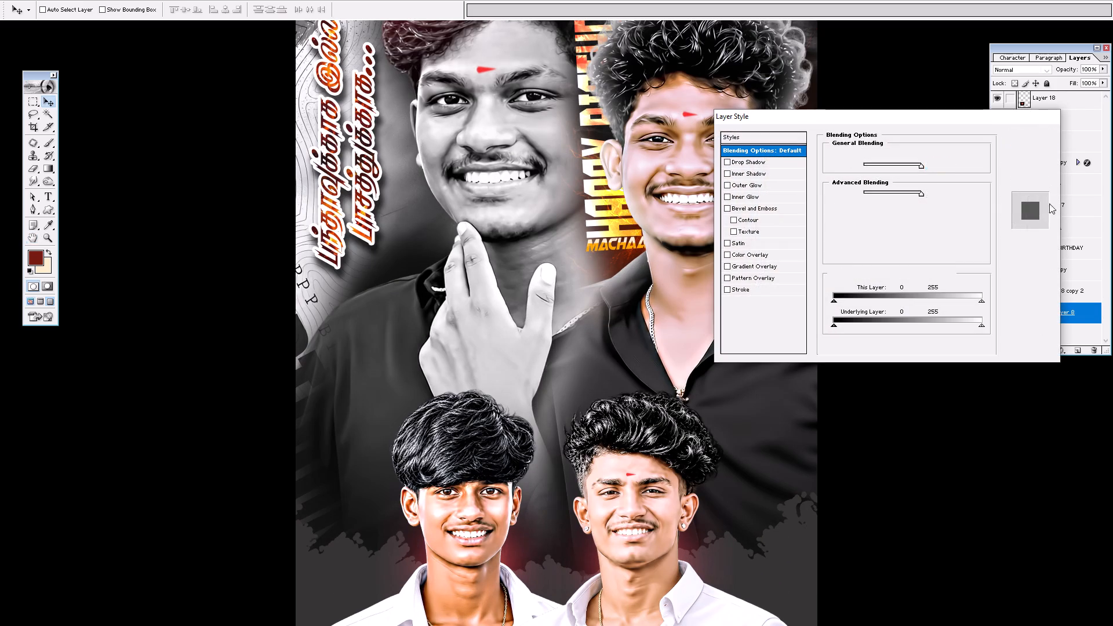
Load the upper black-and-white portrait layer's outline as a selection and create a new clipped layer directly above it.
left_click(1023, 315, "ctrl")
key("ctrl+minus")
key("ctrl+shift+n")
key("Return")
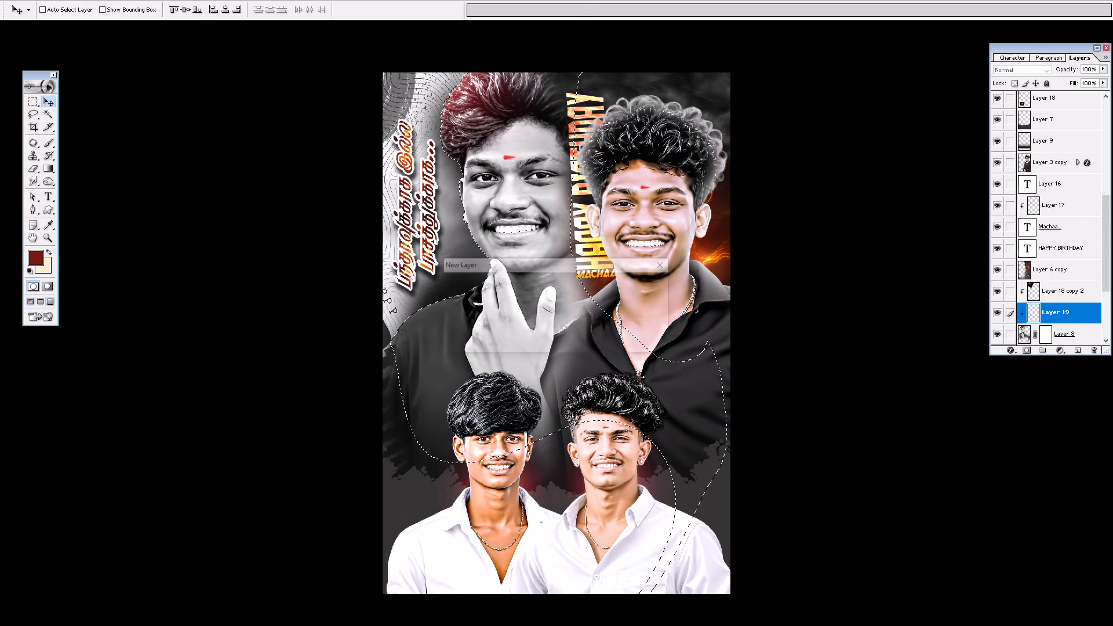
Switch the display to the screen mode that shows the menu bar.
key("f")
key("f")
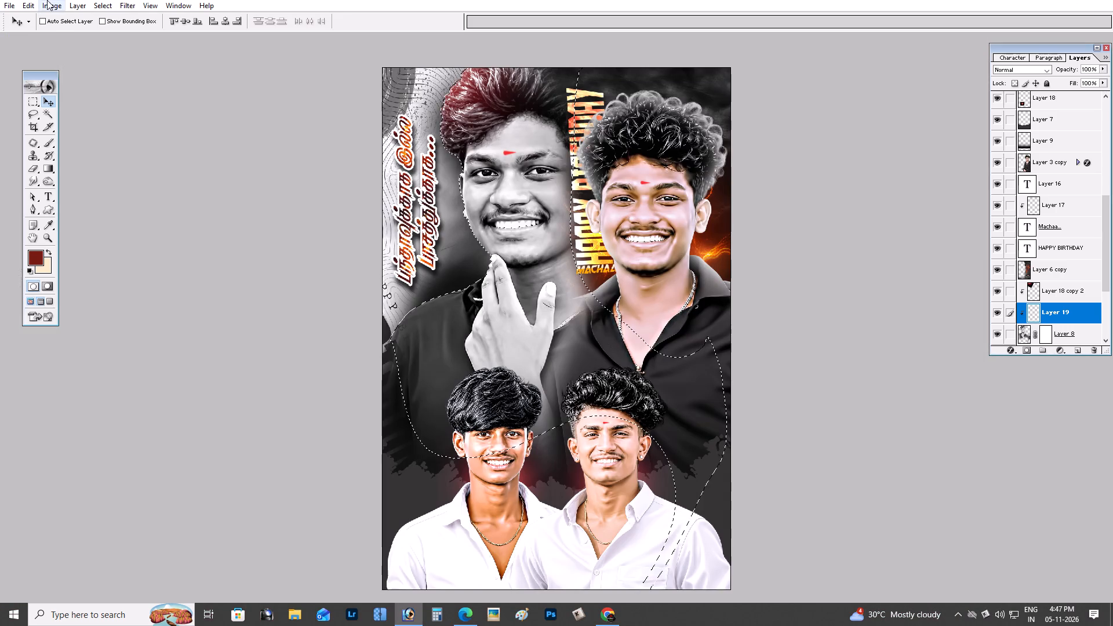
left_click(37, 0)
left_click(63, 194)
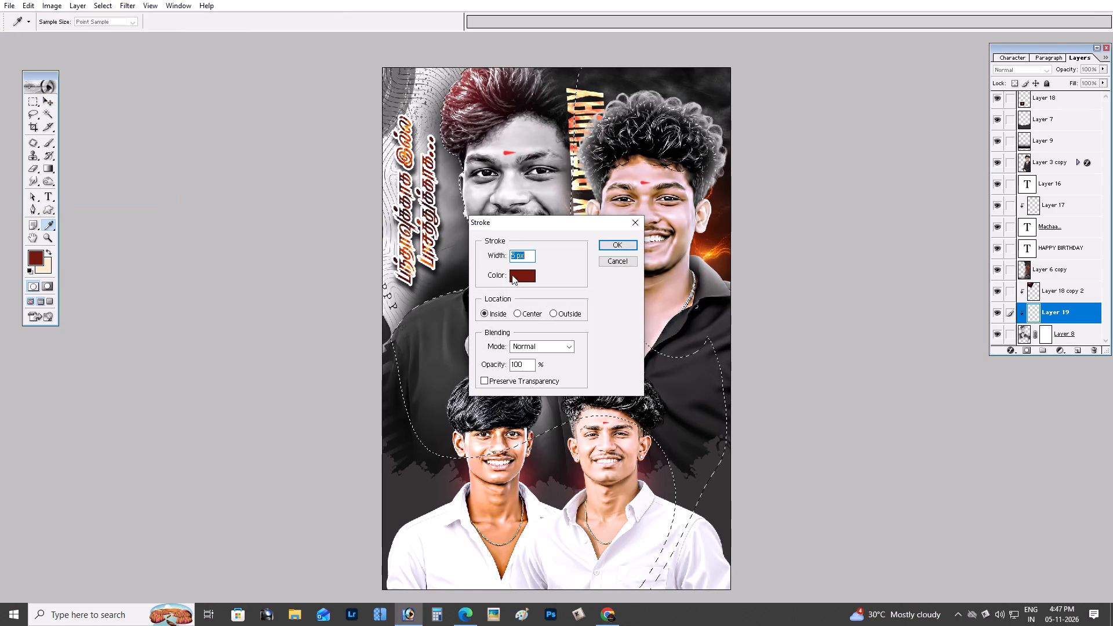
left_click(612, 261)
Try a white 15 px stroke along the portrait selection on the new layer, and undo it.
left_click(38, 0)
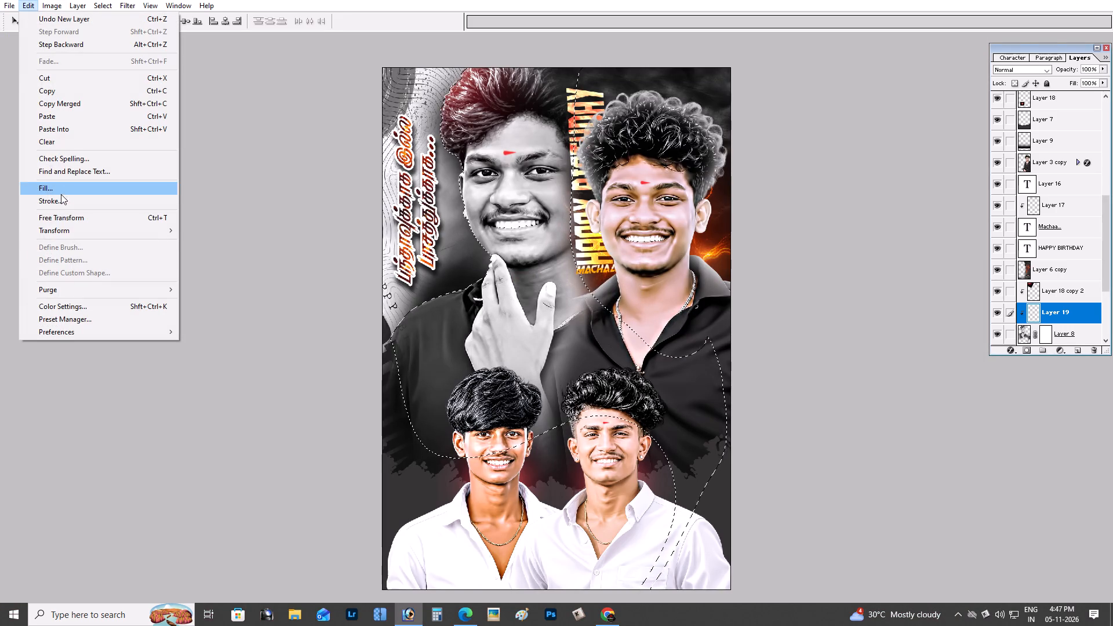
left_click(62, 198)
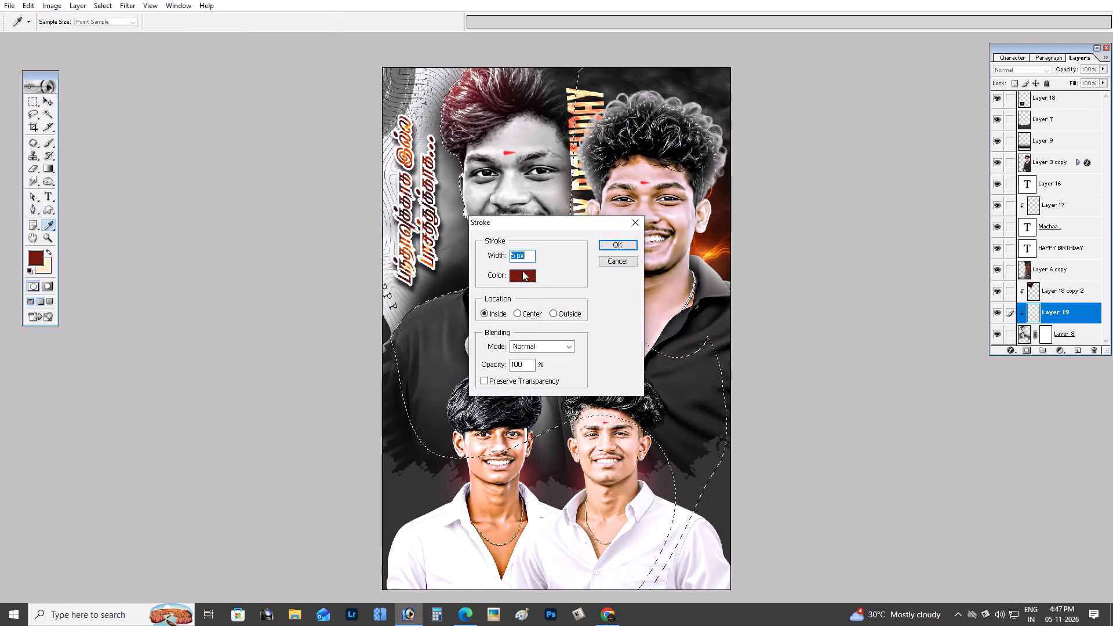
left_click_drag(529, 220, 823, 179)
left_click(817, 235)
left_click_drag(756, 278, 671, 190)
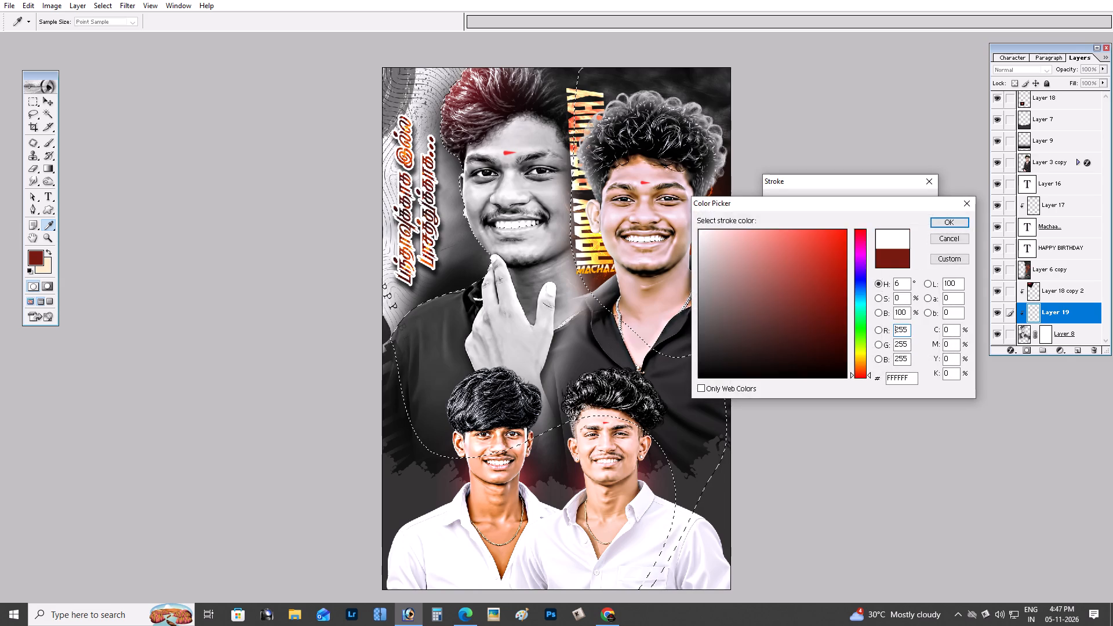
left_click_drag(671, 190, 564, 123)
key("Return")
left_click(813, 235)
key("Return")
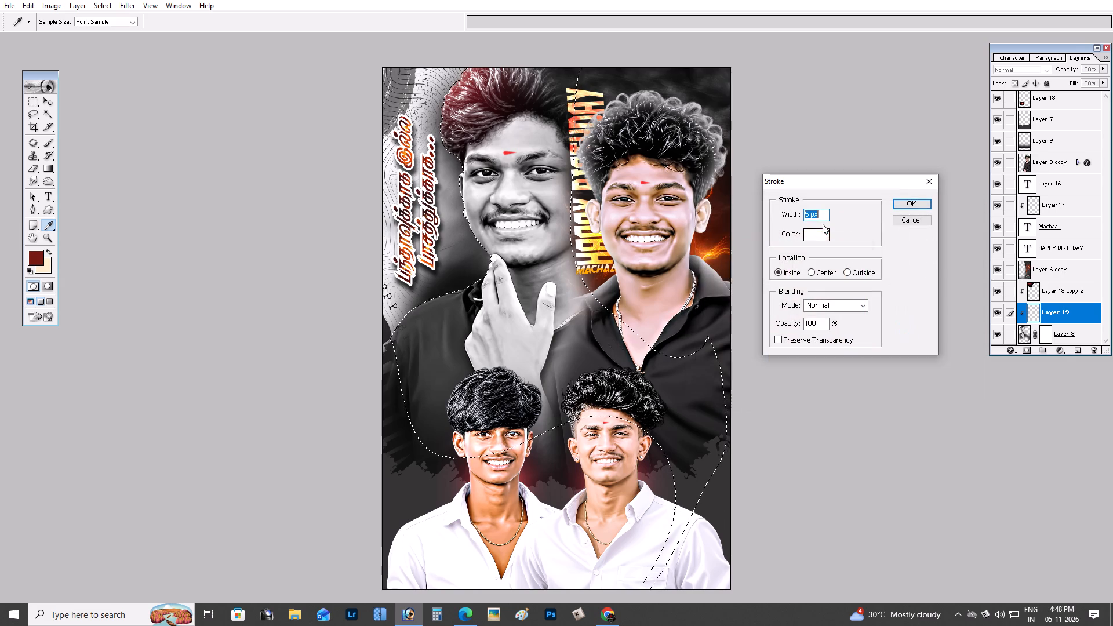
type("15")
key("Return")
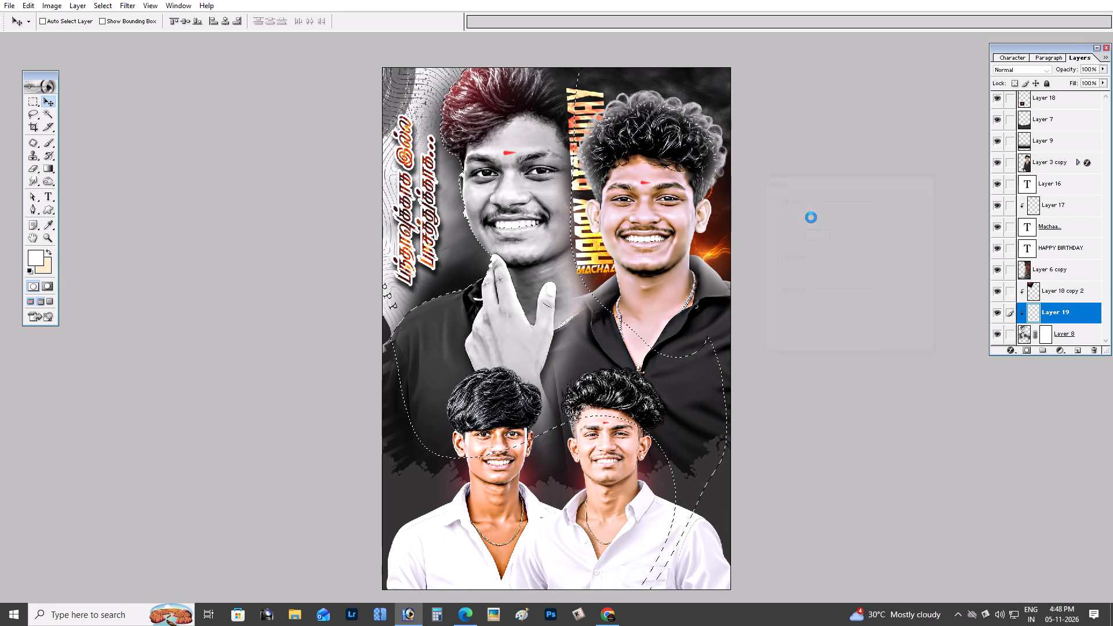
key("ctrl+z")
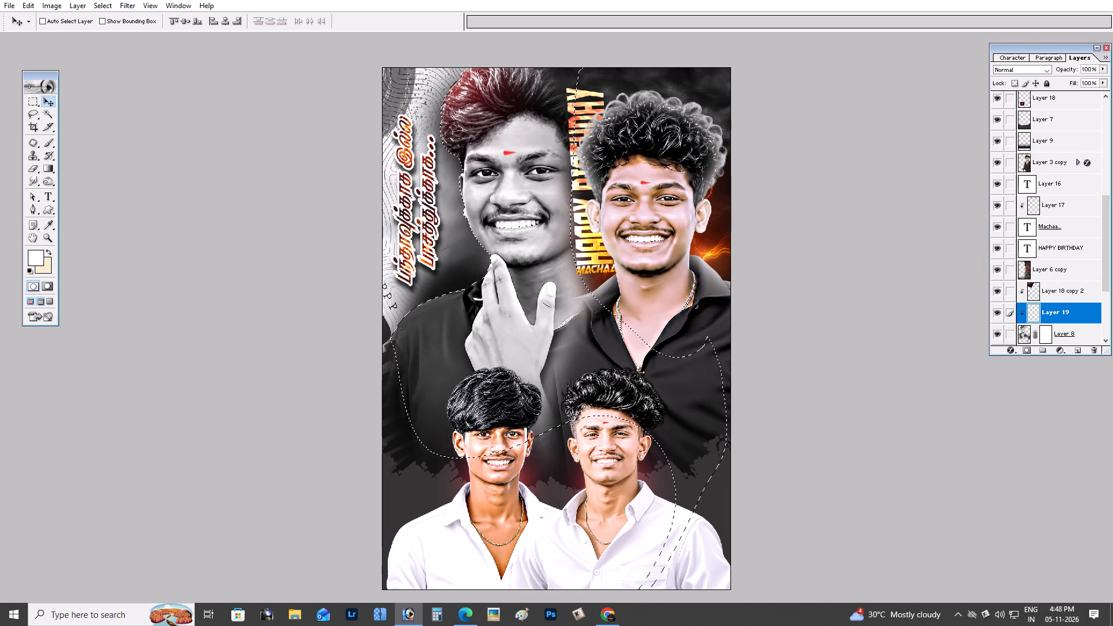
Stroke the portrait selection on the new layer with a 25 px white line and deselect.
left_click(30, 0)
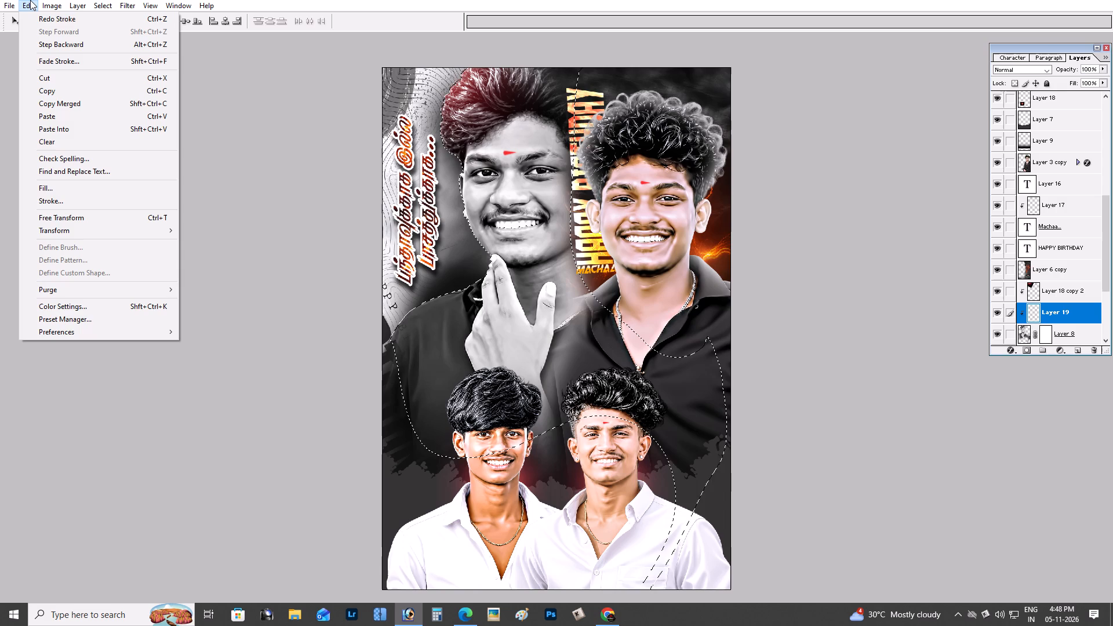
left_click(48, 198)
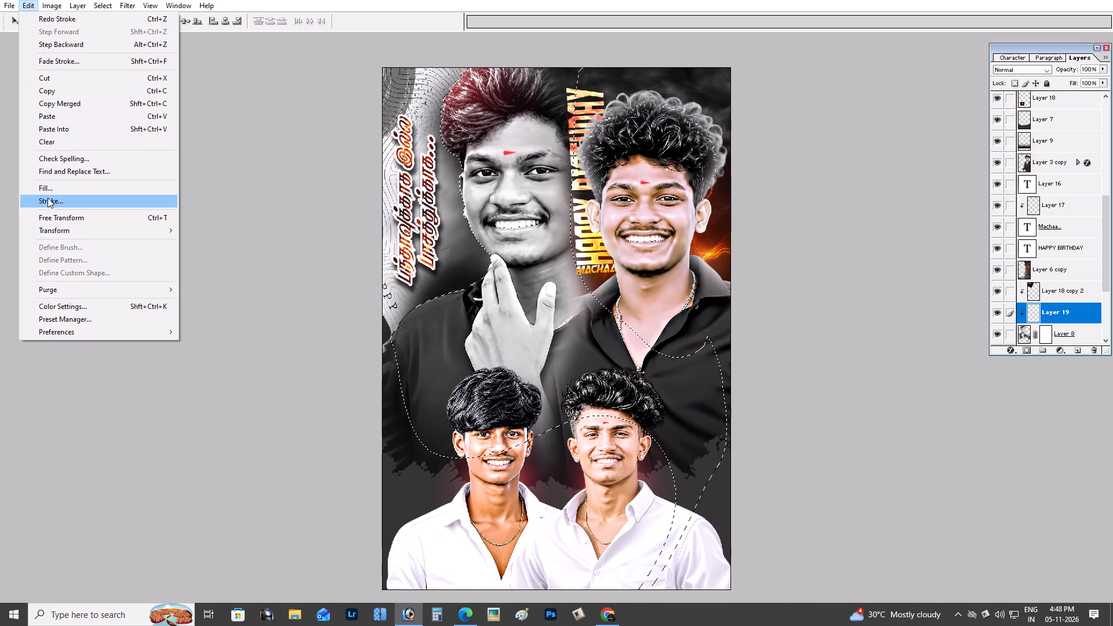
type("25")
key("Return")
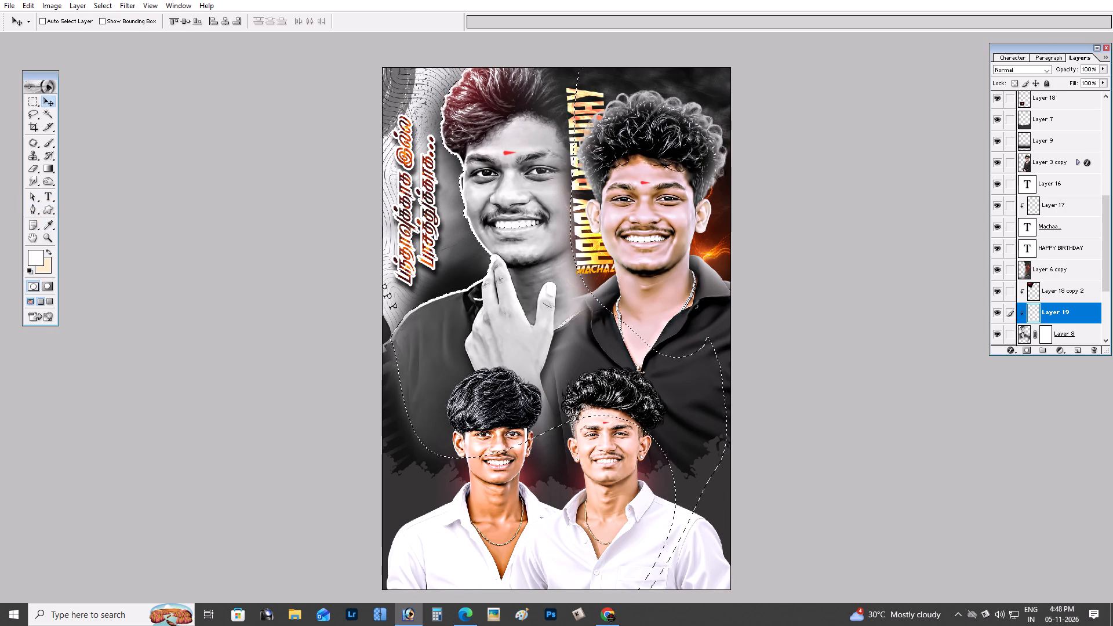
key("m")
left_click(661, 143)
key("v")
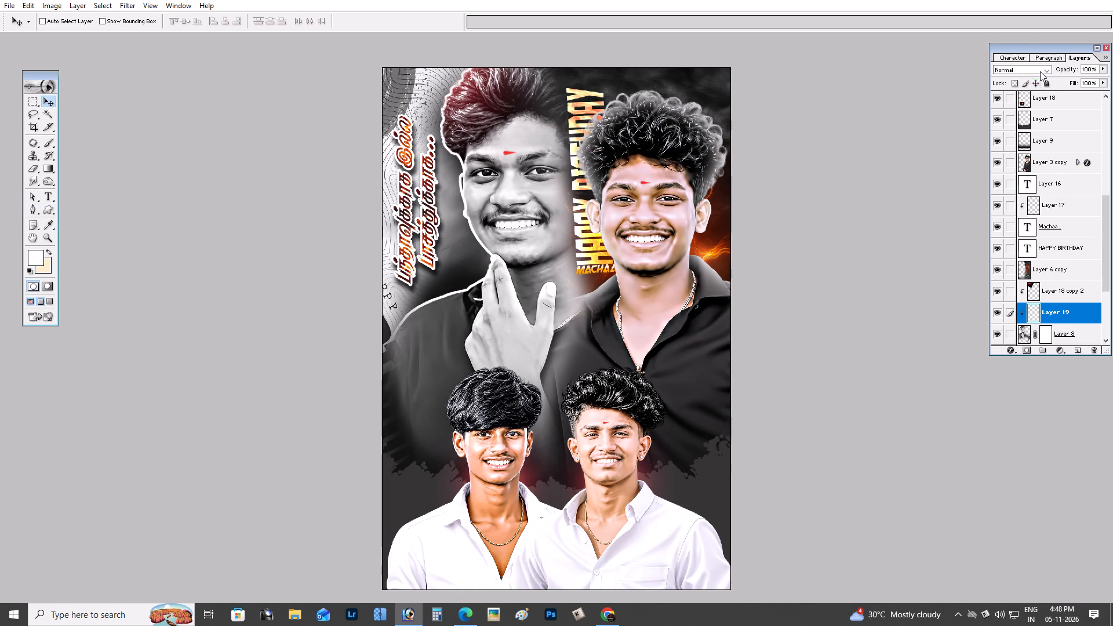
Change the white outline layer's blending mode and hide the workspace panels to view the poster.
left_click(1040, 71)
left_click(1017, 170)
key("Tab")
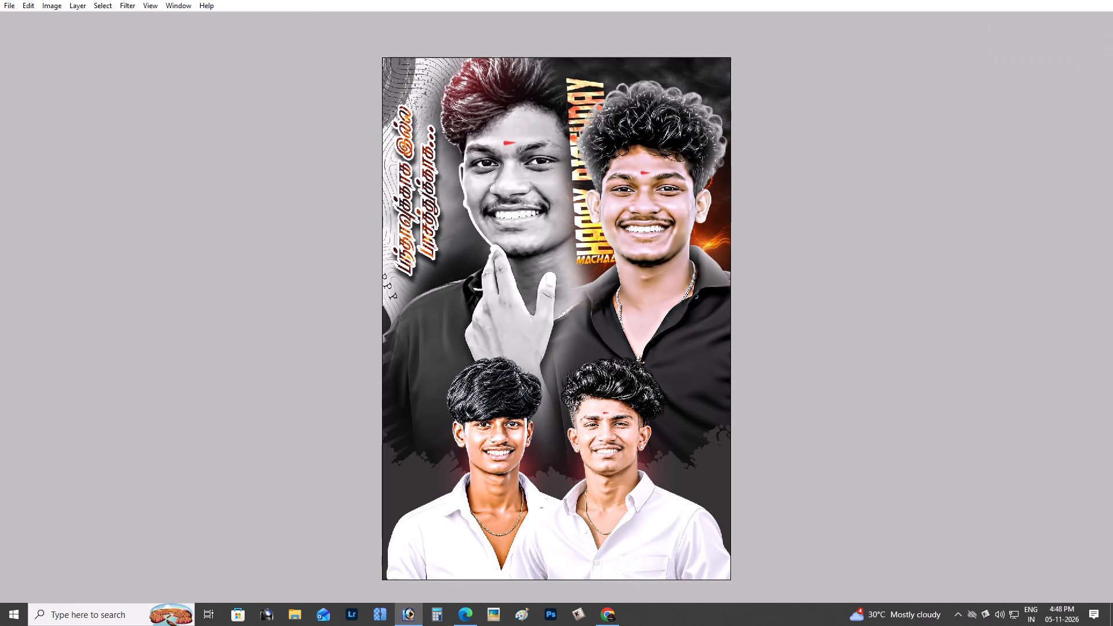
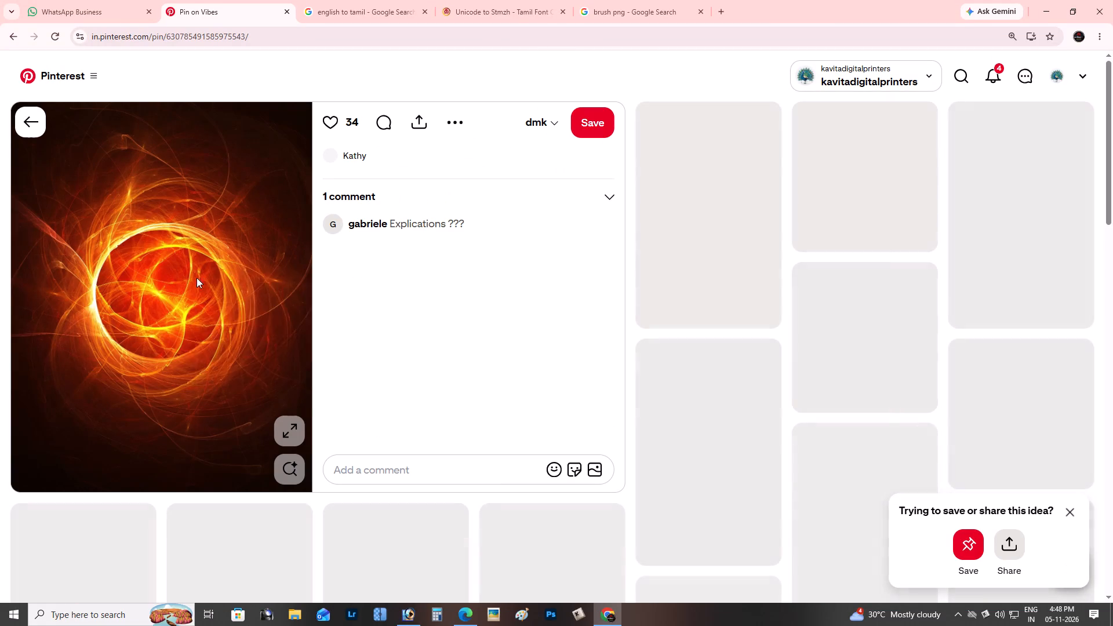
Copy the fiery orb image from the Pinterest pin and switch to Photoshop.
right_click(193, 275)
left_click(221, 328)
right_click(200, 285)
left_click(226, 332)
key("alt+Tab")
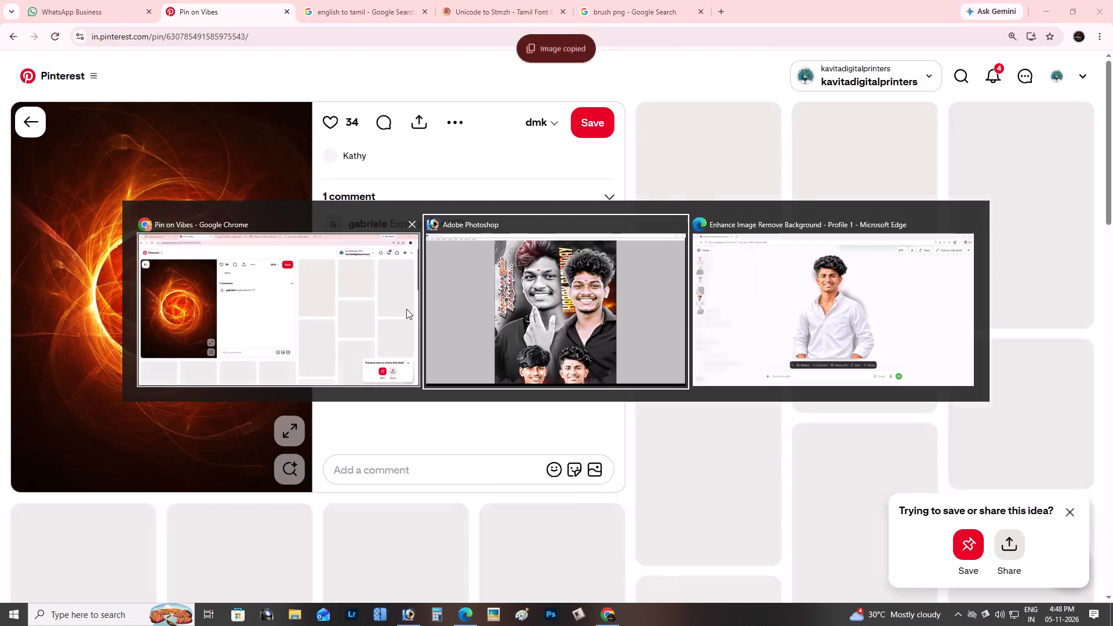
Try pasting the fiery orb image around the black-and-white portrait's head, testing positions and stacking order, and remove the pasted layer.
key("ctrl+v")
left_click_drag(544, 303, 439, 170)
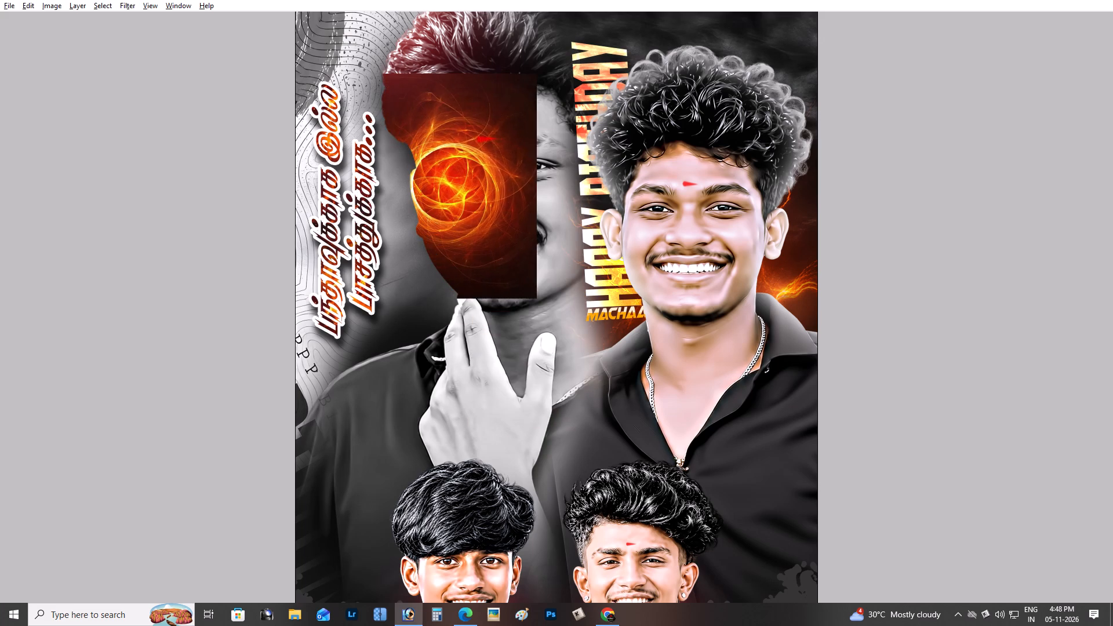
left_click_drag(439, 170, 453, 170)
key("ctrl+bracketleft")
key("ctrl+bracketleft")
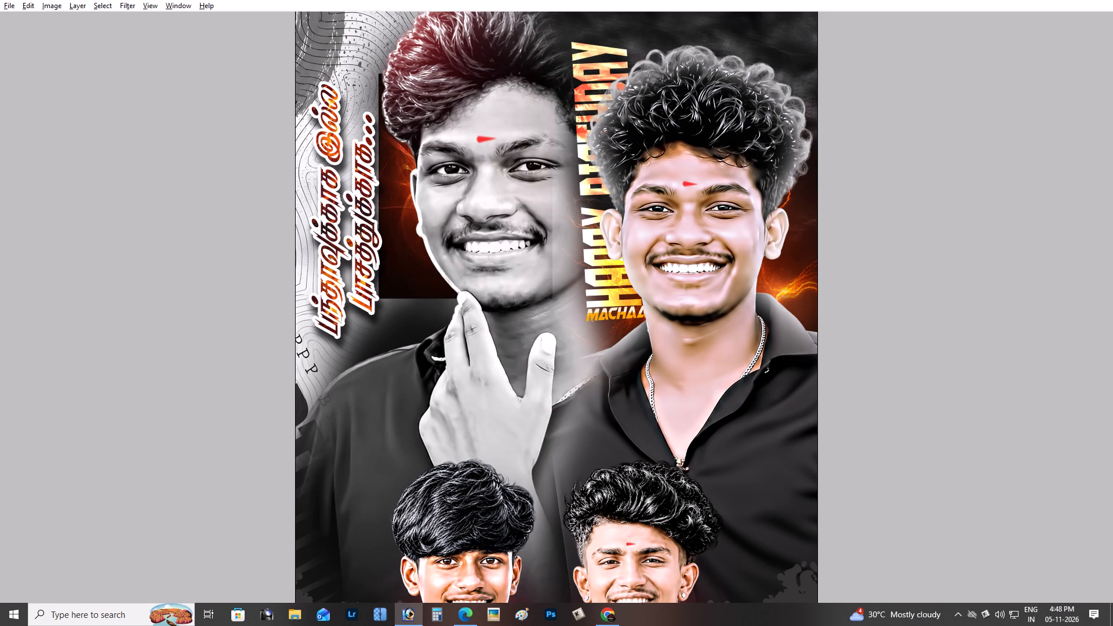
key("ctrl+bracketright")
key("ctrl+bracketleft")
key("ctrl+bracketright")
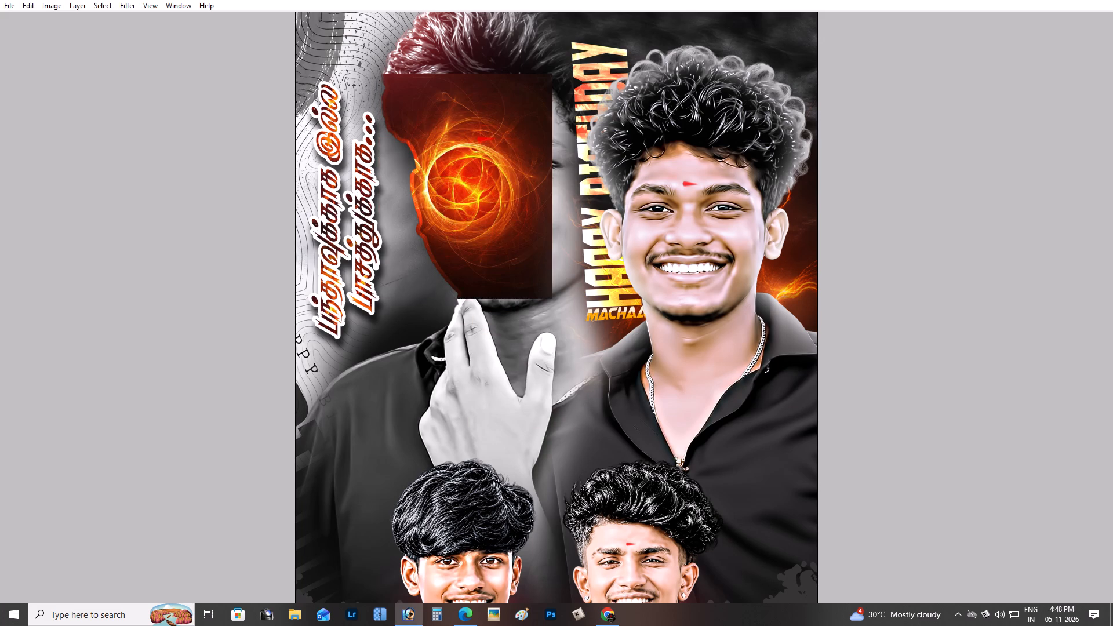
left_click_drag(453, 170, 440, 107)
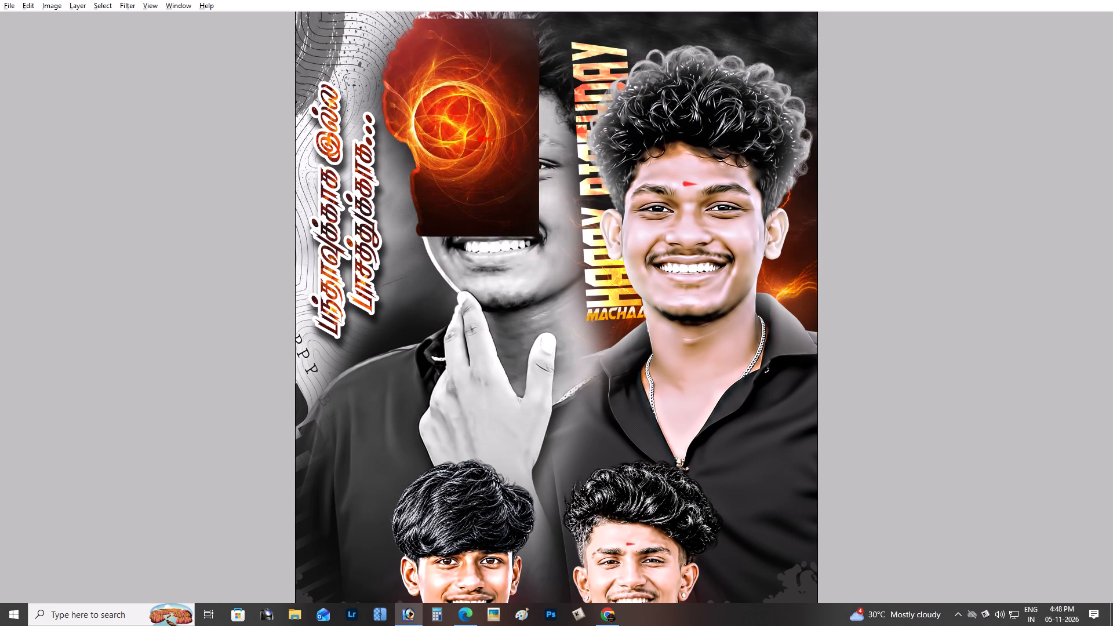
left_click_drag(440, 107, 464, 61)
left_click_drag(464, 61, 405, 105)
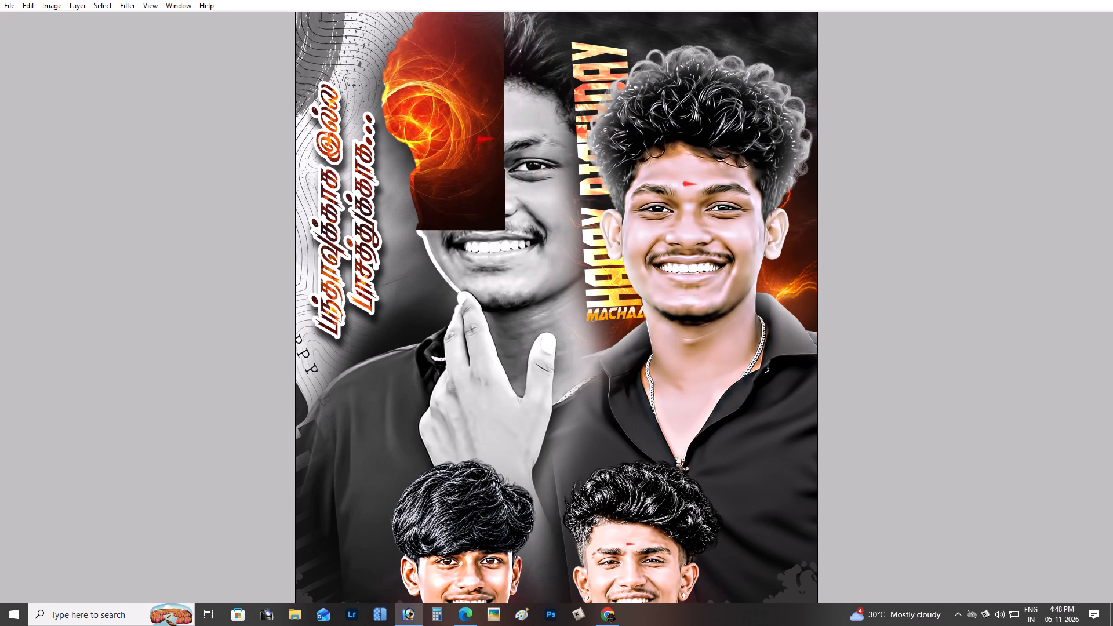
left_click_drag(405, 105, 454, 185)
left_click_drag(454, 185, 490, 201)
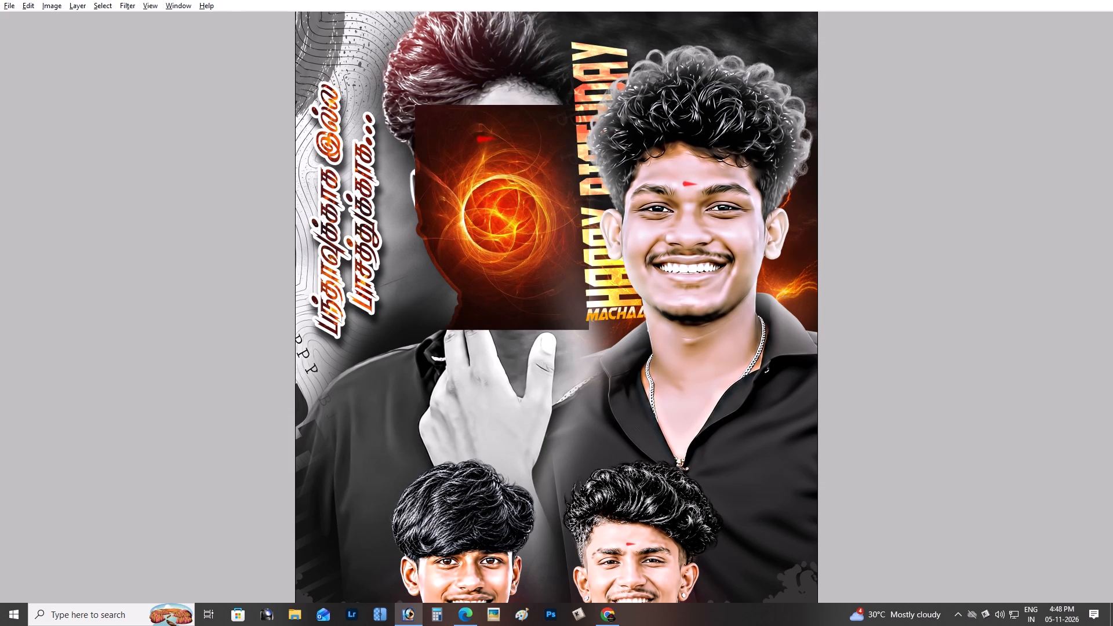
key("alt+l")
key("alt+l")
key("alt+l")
Move the white outline layer, Layer 19, out of the clipping group to directly beneath the black-and-white portrait, Layer 8.
key("Tab")
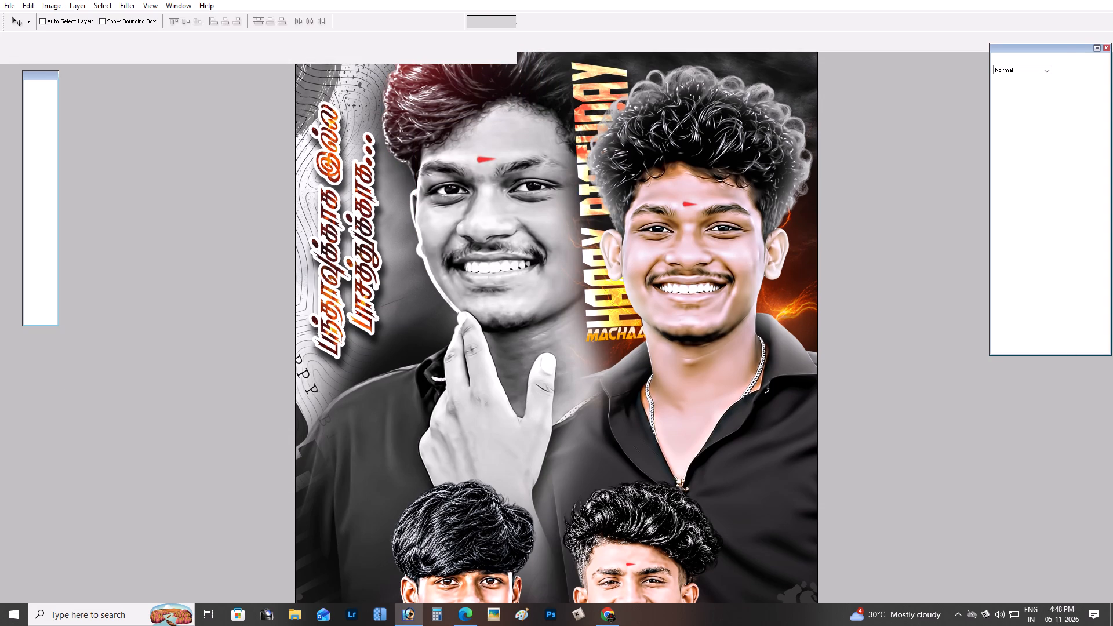
left_click(1061, 308)
scroll(1063, 318, "down", 2)
key("ctrl+p")
key("ctrl+bracketleft")
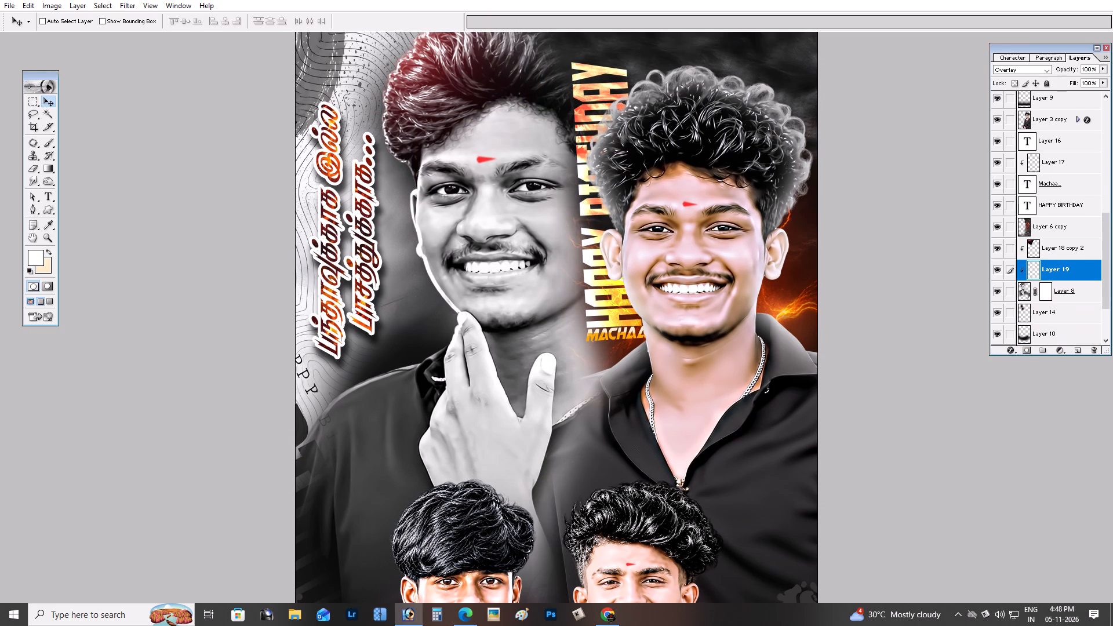
left_click(728, 178)
key("ctrl+bracketleft")
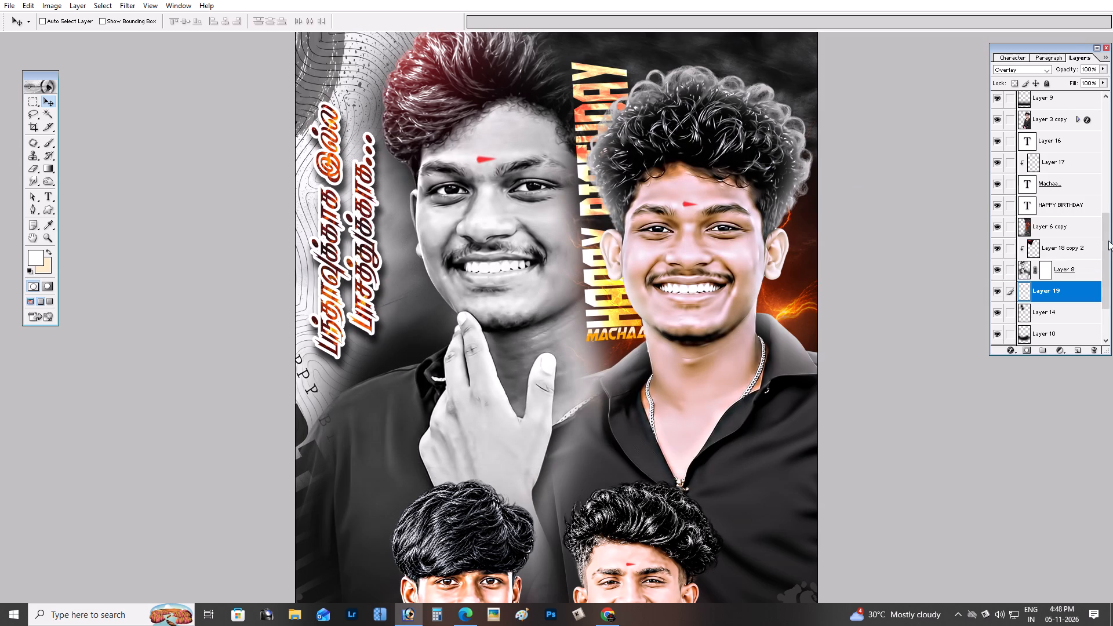
Offset the white outline layer slightly to the left, beyond the black-and-white portrait's hair and face edge.
left_click_drag(601, 283, 578, 283)
key("ctrl+z")
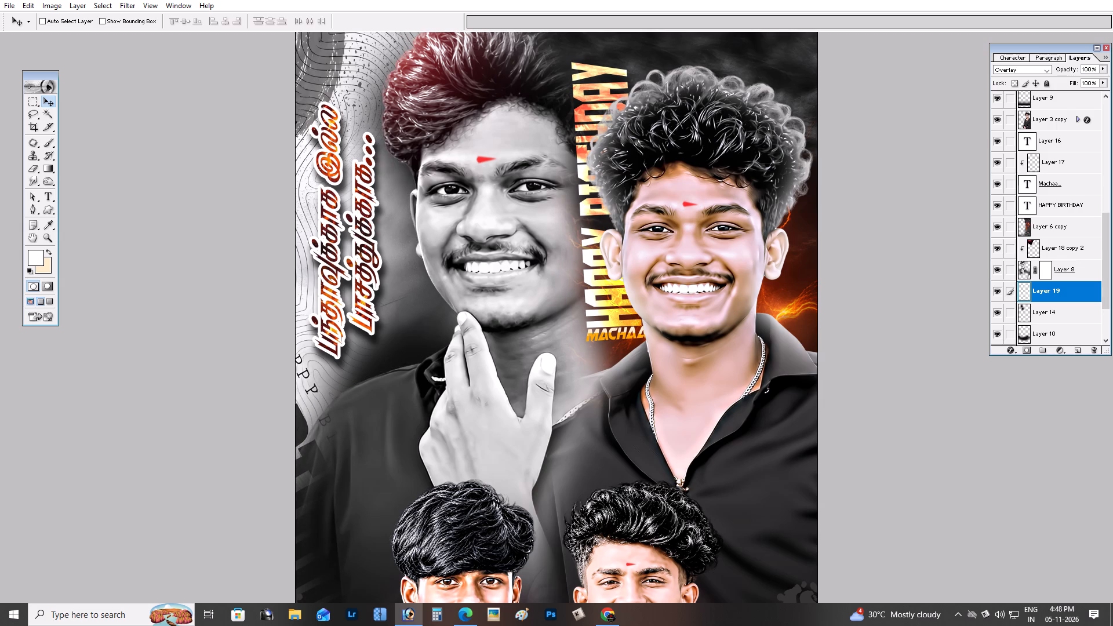
left_click(576, 283)
key("ctrl+z")
key("ctrl+plus")
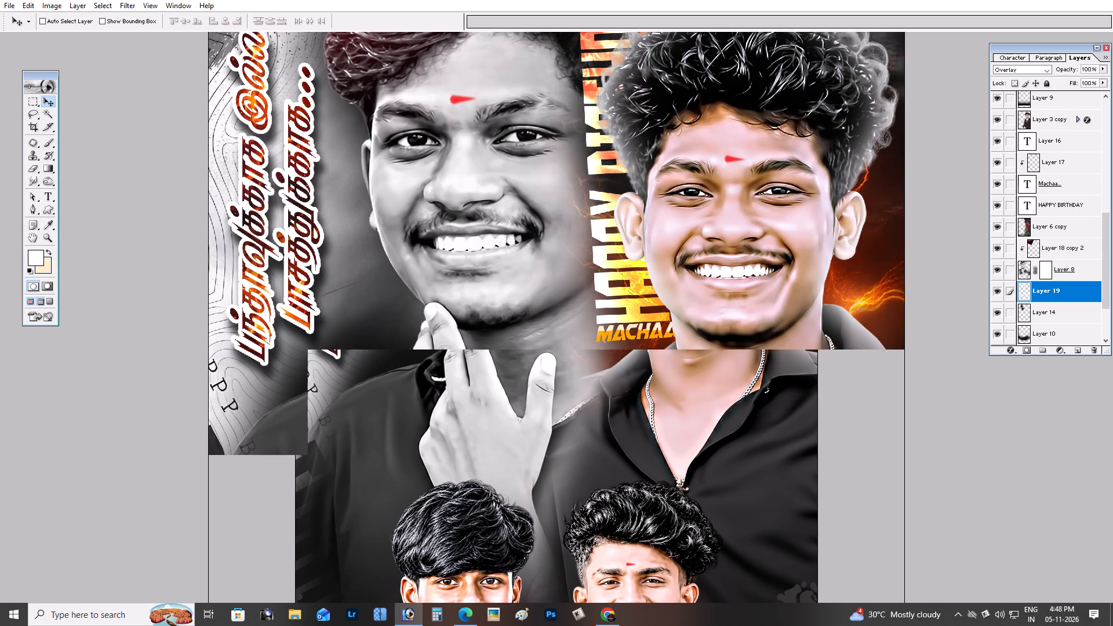
key("space")
left_click_drag(574, 288, 591, 387)
key("Tab")
key("space")
left_click_drag(528, 234, 532, 295)
key("space")
left_click(531, 296)
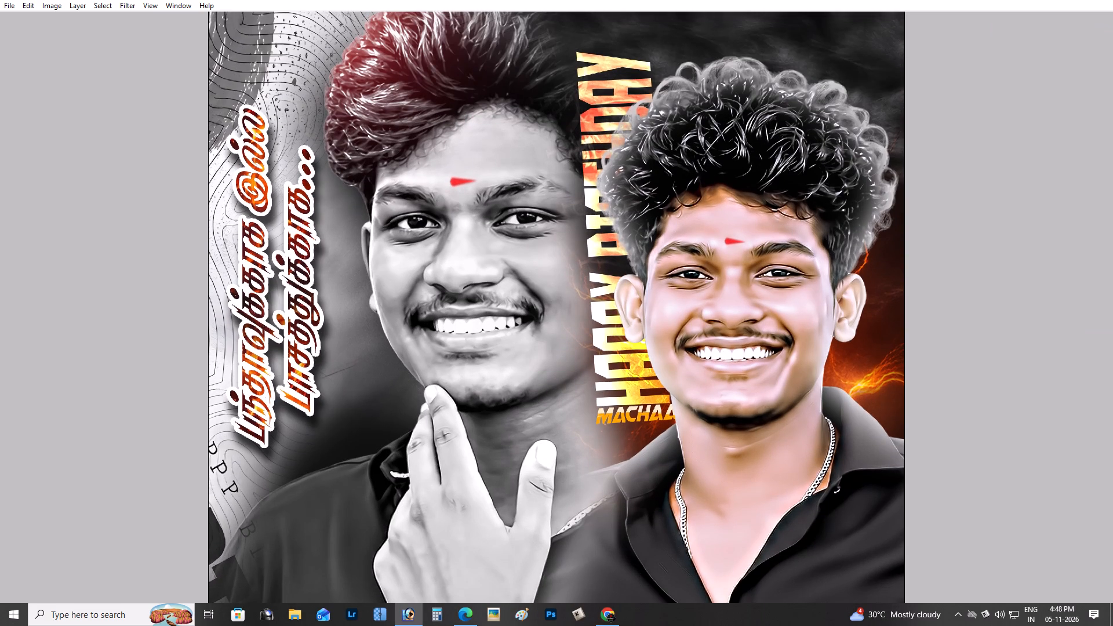
left_click(532, 265, "shift")
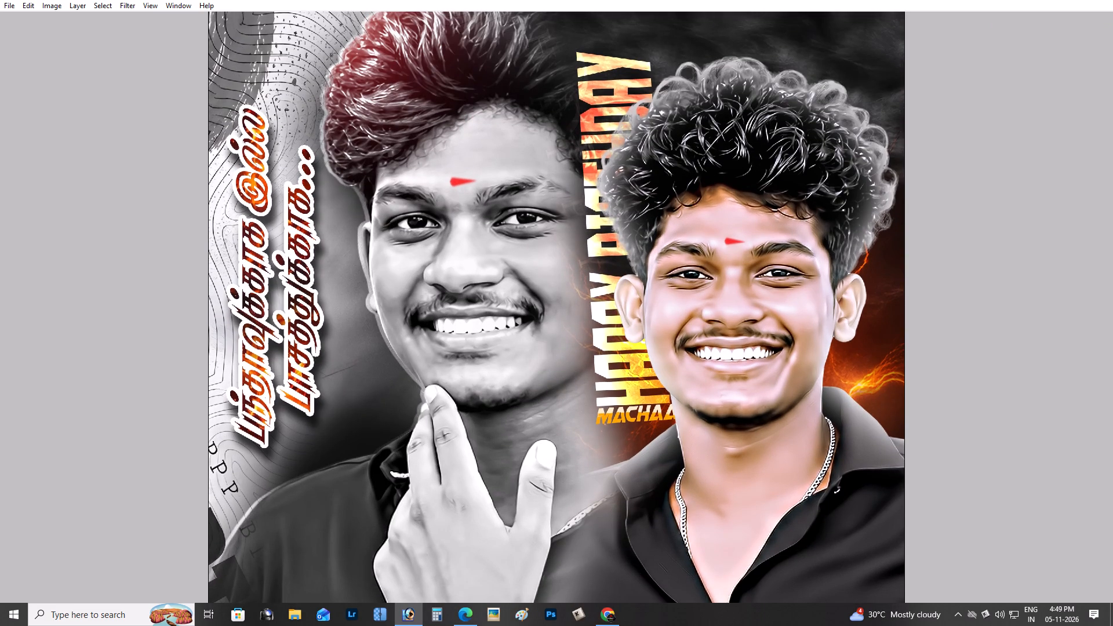
Examine the offset outline along the black-and-white portrait's hair, face and shoulder.
key("ctrl+minus")
scroll(528, 265, "up", 3)
scroll(528, 265, "down", 2)
key("ctrl+plus")
key("space")
key("space")
key("space")
key("space")
key("space")
key("space")
key("space")
key("space")
key("space")
key("space")
key("space")
key("space")
key("space")
key("space")
key("space")
key("space")
key("space")
key("space")
key("space")
key("space")
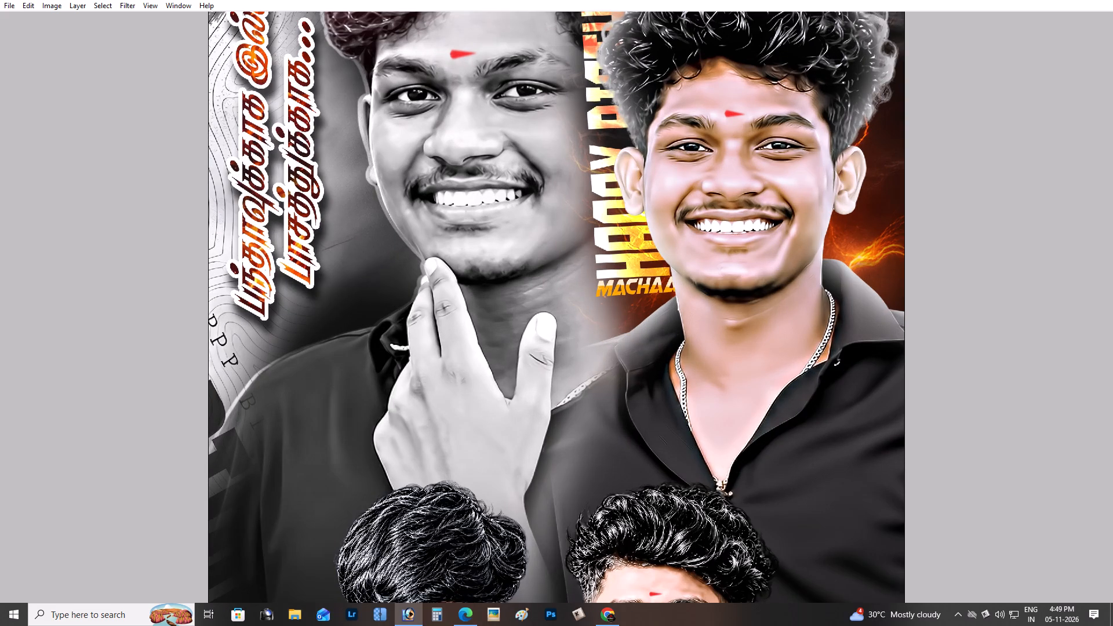
left_click_drag(518, 261, 520, 354)
left_click_drag(519, 243, 530, 366)
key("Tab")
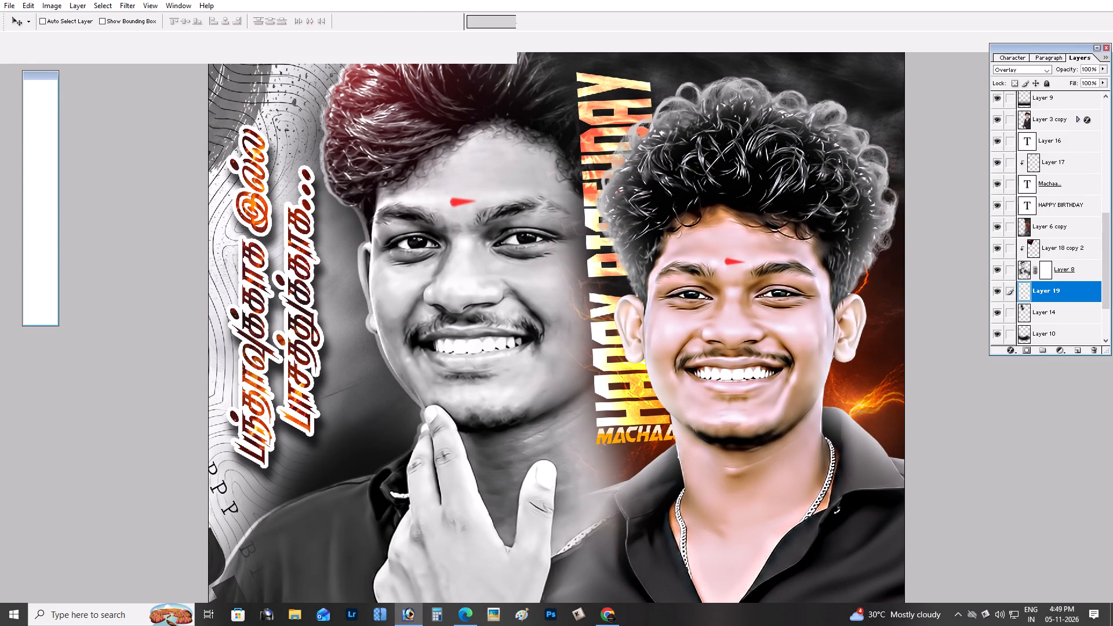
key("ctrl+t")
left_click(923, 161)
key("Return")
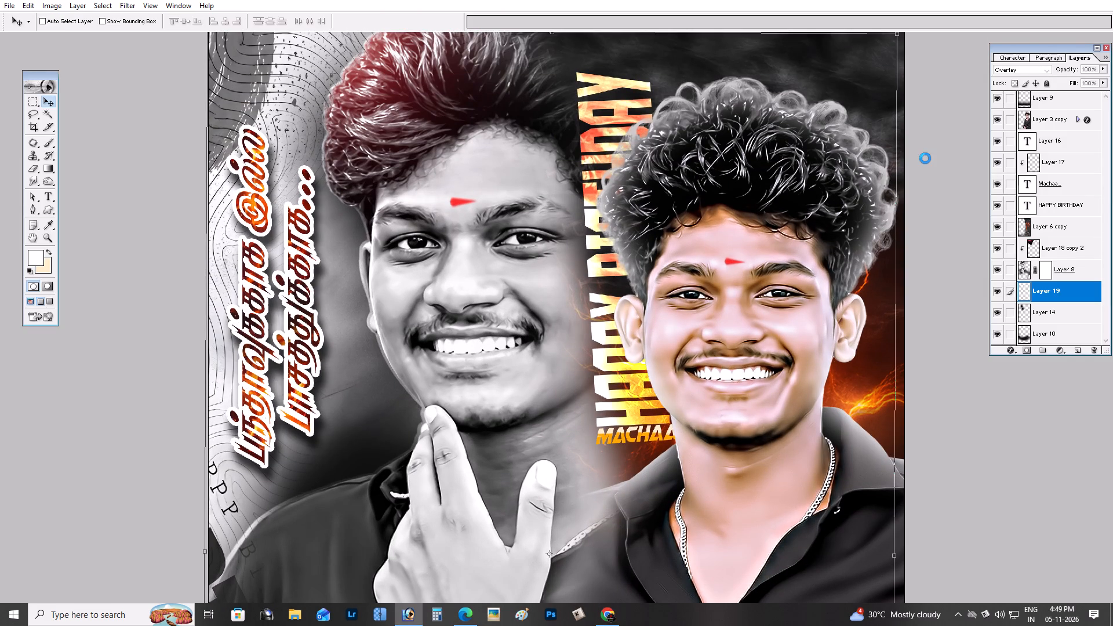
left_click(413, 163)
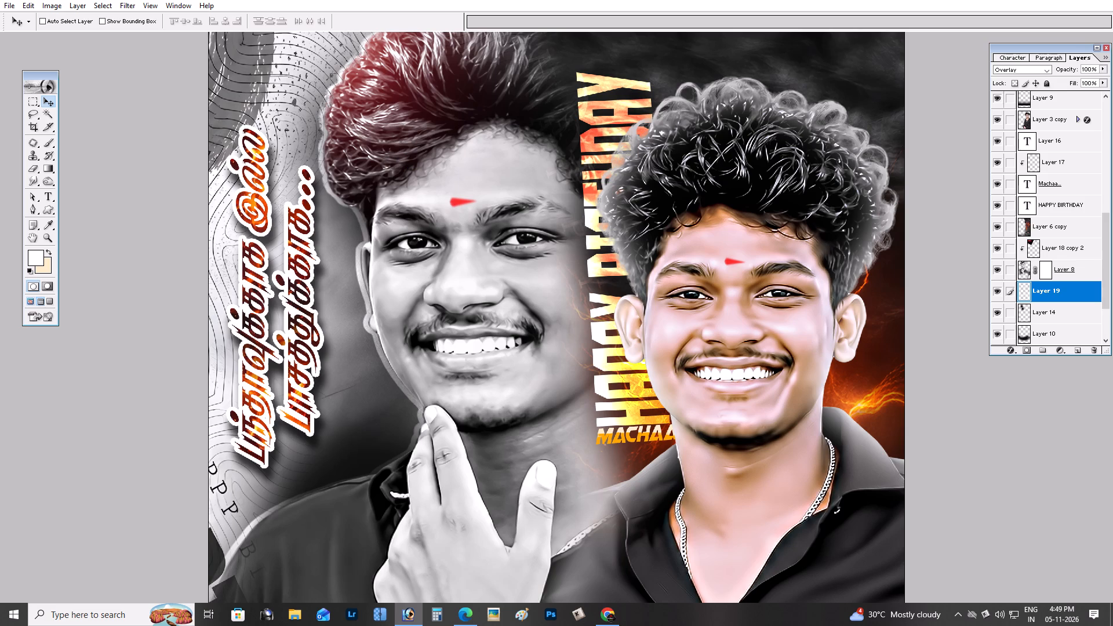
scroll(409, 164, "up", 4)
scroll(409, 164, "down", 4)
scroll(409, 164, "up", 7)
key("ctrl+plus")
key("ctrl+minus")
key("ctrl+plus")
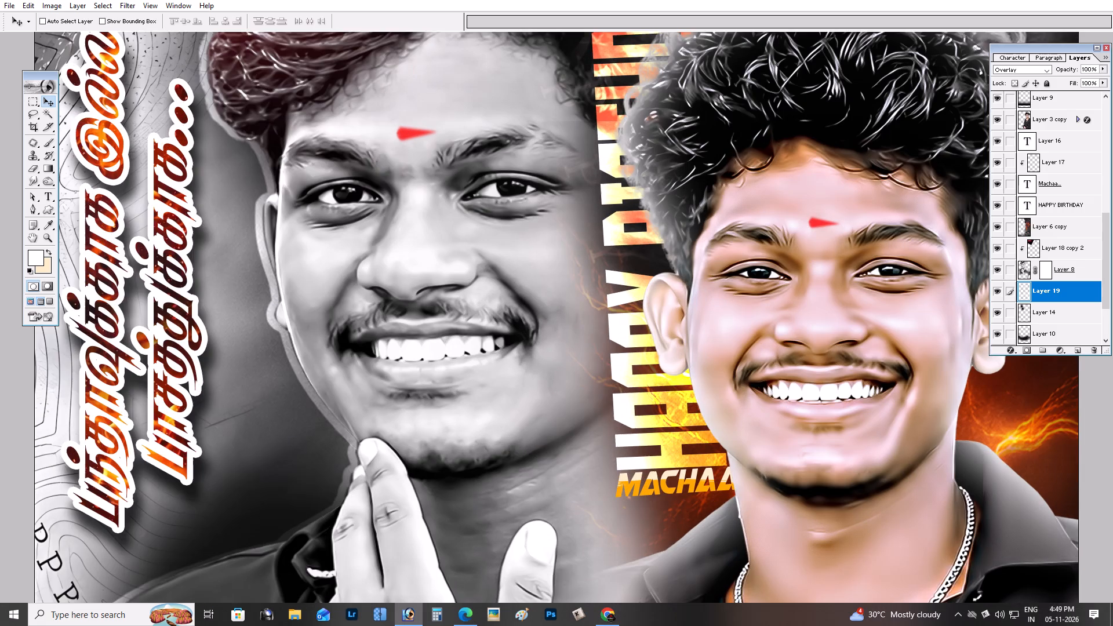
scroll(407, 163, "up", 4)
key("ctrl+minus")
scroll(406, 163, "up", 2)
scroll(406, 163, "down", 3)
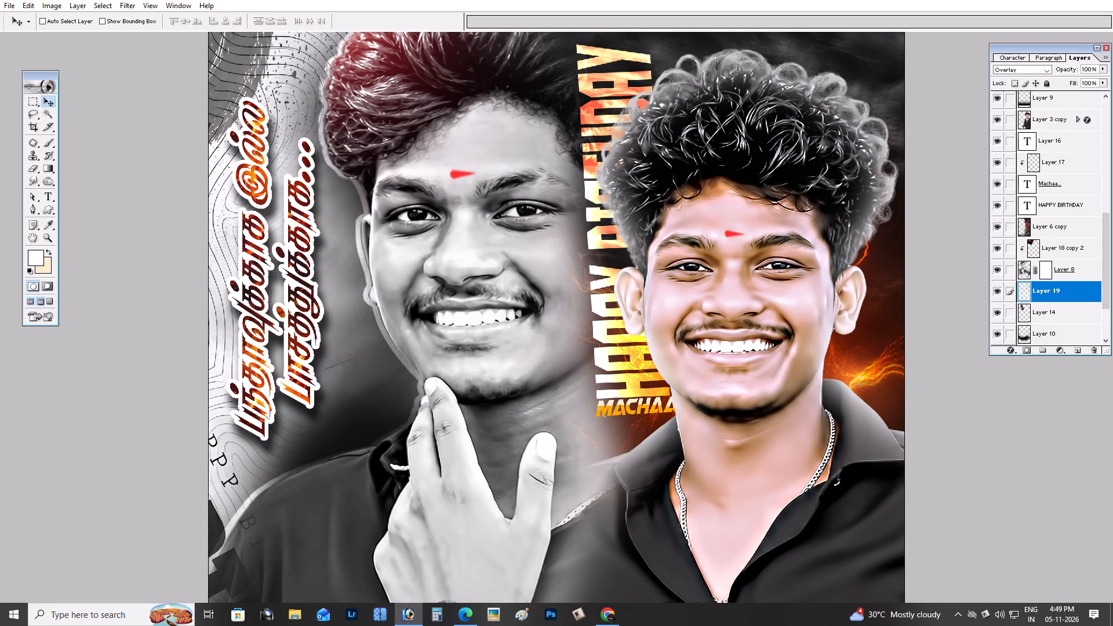
Paste the fiery orb image behind the black-and-white portrait's head and clip it to the outline layer, Layer 19.
key("ctrl+v")
left_click_drag(610, 261, 479, 155)
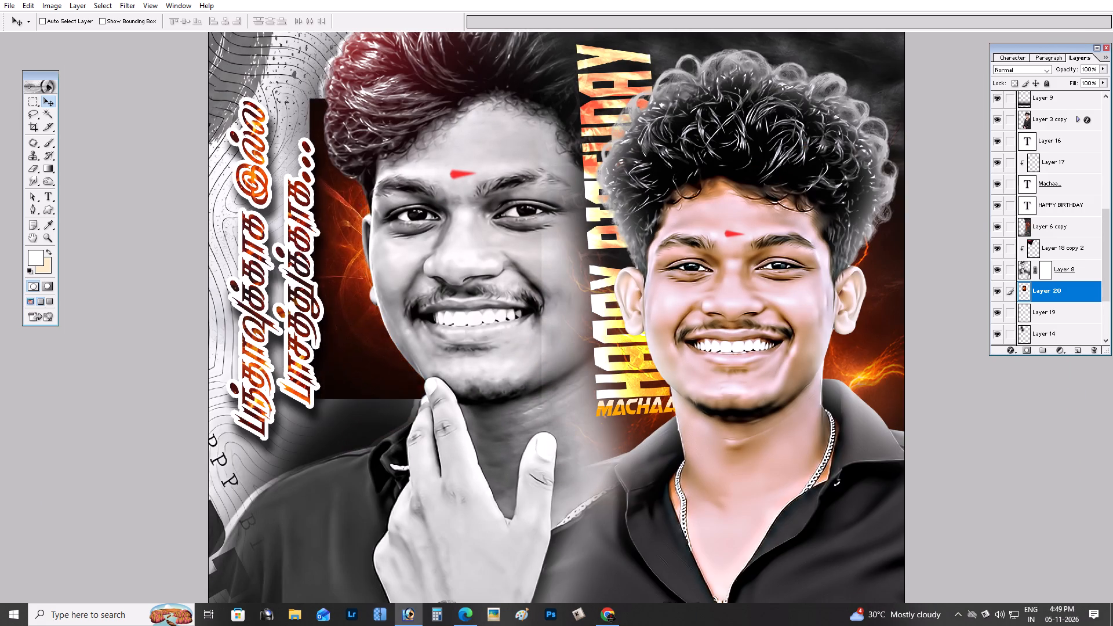
left_click_drag(479, 155, 470, 114)
key("ctrl+bracketleft")
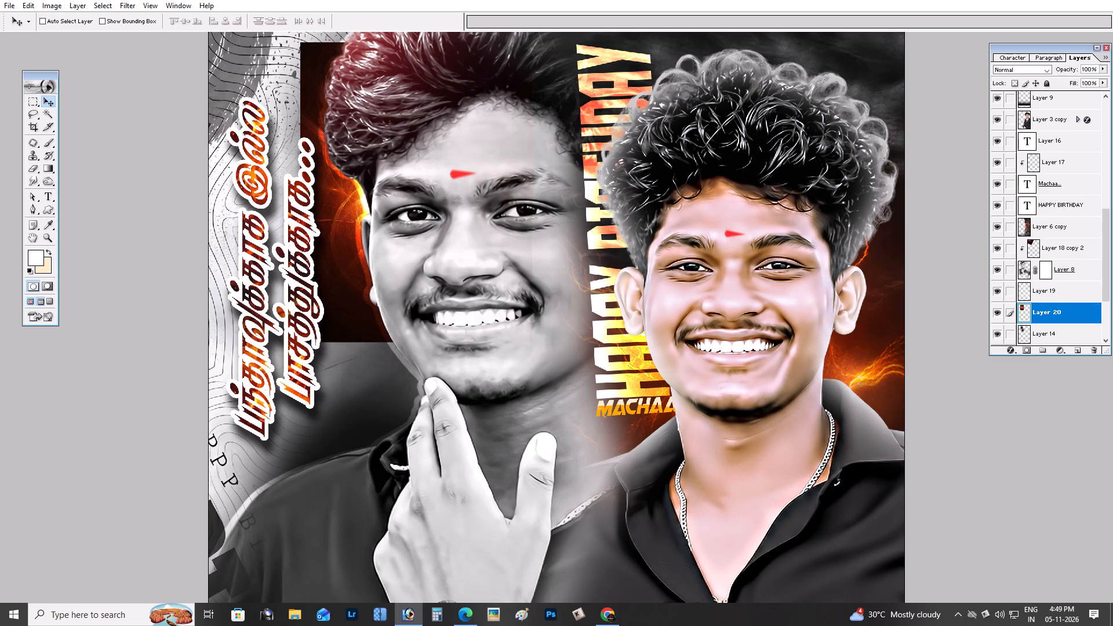
key("ctrl+bracketright")
key("ctrl+g")
Stretch the clipped fire image to about 407% height with Free Transform, positioning it along the black-and-white portrait's outline.
key("ctrl+minus")
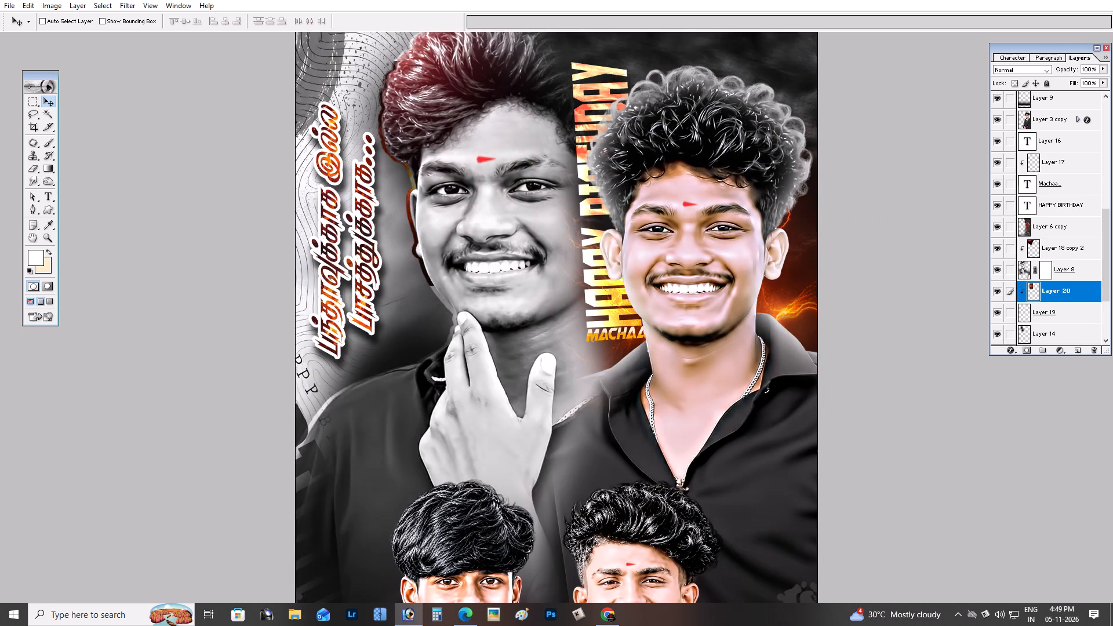
key("ctrl+minus")
key("ctrl+plus")
key("ctrl+plus")
key("space")
key("space")
key("space")
key("space")
key("space")
key("space")
key("space")
key("space")
key("space")
key("space")
key("space")
key("space")
left_click_drag(449, 223, 503, 478)
left_click_drag(492, 406, 493, 425)
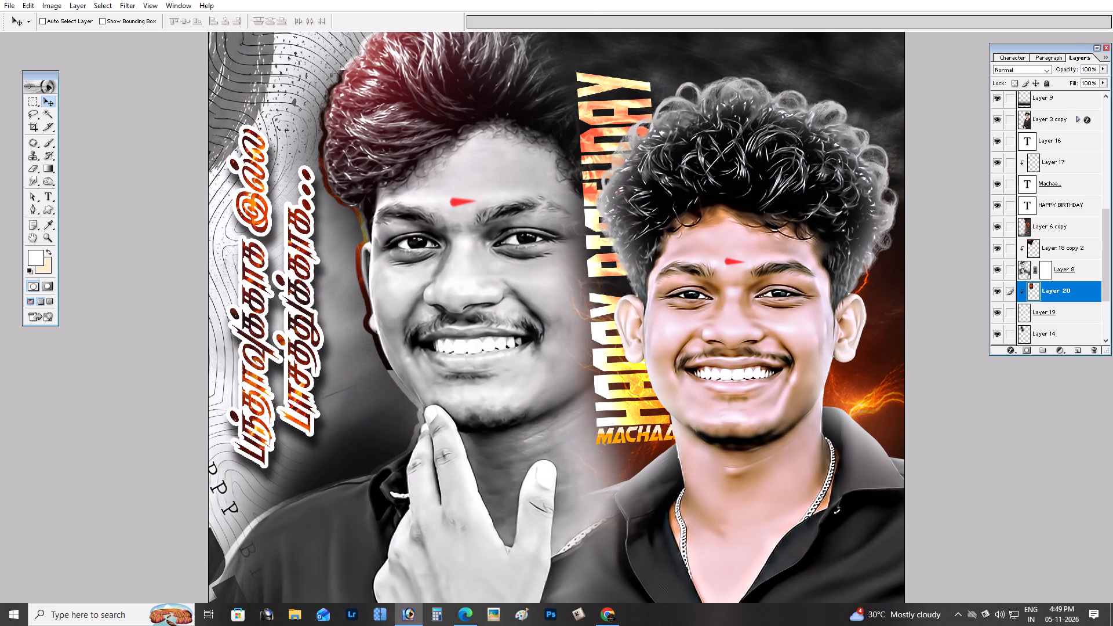
key("ctrl+minus")
key("ctrl+t")
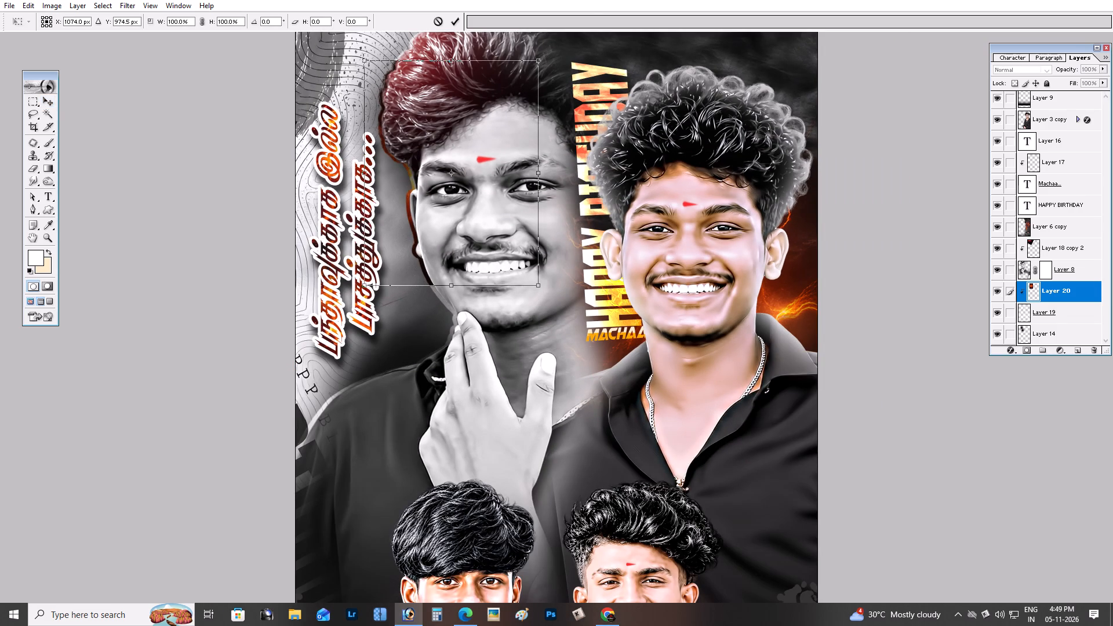
left_click_drag(479, 287, 479, 573, "shift")
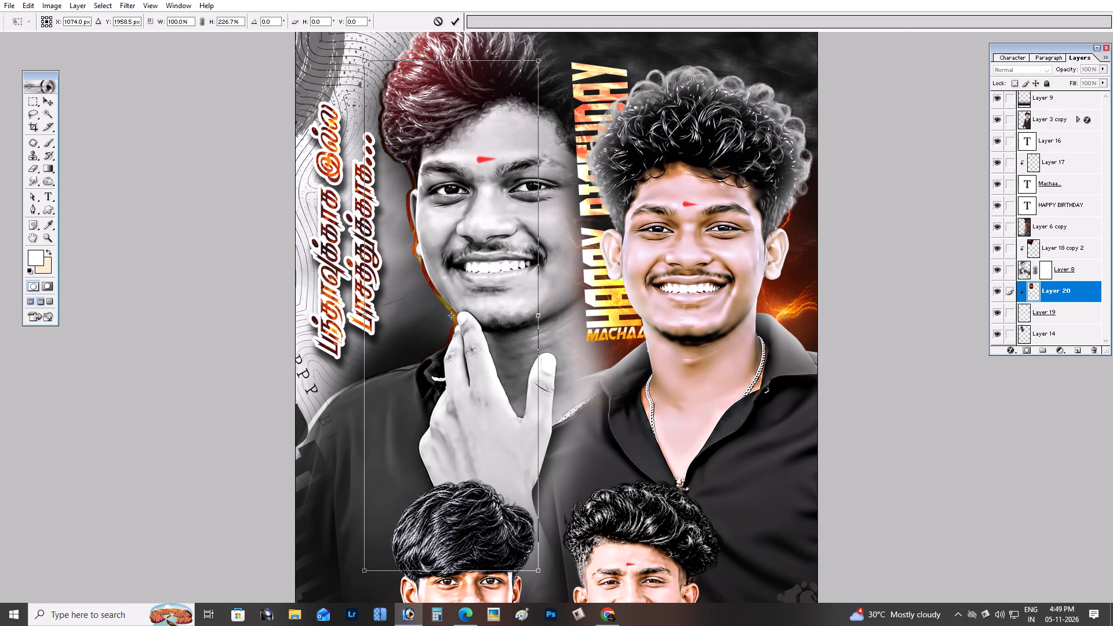
left_click_drag(494, 259, 484, 152)
key("ctrl+minus")
key("ctrl+minus")
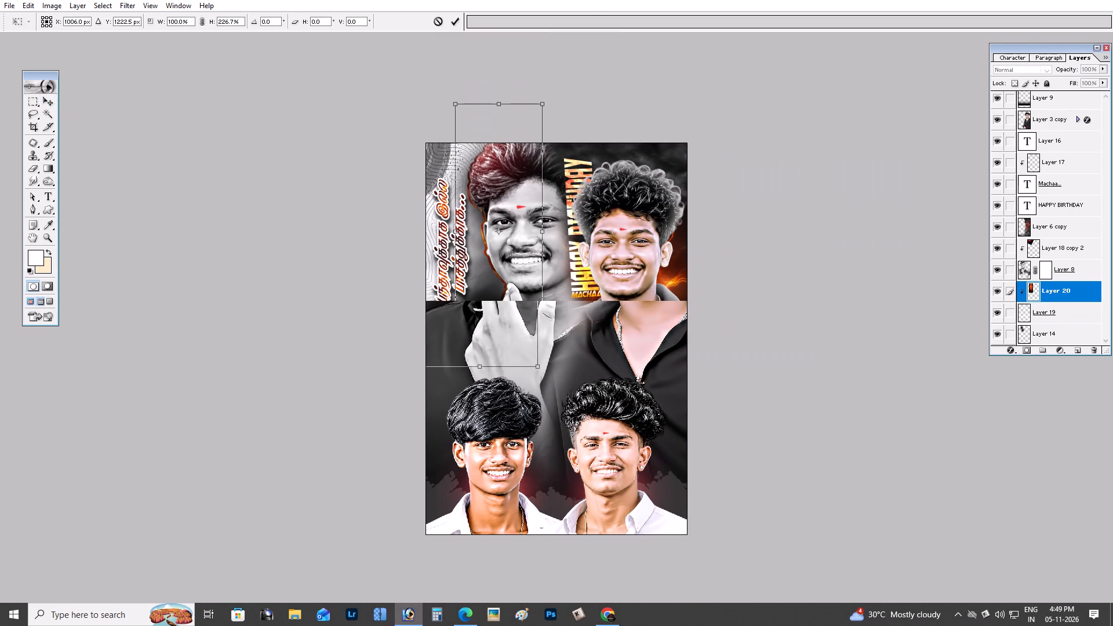
left_click_drag(511, 101, 541, 0)
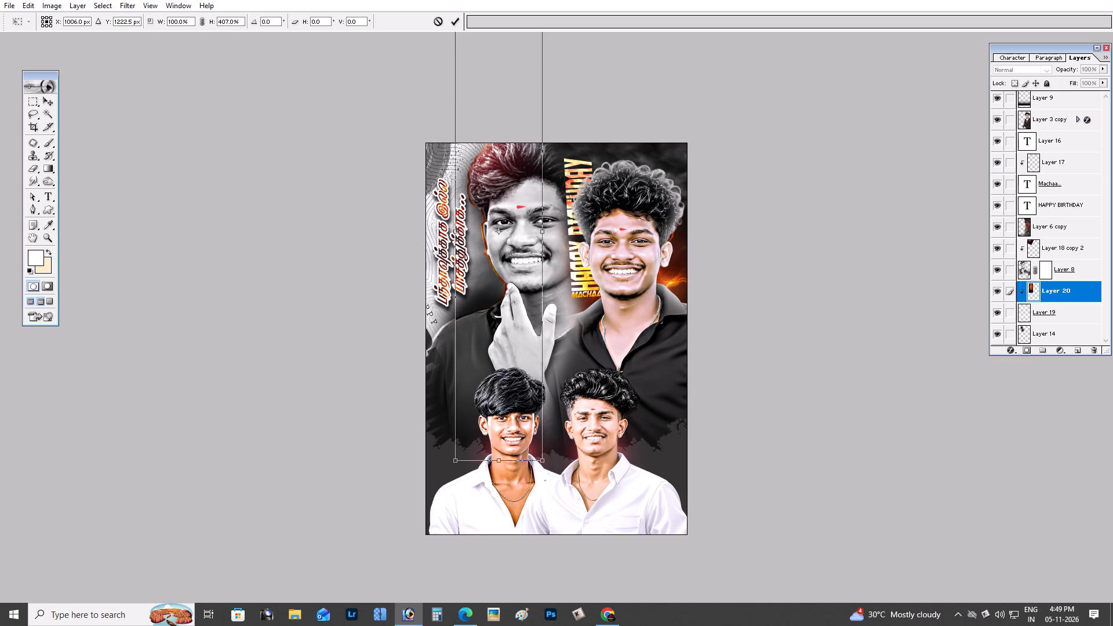
left_click(455, 240, "shift")
key("Return")
Set the clipped fire image layer's opacity to 50%.
key("ctrl+plus")
key("ctrl+plus")
key("ctrl+plus")
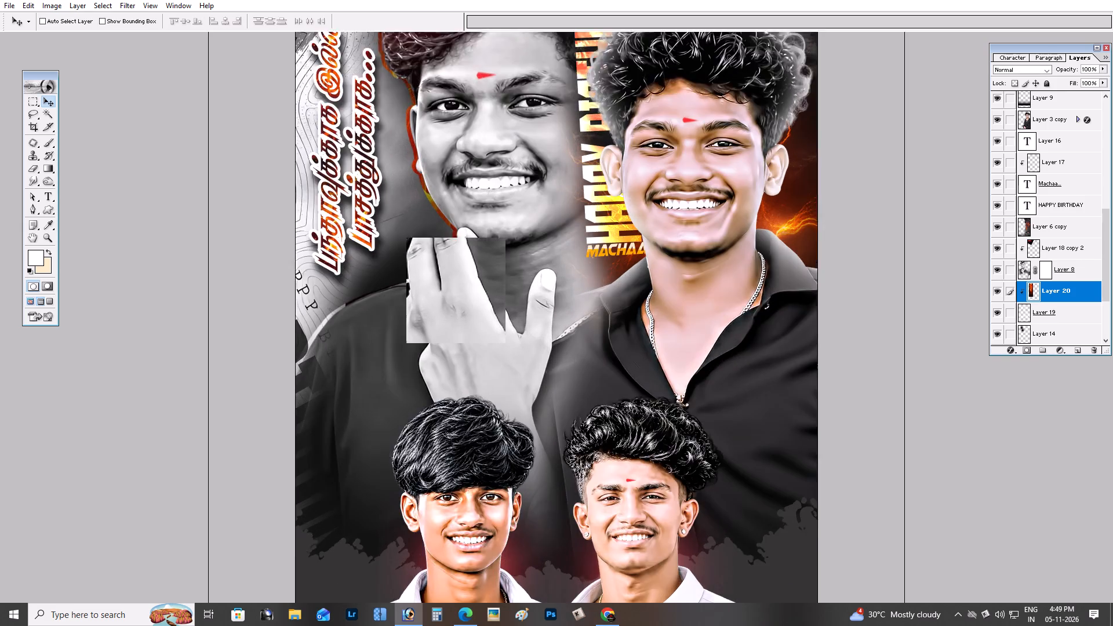
key("space")
key("space")
key("space")
key("space")
key("space")
key("space")
left_click_drag(450, 241, 444, 396)
left_click_drag(436, 299, 432, 374)
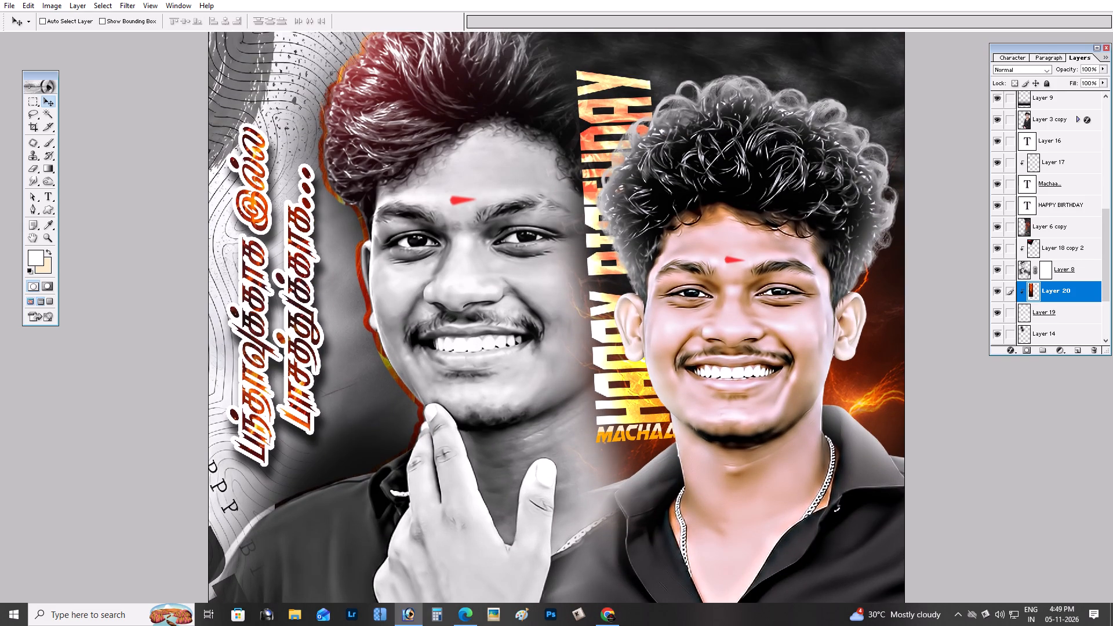
key("8")
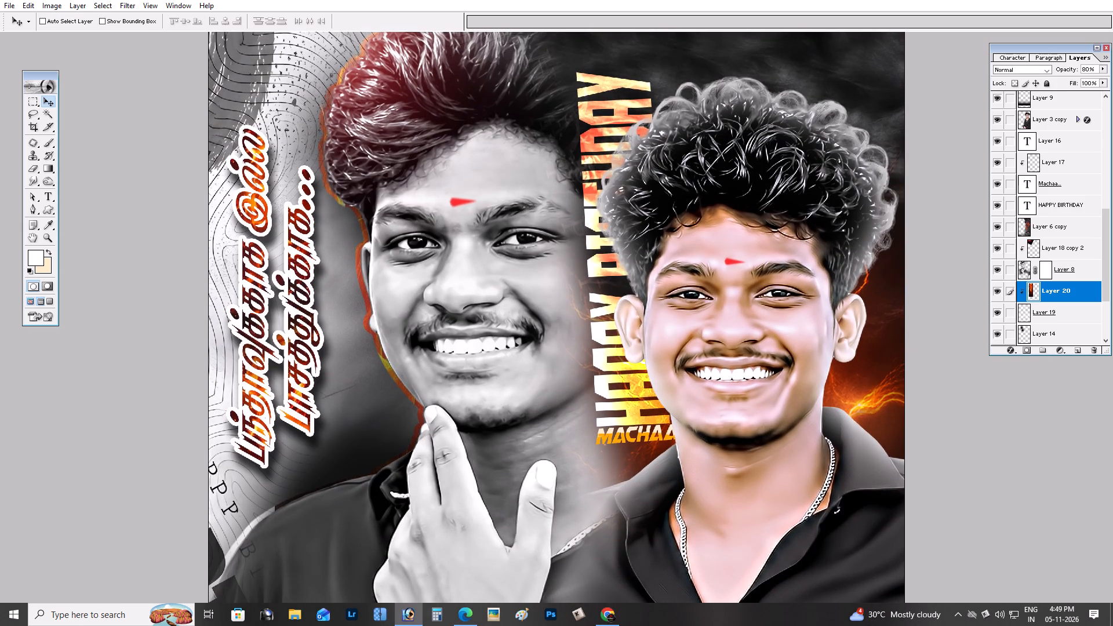
key("5")
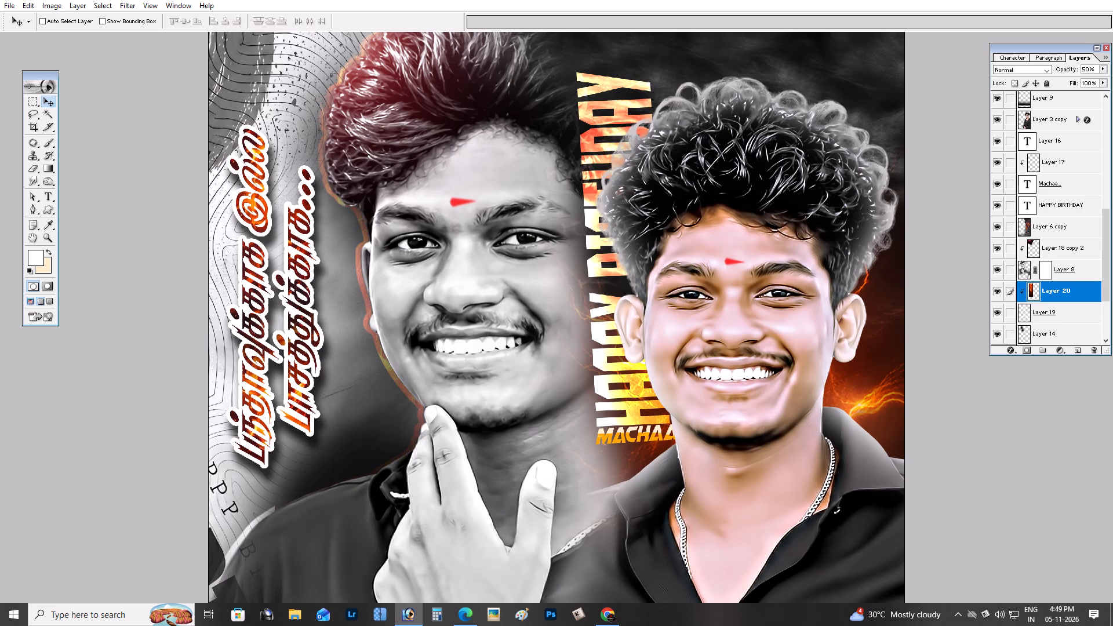
Link the fire image, Layer 20, to outline Layer 19 and nudge both slightly closer to the black-and-white portrait.
left_click(1046, 307, "shift")
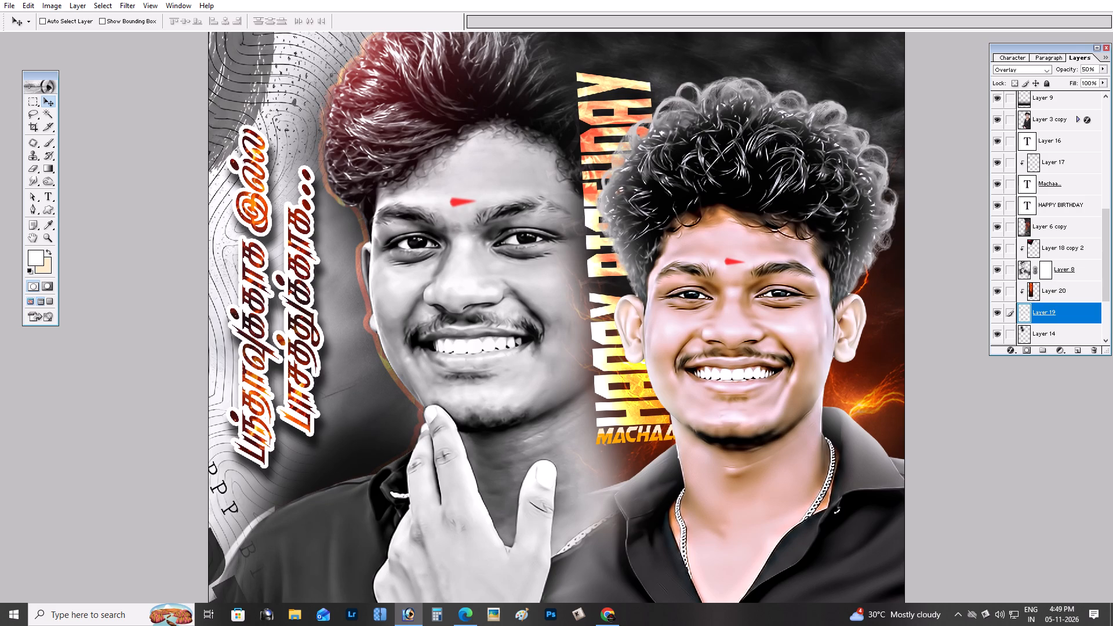
left_click_drag(531, 282, 532, 314)
key("ctrl+z")
left_click(1056, 294, "ctrl")
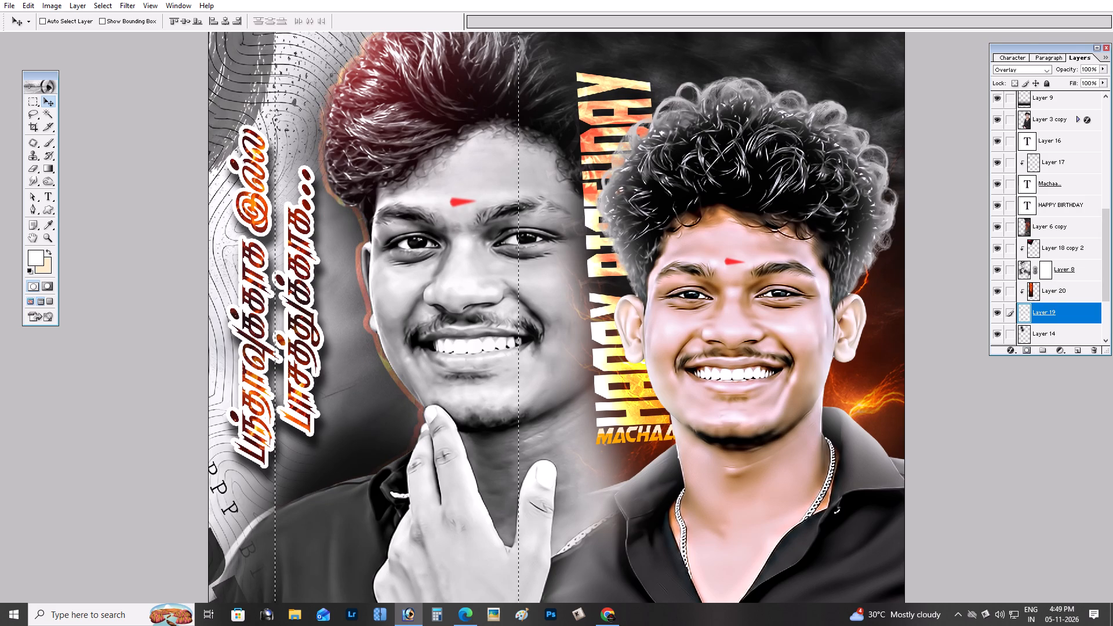
key("ctrl+z")
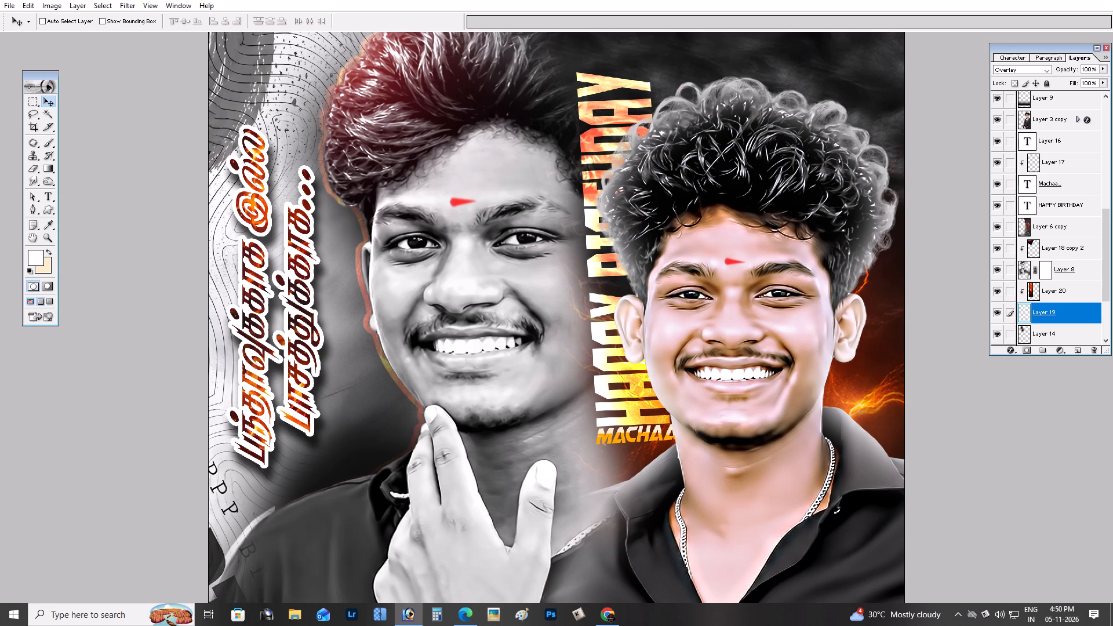
left_click(1007, 287)
left_click_drag(715, 293, 650, 304)
key("ctrl+z")
key("Right")
key("Right")
key("Right")
key("Right")
key("Right")
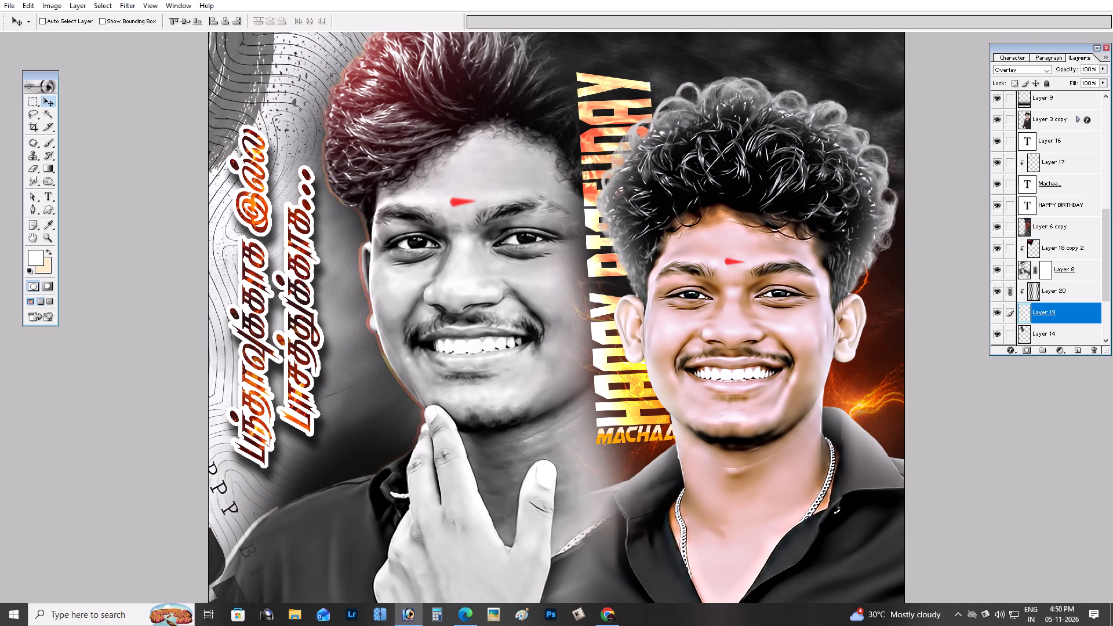
Erase the outline on Layer 19 along the black-and-white portrait's shoulder beside the contour-line background.
scroll(586, 402, "down", 4)
key("space")
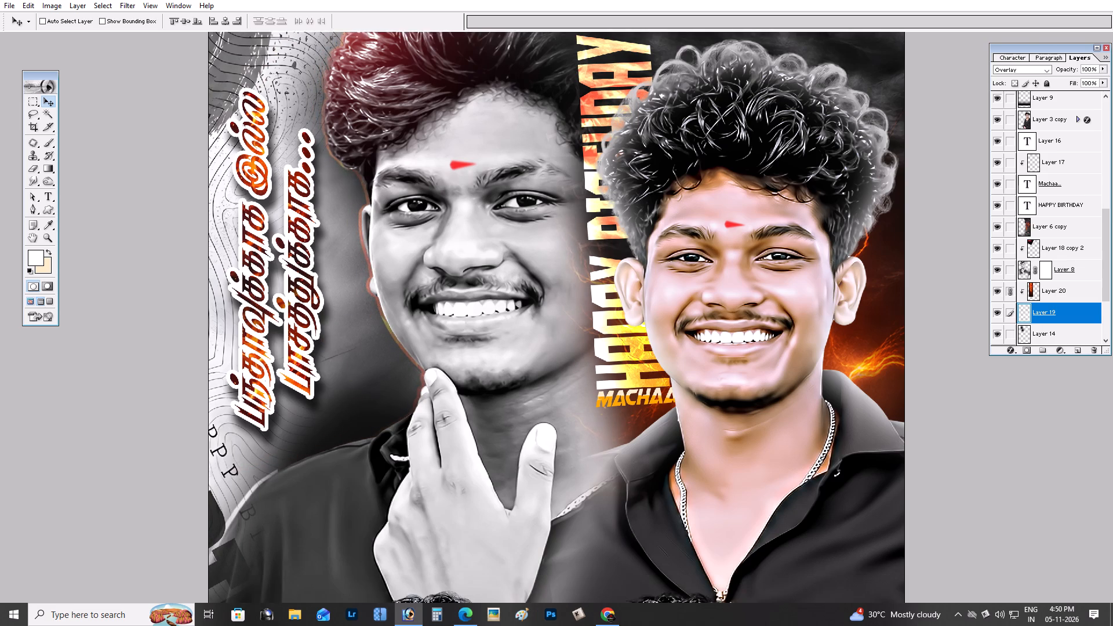
left_click_drag(368, 465, 384, 381)
key("e")
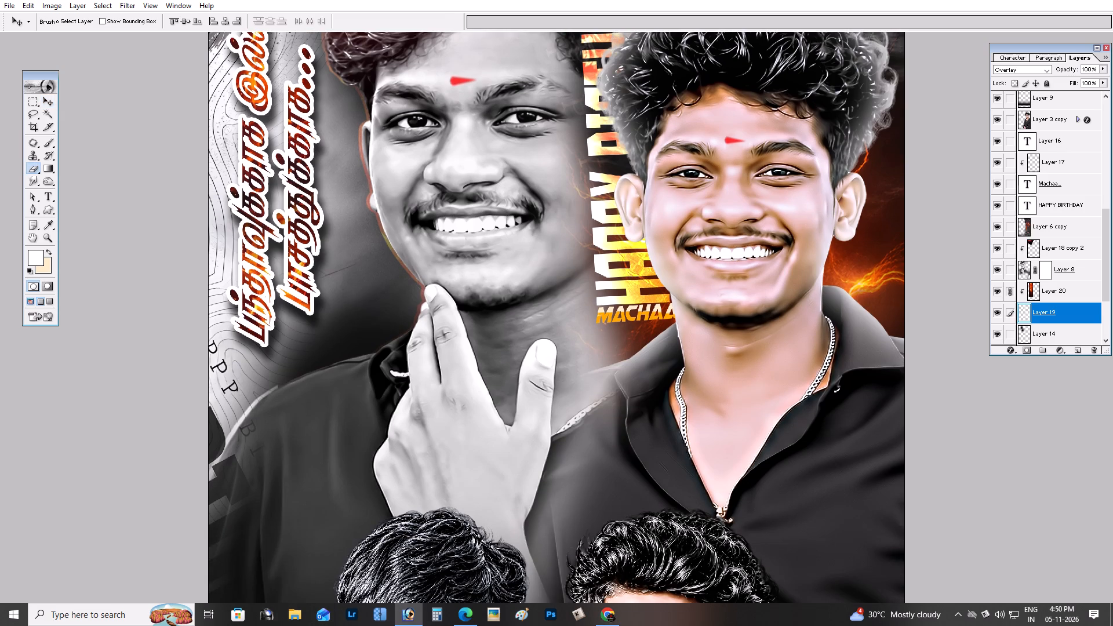
left_click_drag(271, 390, 206, 527)
key("v")
Erase Layer 19's outline with a 1200-size eraser where the black-and-white portrait meets the colour portrait, from the hair down to the neck.
key("ctrl+minus")
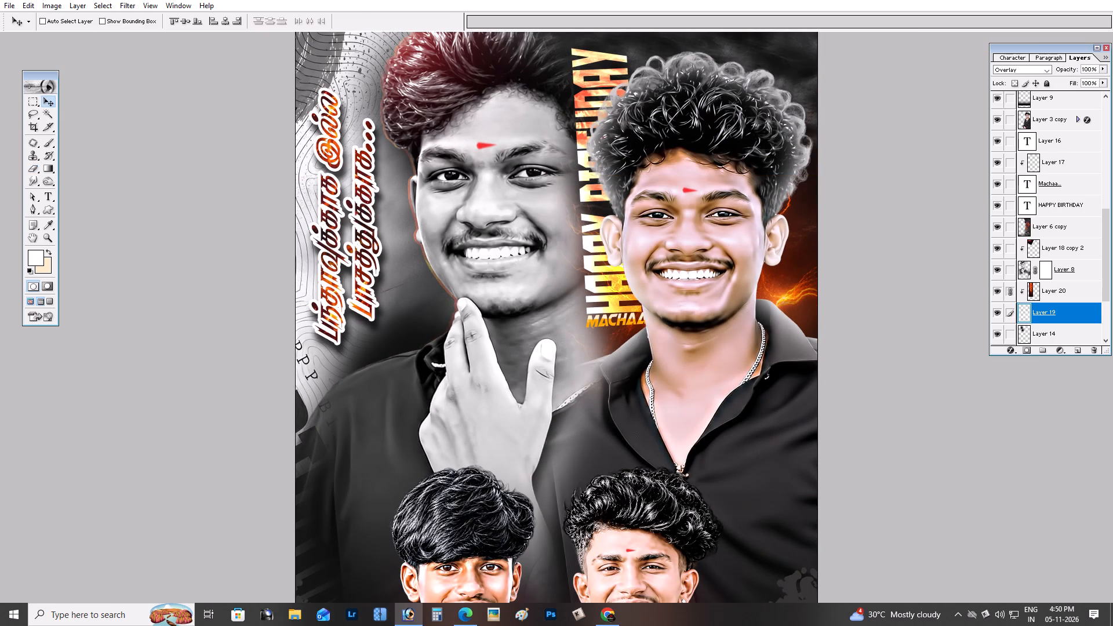
scroll(360, 415, "up", 3)
key("e")
scroll(566, 191, "up", 3)
key("bracketright")
key("bracketright")
key("bracketright")
key("bracketright")
key("bracketright")
key("bracketright")
key("bracketright")
key("bracketright")
key("bracketright")
key("bracketright")
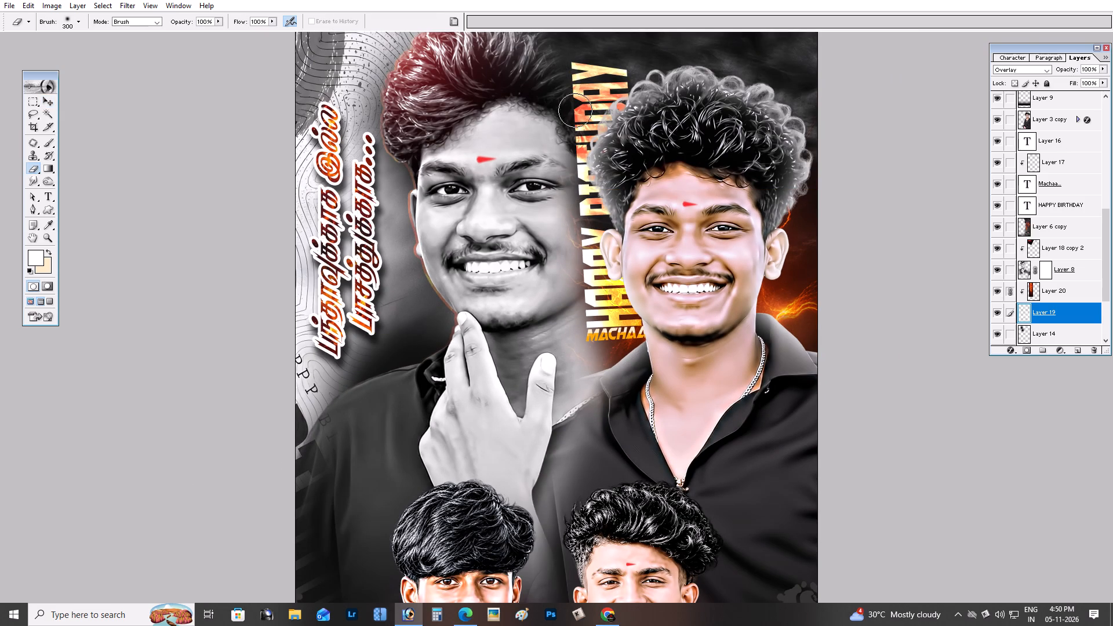
left_click_drag(559, 92, 583, 181)
left_click_drag(587, 154, 591, 219)
left_click_drag(591, 209, 590, 336)
left_click_drag(587, 297, 593, 382)
left_click_drag(601, 317, 584, 402)
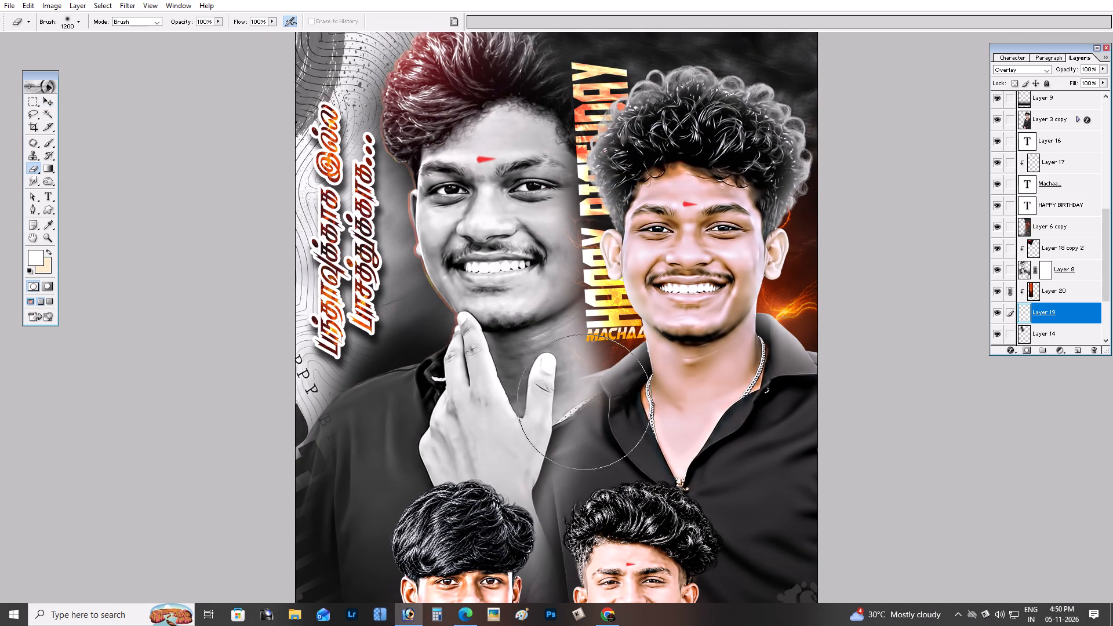
left_click_drag(584, 370, 568, 433)
key("v")
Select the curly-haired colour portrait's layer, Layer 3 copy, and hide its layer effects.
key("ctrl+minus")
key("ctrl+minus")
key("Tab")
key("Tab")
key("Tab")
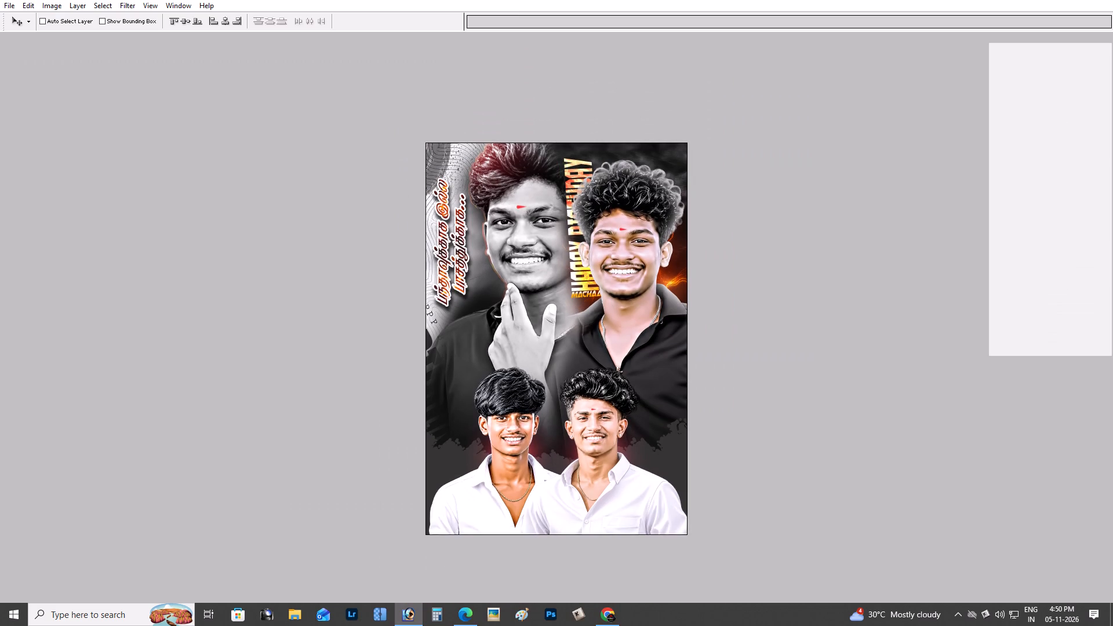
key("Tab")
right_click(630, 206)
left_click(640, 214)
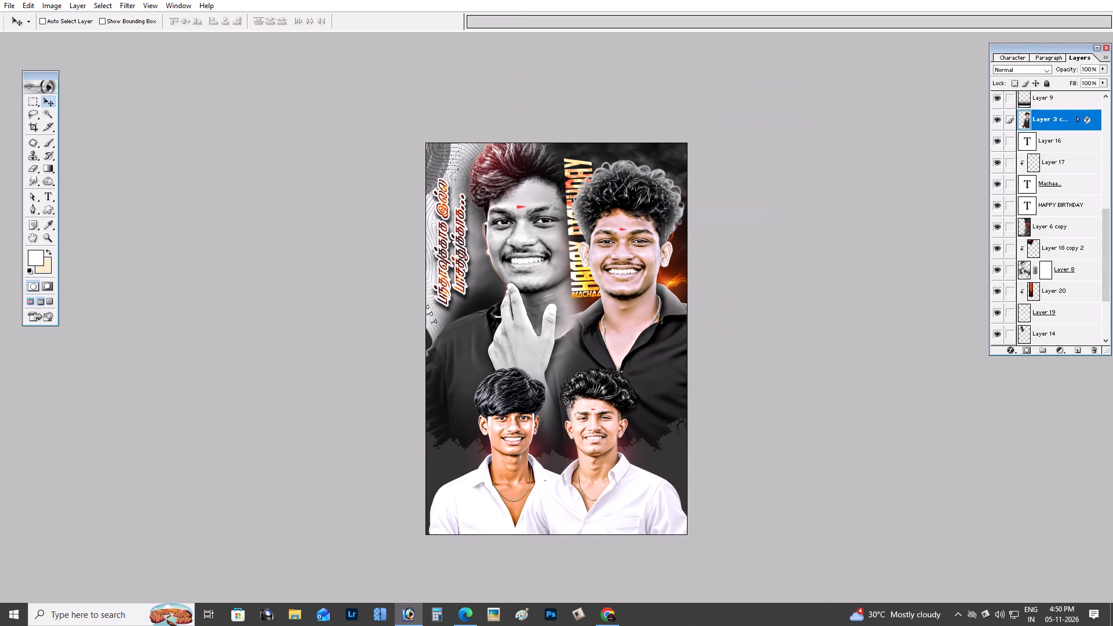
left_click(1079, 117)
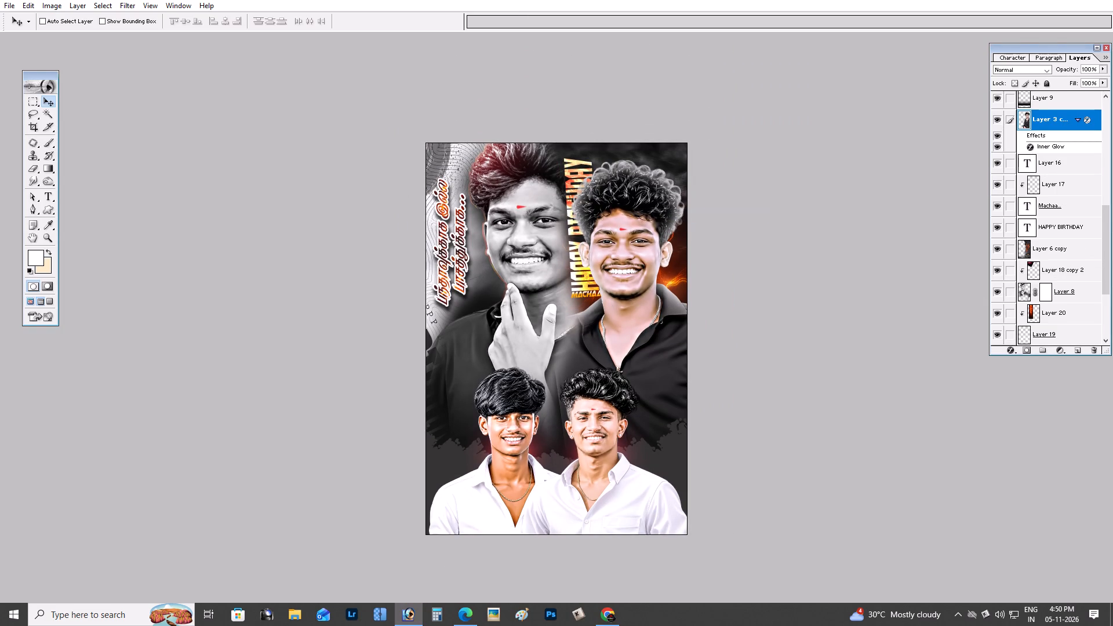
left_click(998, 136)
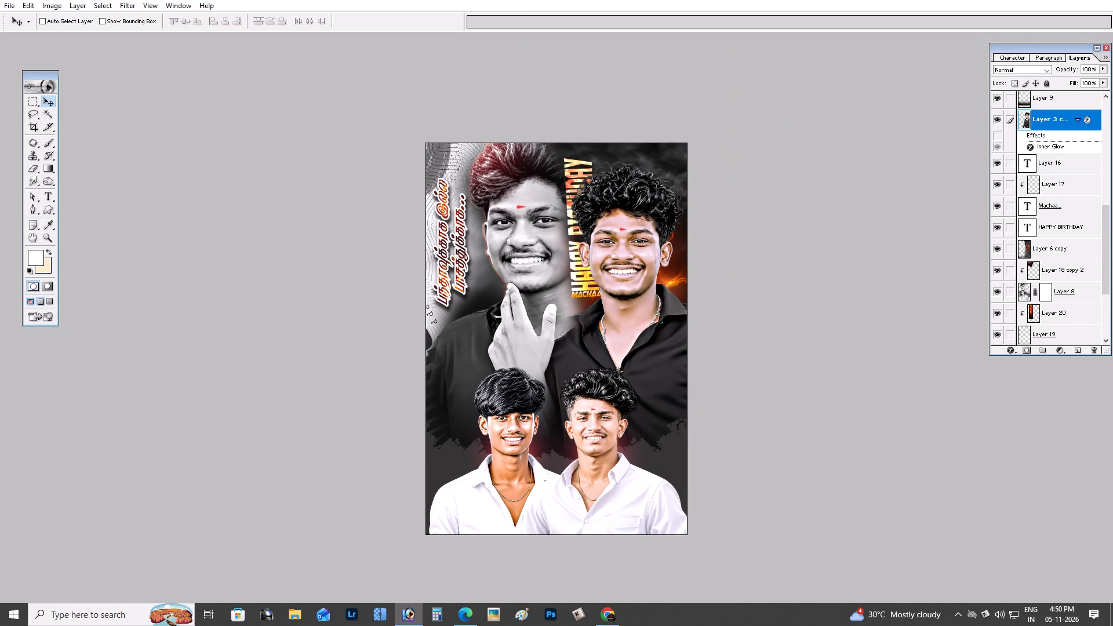
Examine the curly-haired colour portrait's hair with its glow effect hidden.
key("Tab")
key("ctrl+minus")
key("ctrl+plus")
key("ctrl+plus")
key("ctrl+plus")
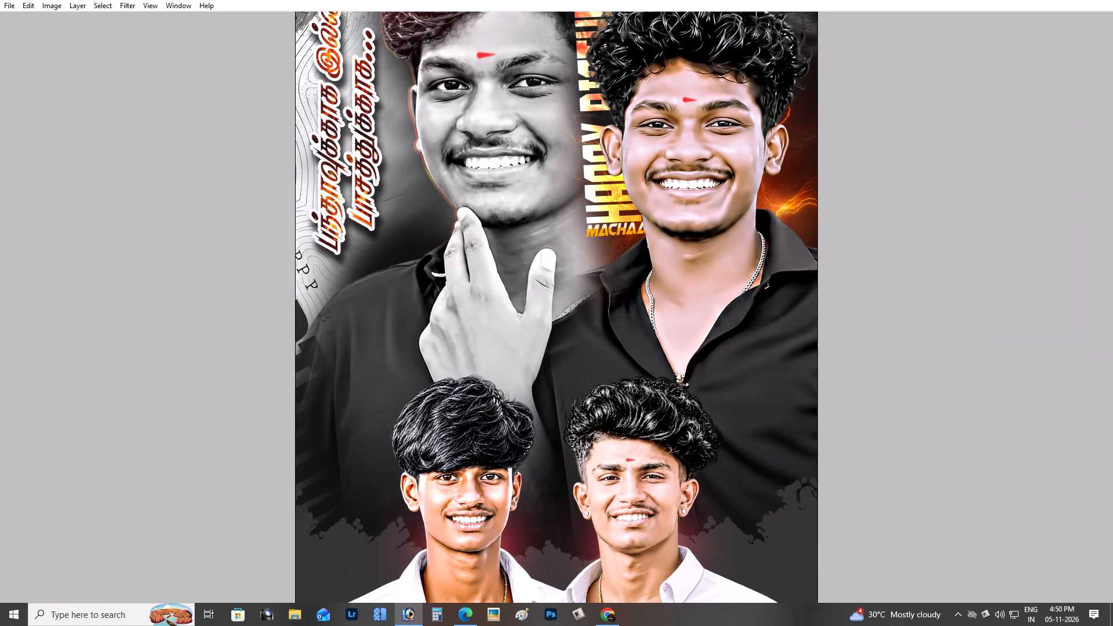
key("space")
key("space")
key("space")
key("space")
key("space")
key("space")
key("space")
key("space")
key("space")
left_click_drag(719, 125, 667, 253)
right_click(683, 229)
left_click(690, 232)
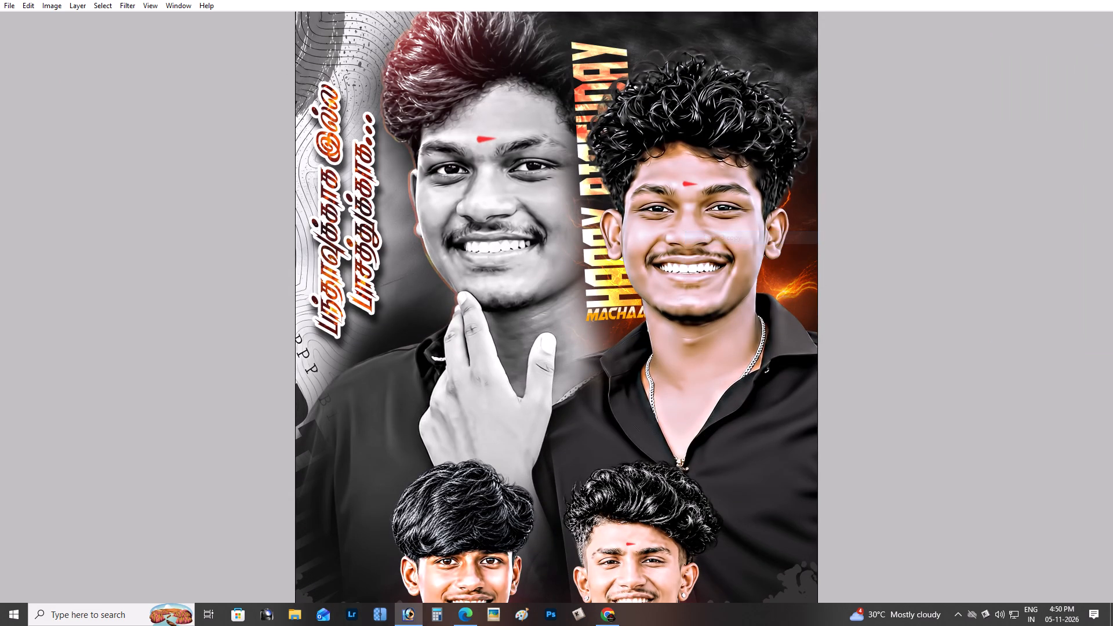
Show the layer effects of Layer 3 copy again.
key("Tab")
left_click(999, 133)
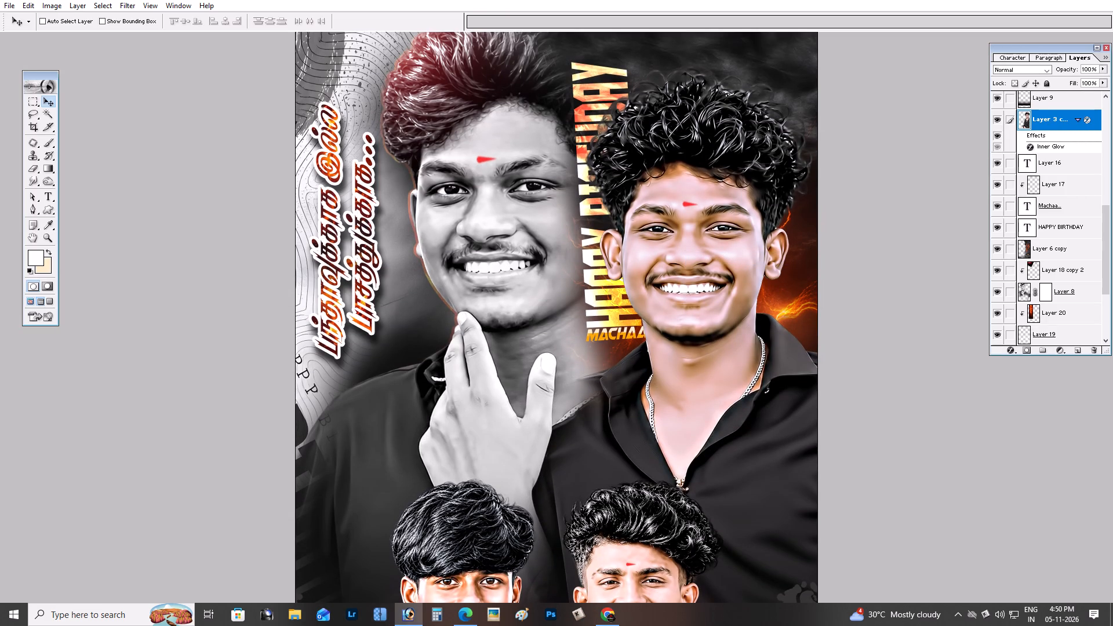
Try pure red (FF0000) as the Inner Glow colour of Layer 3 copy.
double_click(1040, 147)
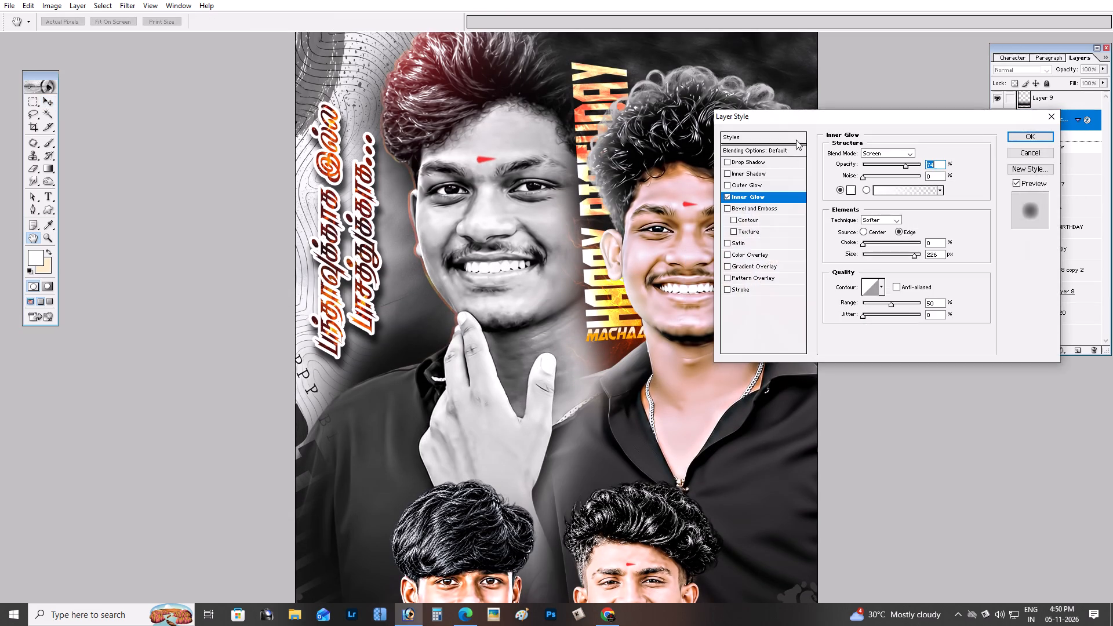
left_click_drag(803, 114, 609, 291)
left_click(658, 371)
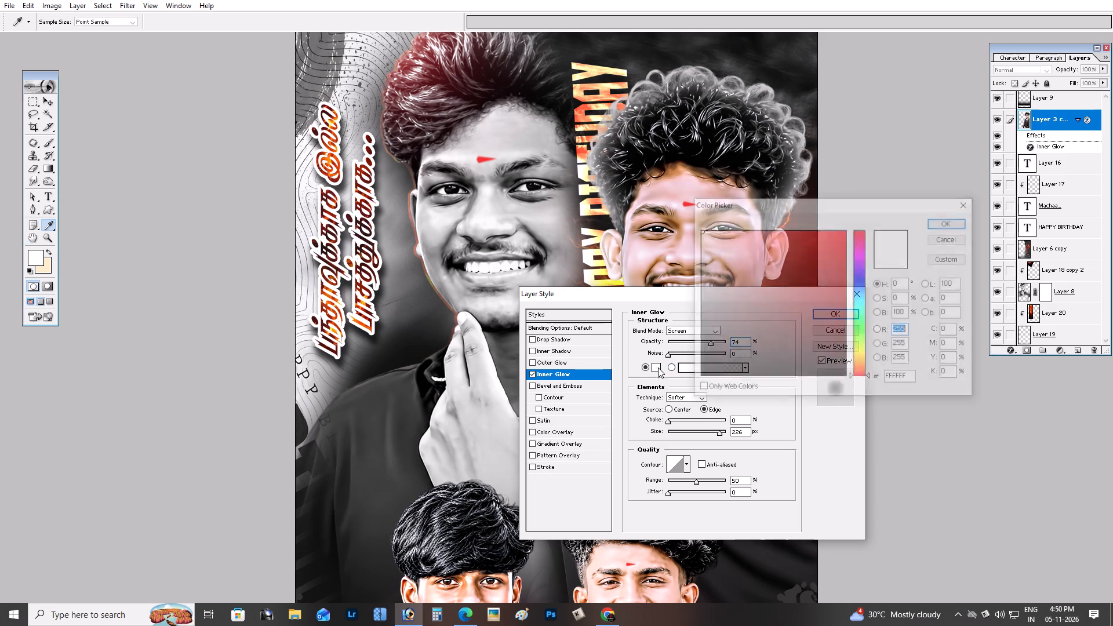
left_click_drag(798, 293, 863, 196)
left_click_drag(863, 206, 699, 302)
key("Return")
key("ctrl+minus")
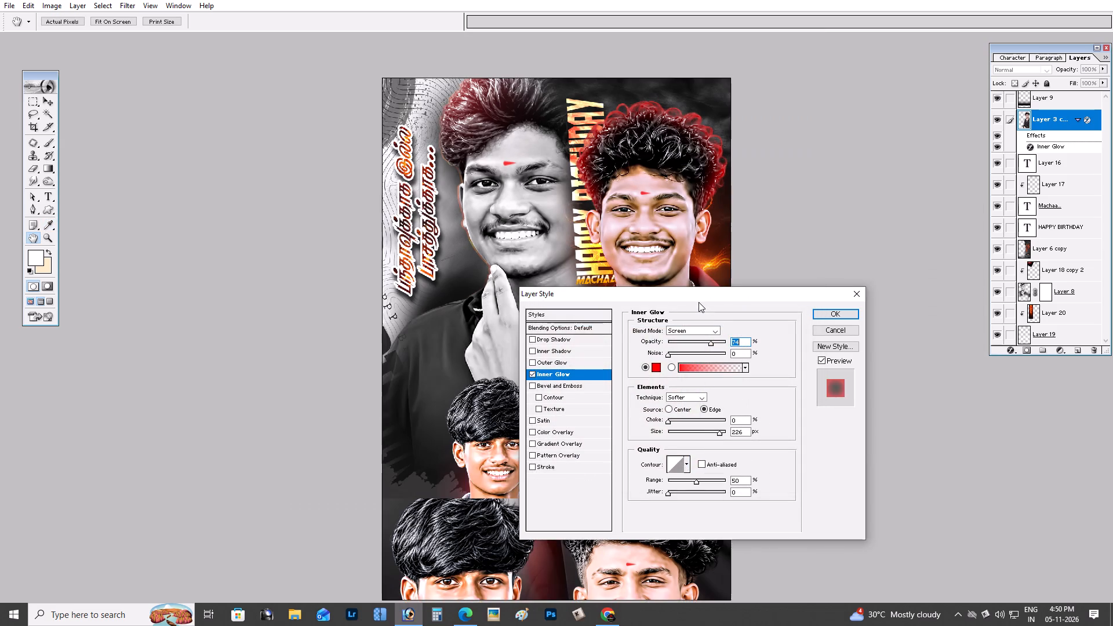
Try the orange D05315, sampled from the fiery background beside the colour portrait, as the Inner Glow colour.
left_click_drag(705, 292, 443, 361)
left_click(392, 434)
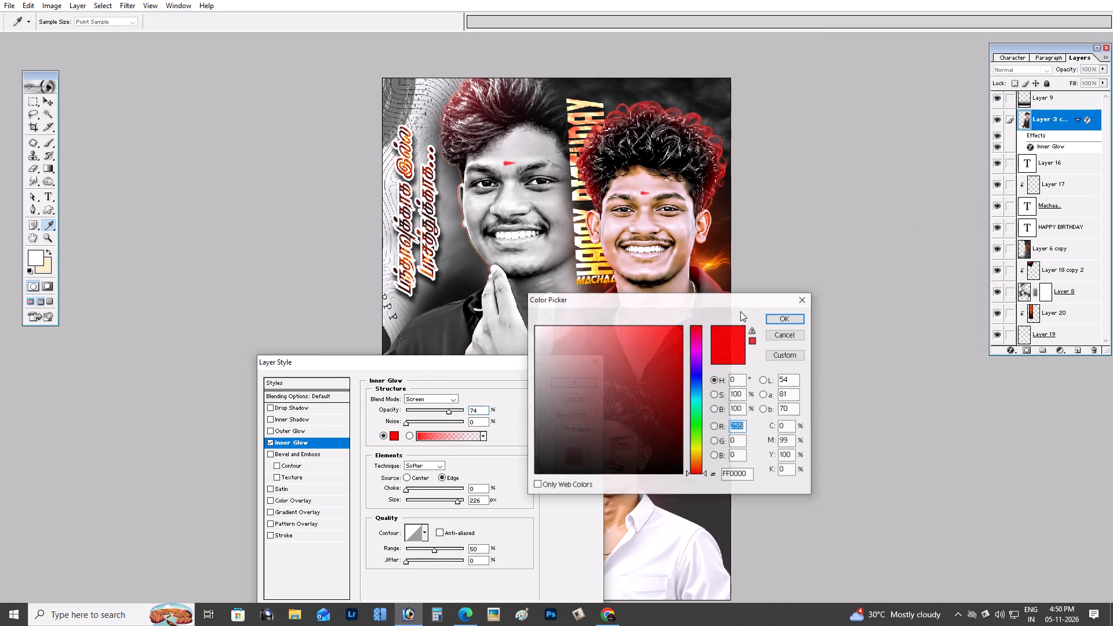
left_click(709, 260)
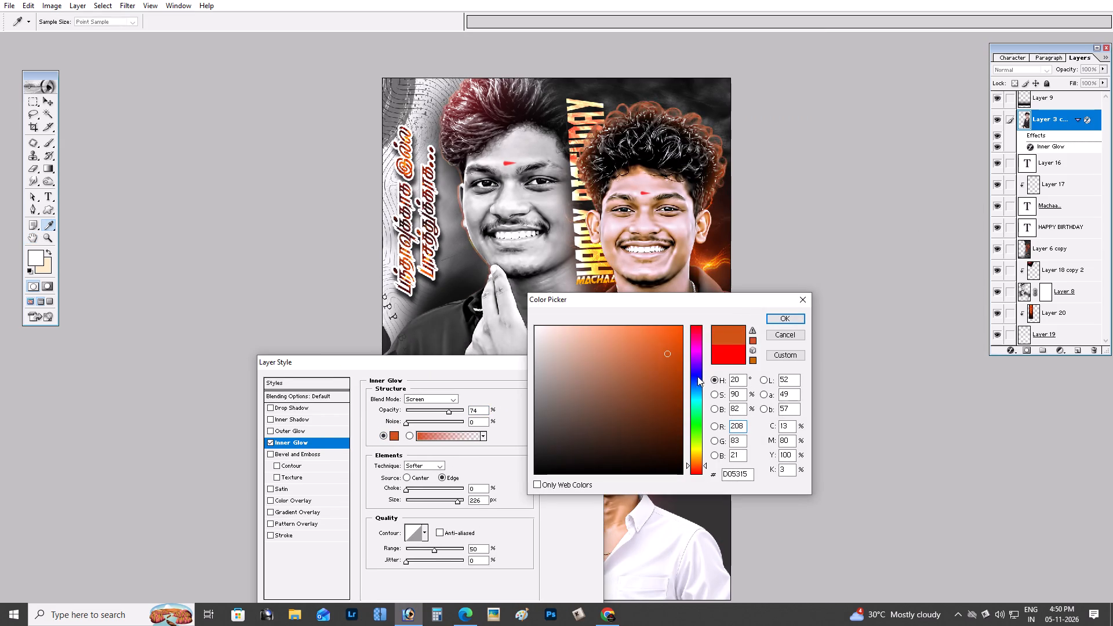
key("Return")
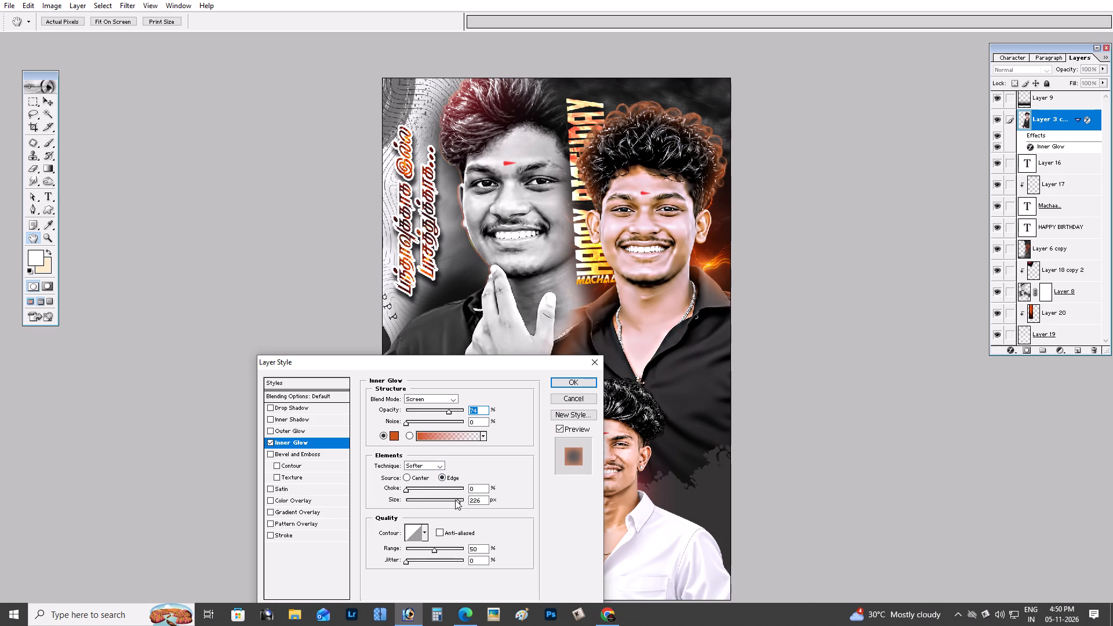
Set the Inner Glow's size to 250 px and its opacity to 40%.
left_click_drag(454, 500, 479, 498)
left_click_drag(447, 411, 430, 414)
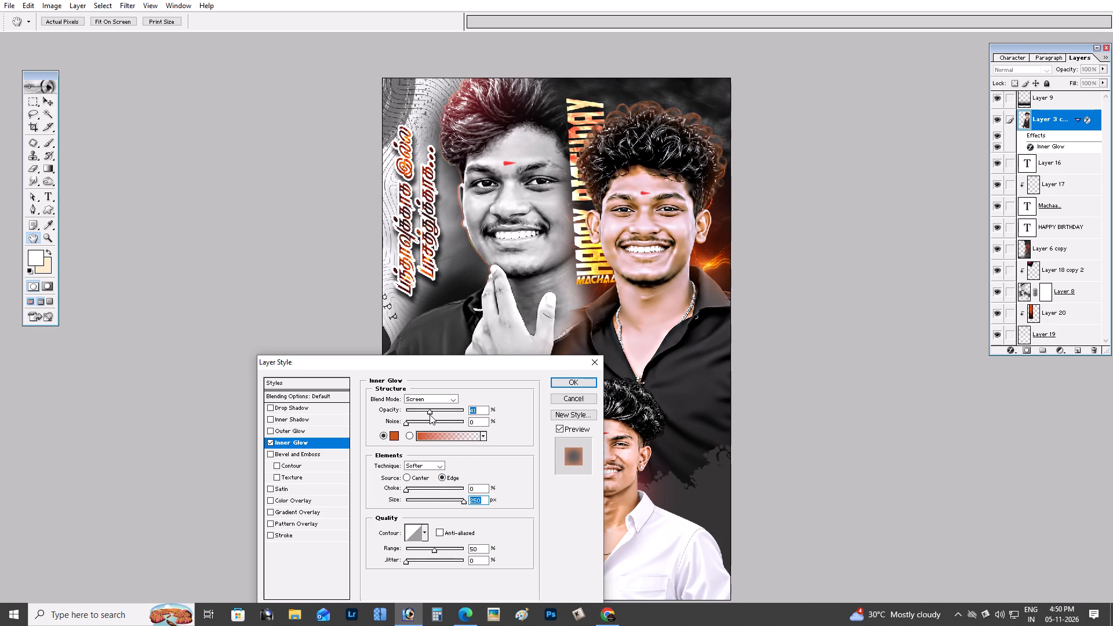
left_click_drag(430, 414, 429, 414)
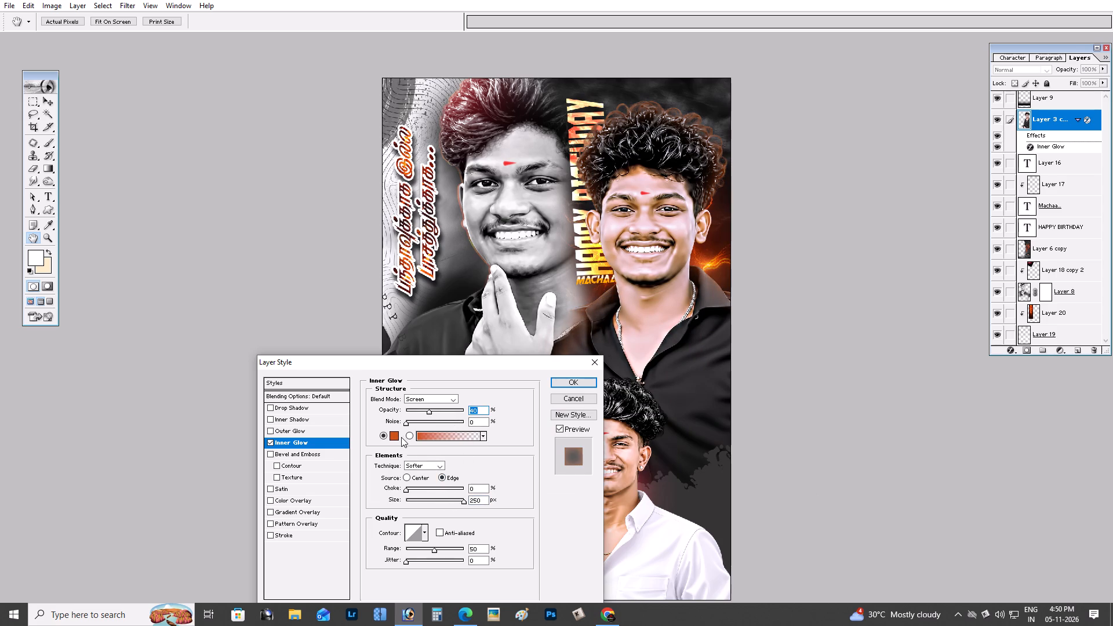
Try a yellower orange for the Inner Glow, then settle on white (FFFFFF) as its colour.
left_click(395, 437)
left_click_drag(728, 308, 750, 381)
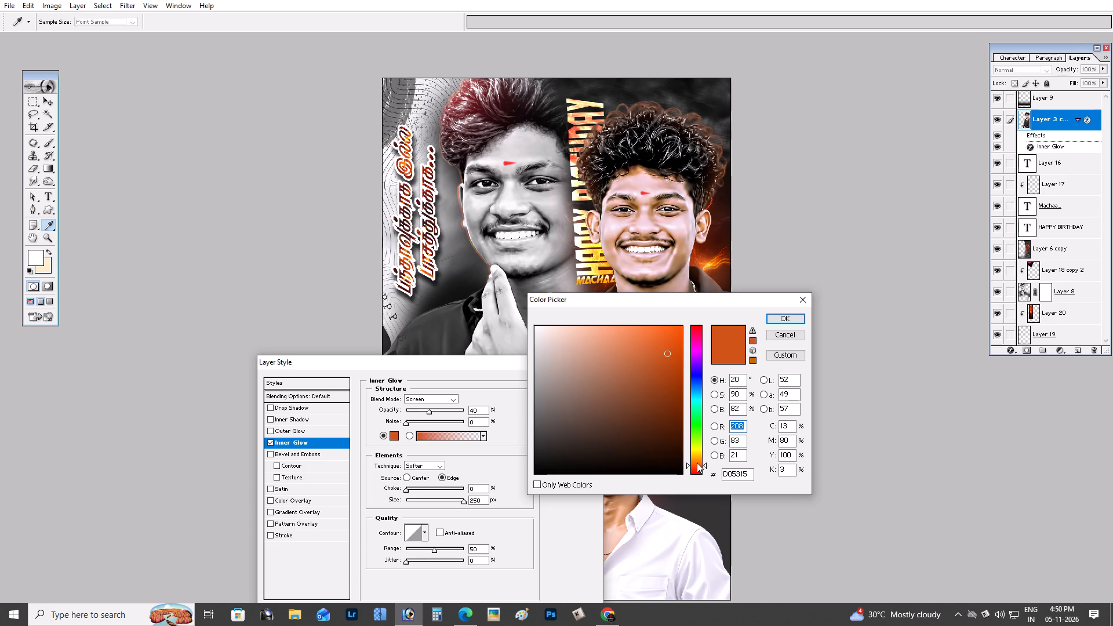
left_click(697, 461)
double_click(696, 459)
triple_click(696, 458)
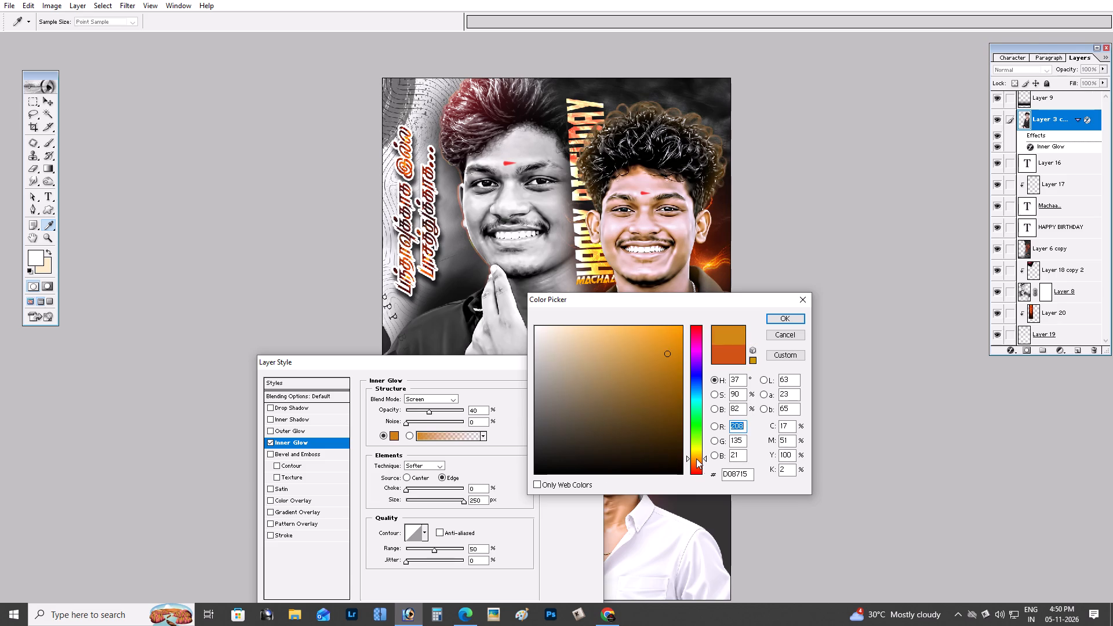
left_click_drag(651, 345, 596, 304)
left_click_drag(636, 348, 634, 341)
left_click_drag(612, 346, 577, 329)
left_click_drag(570, 342, 508, 301)
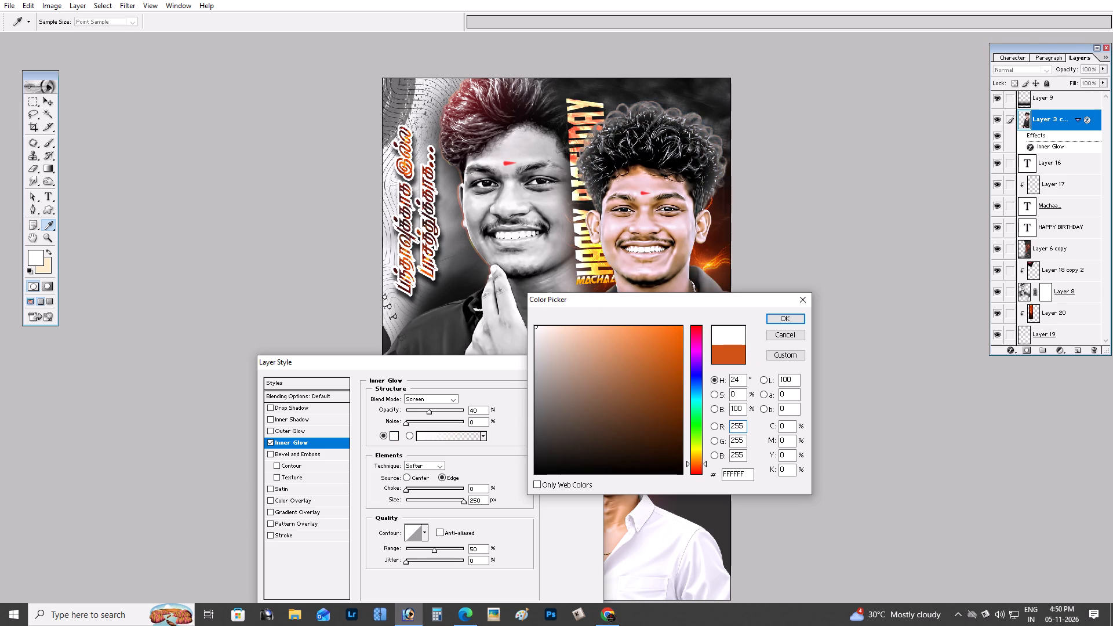
key("Return")
Lower the Inner Glow's opacity to about 23% and apply the layer style.
left_click(422, 414)
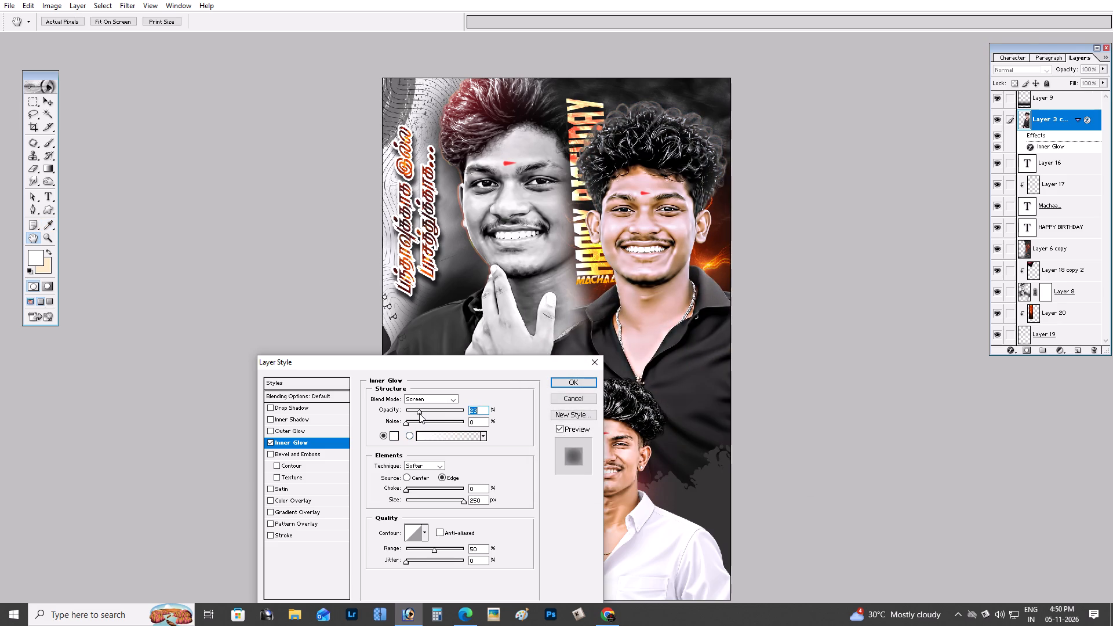
key("Return")
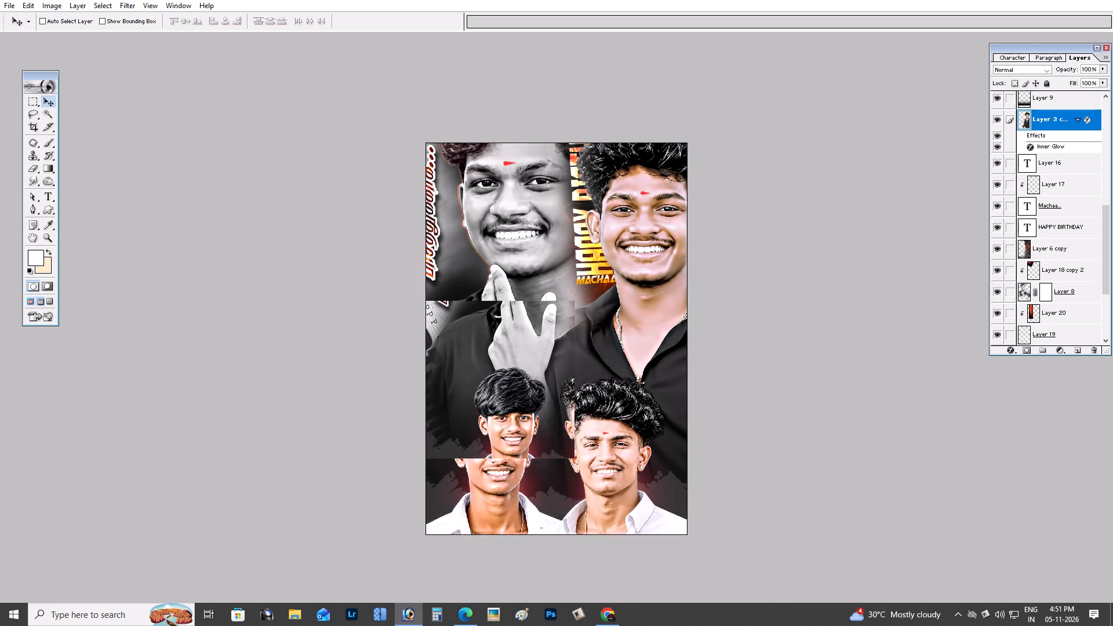
Fit the whole poster in full-screen mode and save the document.
key("ctrl+minus")
key("ctrl+minus")
key("Tab")
key("ctrl+0")
key("f")
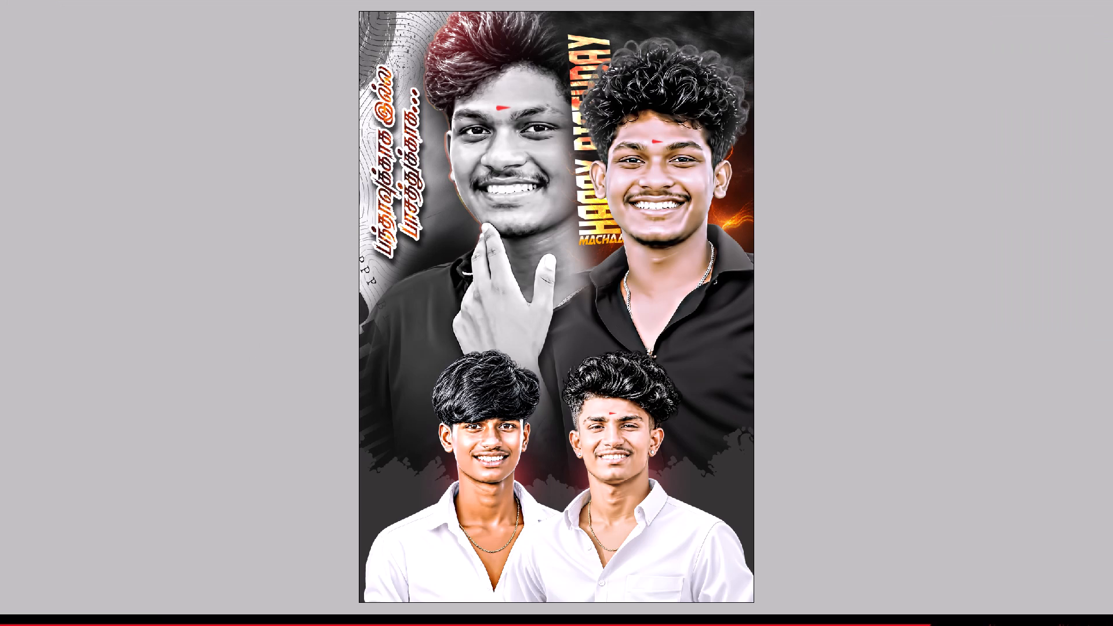
key("ctrl+0")
key("ctrl+s")
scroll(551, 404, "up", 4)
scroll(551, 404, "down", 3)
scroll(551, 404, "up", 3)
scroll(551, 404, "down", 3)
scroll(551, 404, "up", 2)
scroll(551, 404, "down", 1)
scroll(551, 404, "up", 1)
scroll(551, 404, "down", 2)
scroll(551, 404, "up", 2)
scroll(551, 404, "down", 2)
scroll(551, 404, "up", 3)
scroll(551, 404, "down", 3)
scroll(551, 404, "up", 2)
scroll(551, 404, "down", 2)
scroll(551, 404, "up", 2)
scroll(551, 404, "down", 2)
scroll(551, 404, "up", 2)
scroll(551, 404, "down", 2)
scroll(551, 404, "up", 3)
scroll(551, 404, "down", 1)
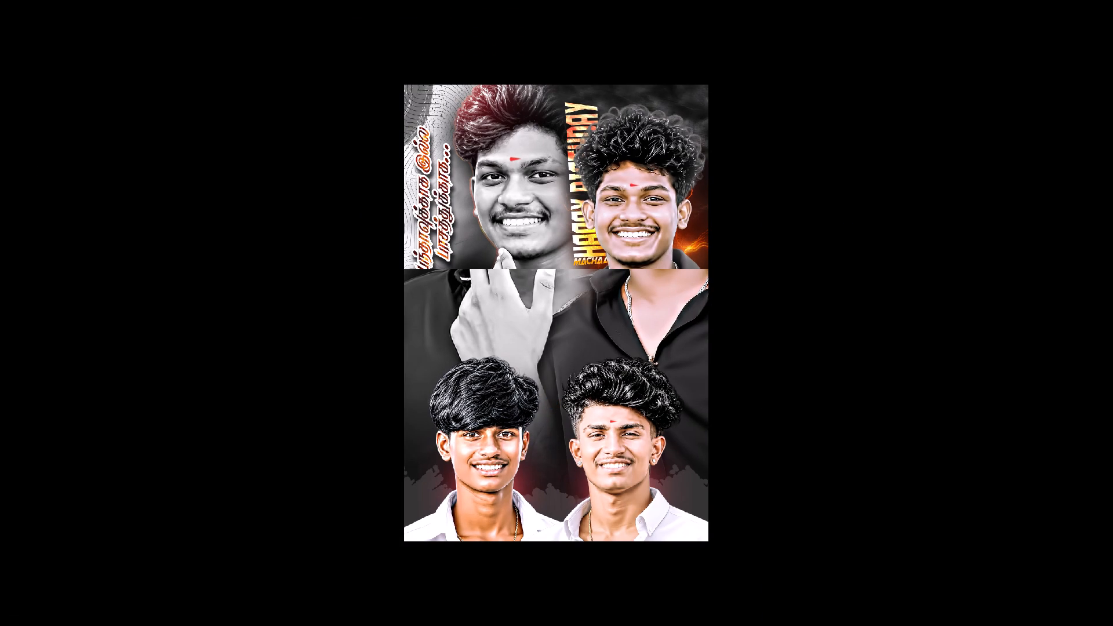
Start opening another file and look through the 10x10 new folder inside the shakthi folder.
key("ctrl+o")
scroll(614, 211, "down", 1)
scroll(609, 190, "up", 1)
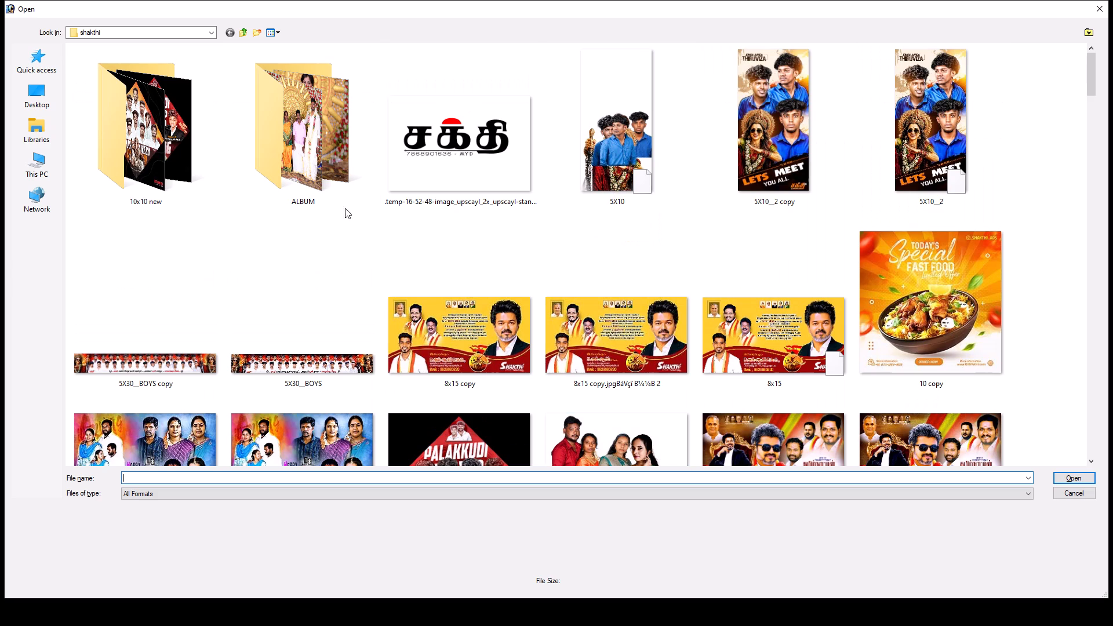
double_click(205, 146)
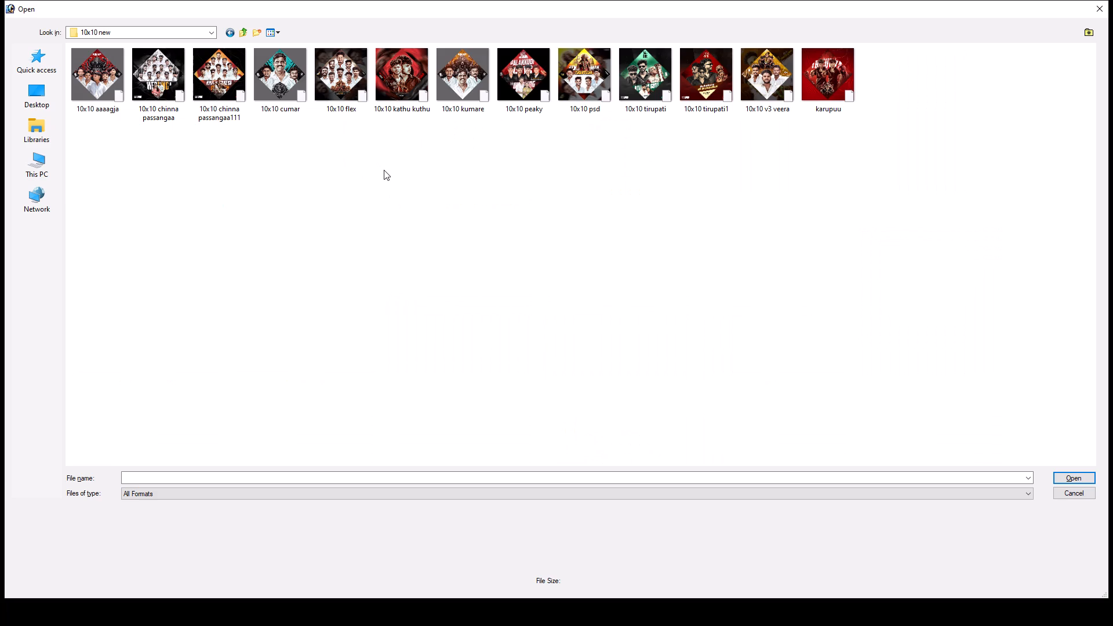
right_click(452, 159)
left_click(518, 165)
left_click(619, 165)
left_click(951, 273)
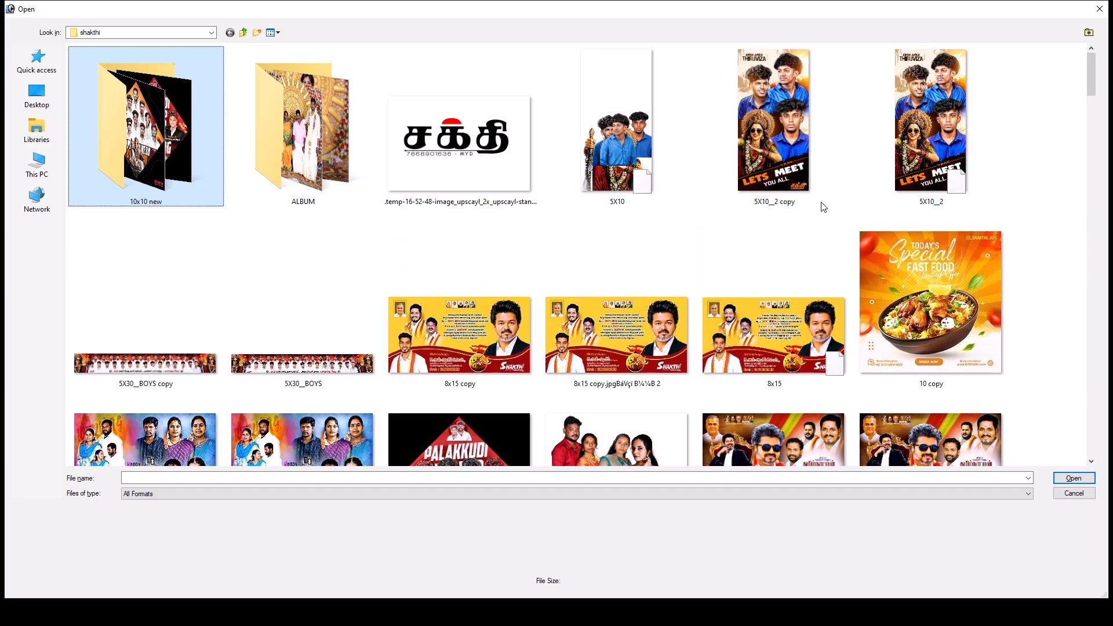
Look through the poster and banner thumbnails in the shakthi folder for a design to open.
scroll(821, 202, "down", 5)
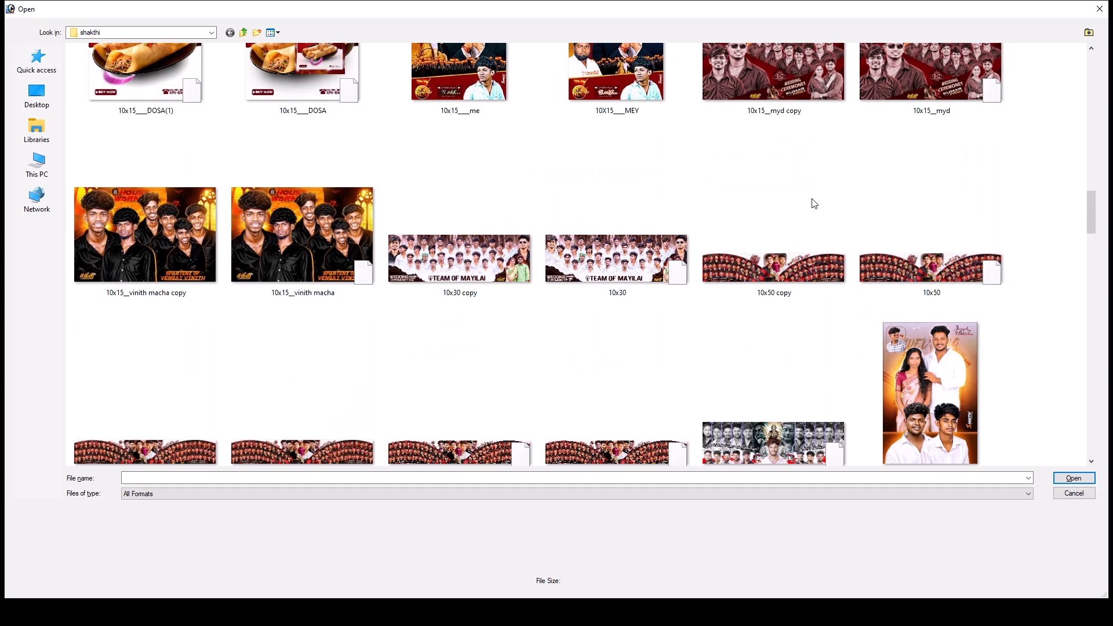
scroll(812, 198, "down", 3)
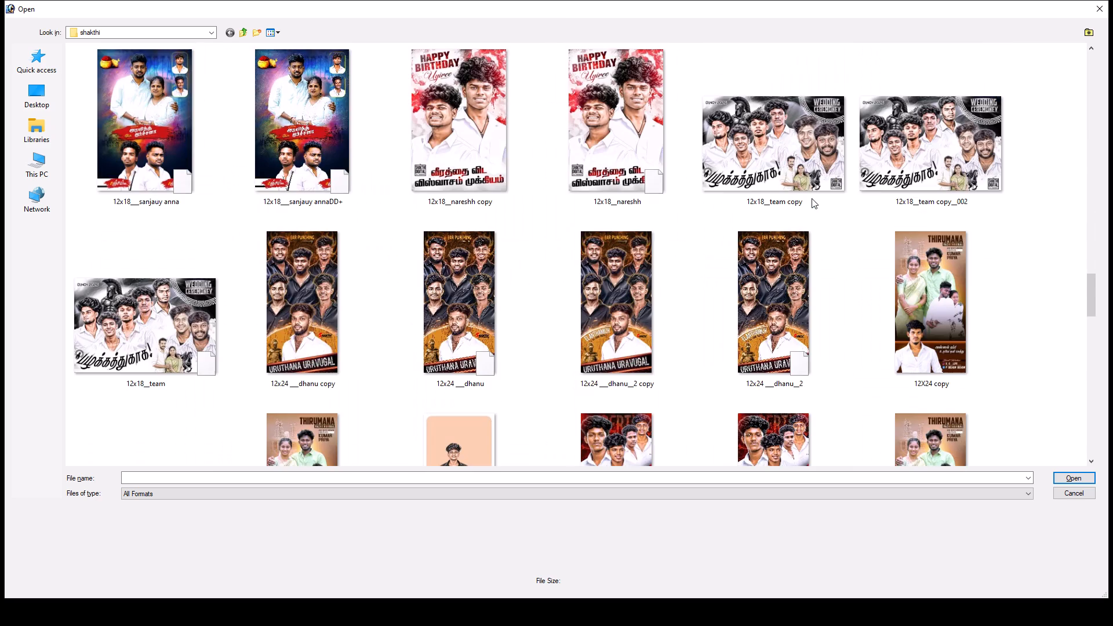
scroll(812, 198, "down", 2)
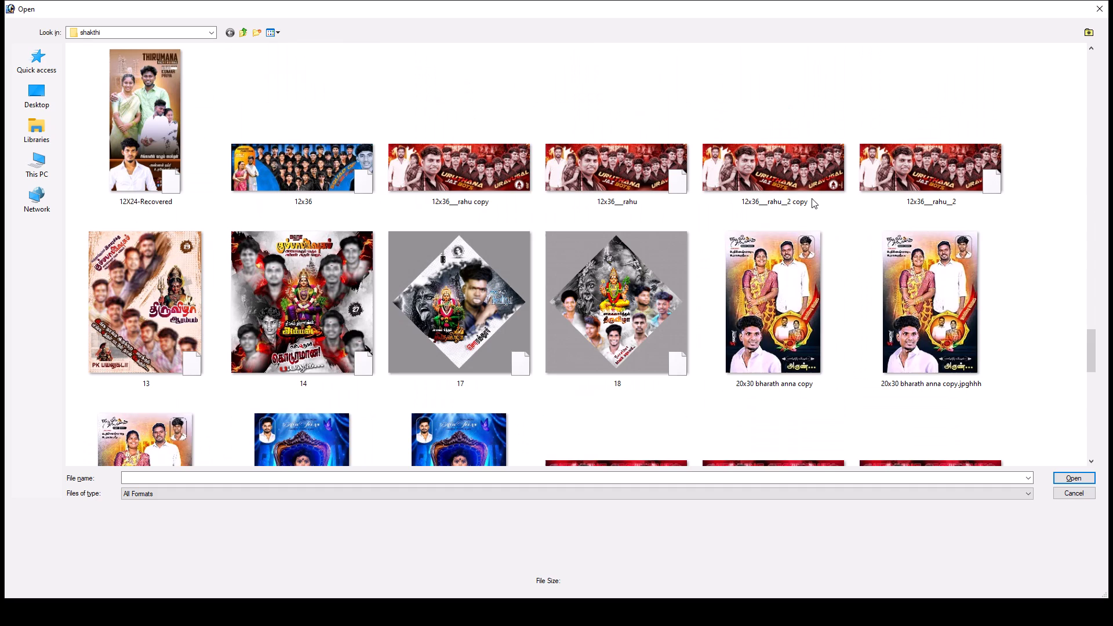
scroll(812, 198, "down", 1)
scroll(812, 198, "up", 2)
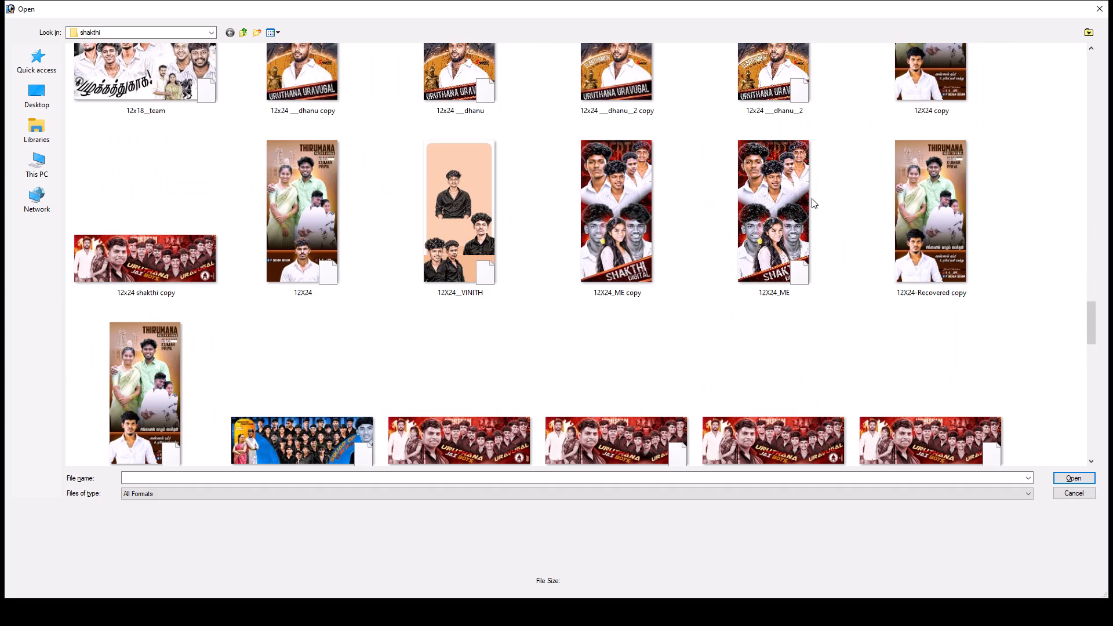
scroll(812, 198, "down", 1)
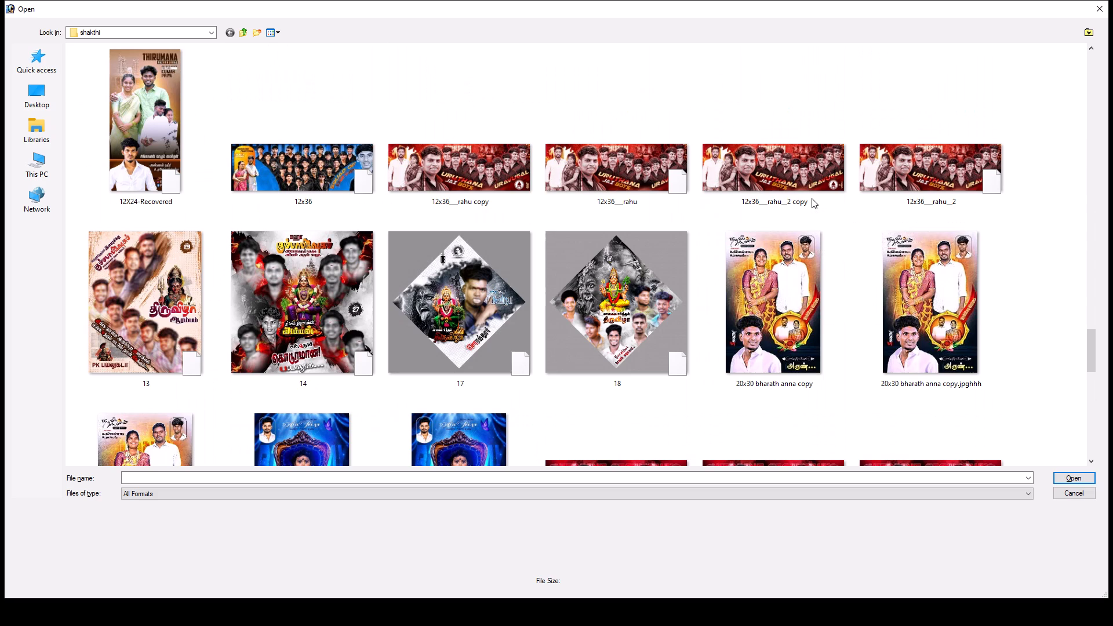
Browse from This PC to the Kaviya Digital Printers (D:) drive.
left_click(41, 154)
double_click(291, 116)
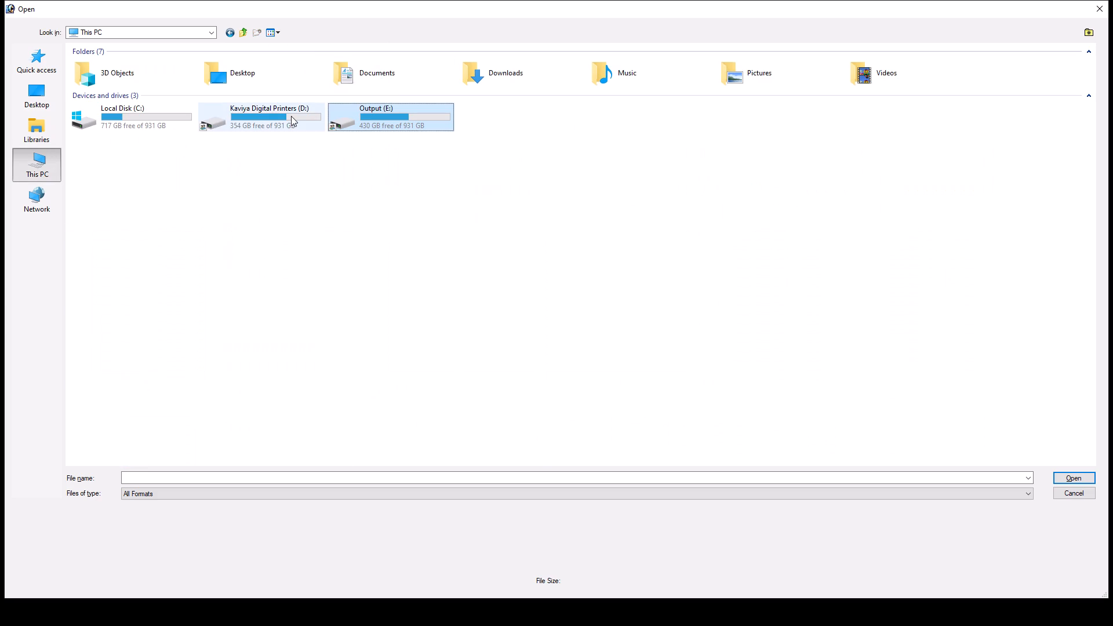
double_click(259, 117)
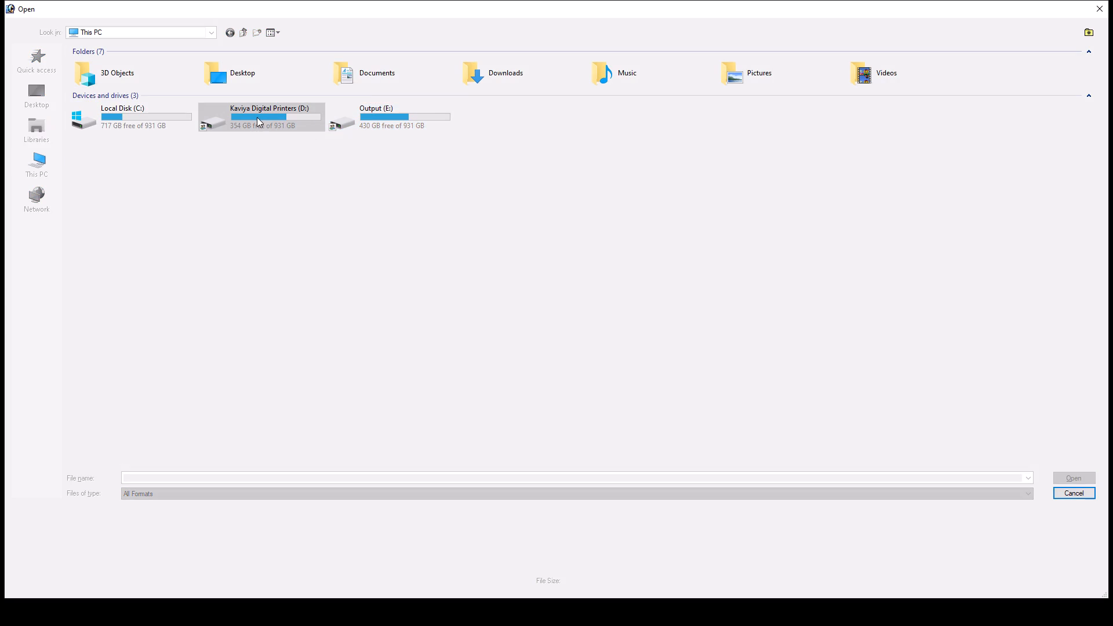
triple_click(257, 117)
triple_click(257, 117)
triple_click(257, 117)
triple_click(257, 117)
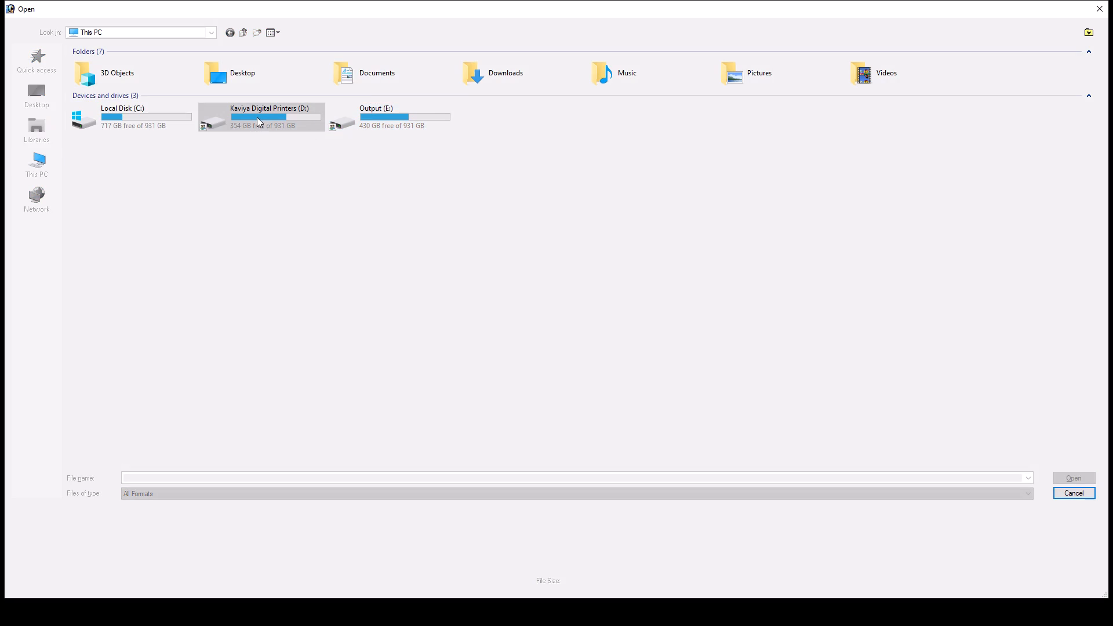
left_click(250, 111)
left_click(249, 106)
scroll(268, 107, "down", 6)
scroll(389, 97, "up", 6)
scroll(389, 97, "down", 6)
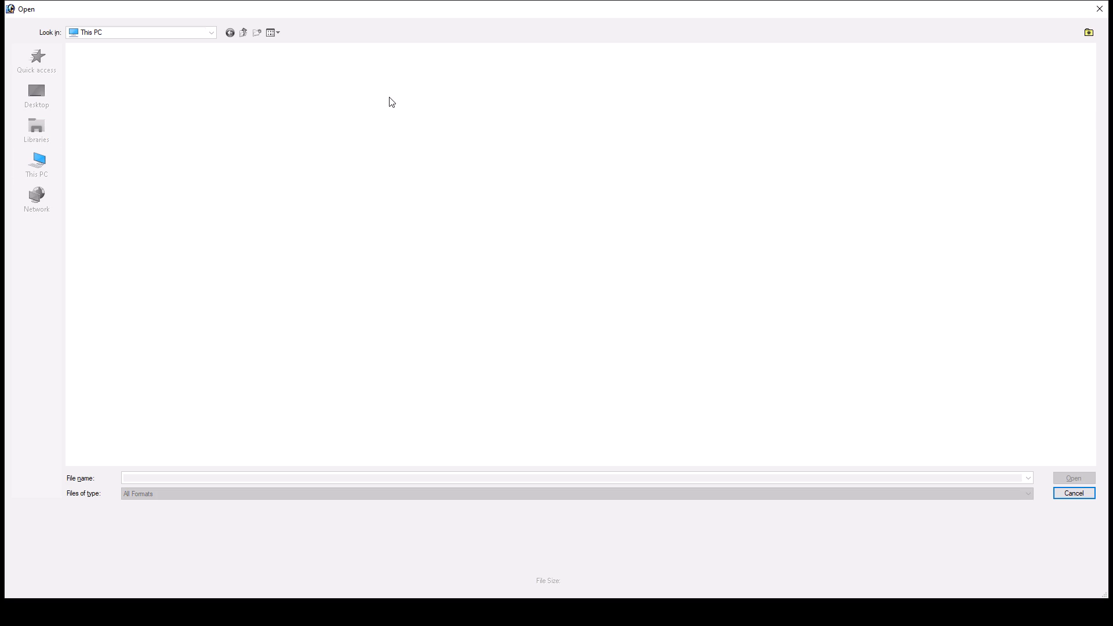
scroll(389, 97, "up", 3)
scroll(389, 97, "down", 5)
scroll(389, 97, "up", 4)
scroll(389, 97, "down", 3)
scroll(389, 97, "up", 3)
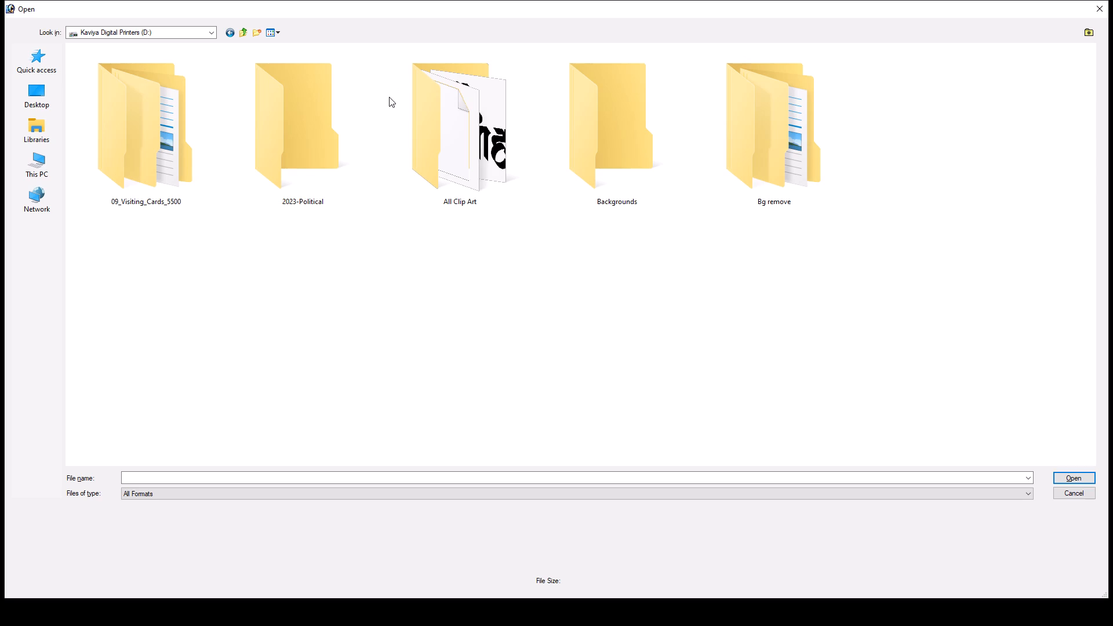
left_click(158, 139)
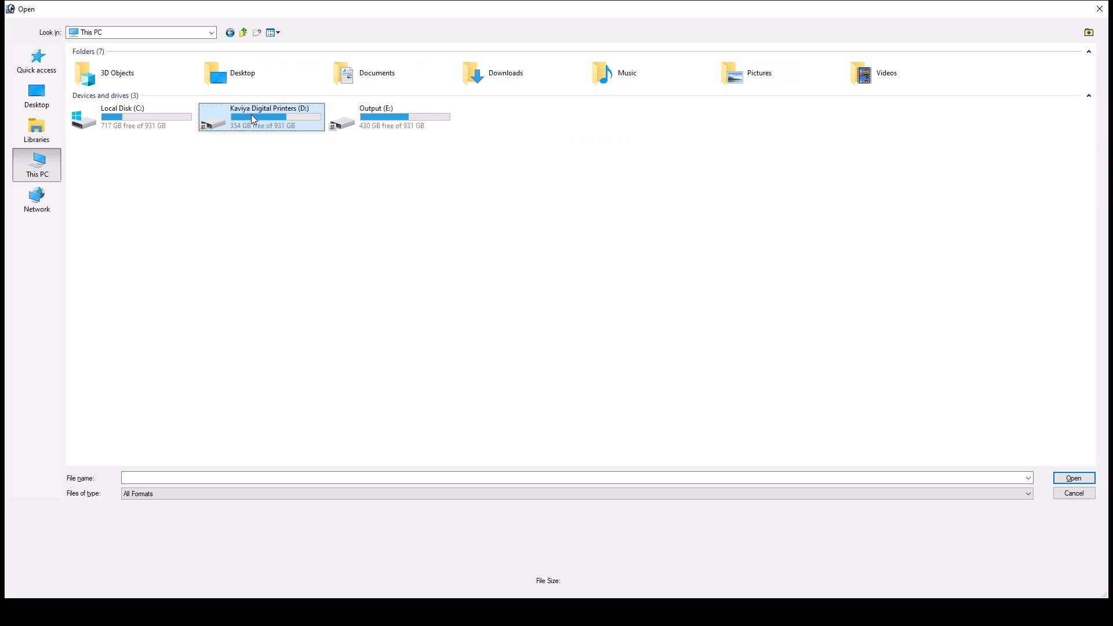
double_click(251, 114)
left_click(494, 272)
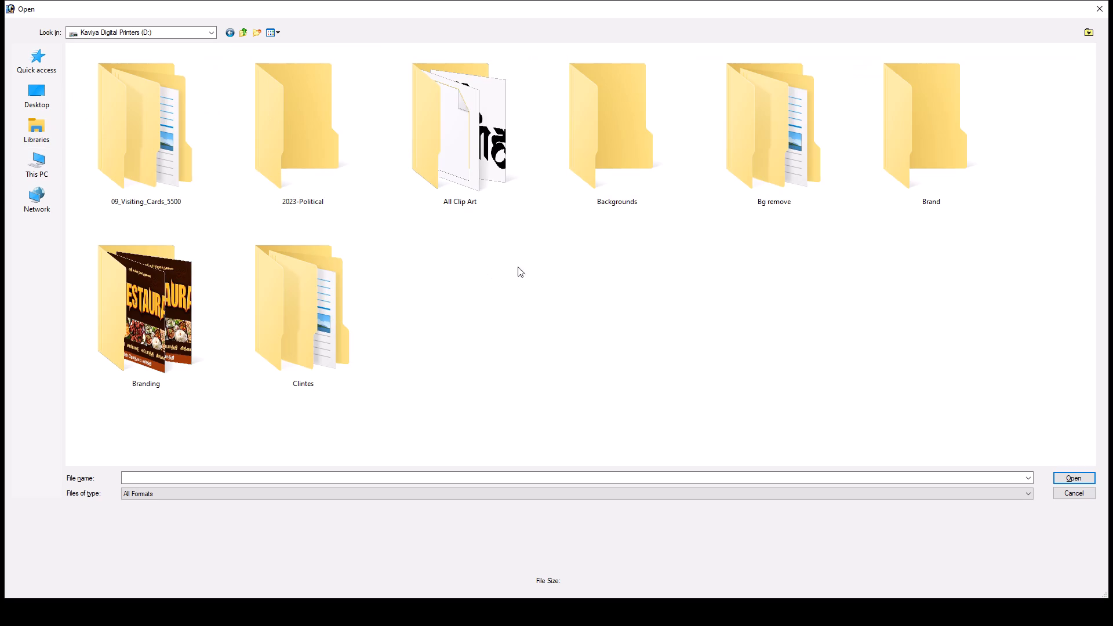
Find the hardisk folder on the Kaviya Digital Printers (D:) drive and open it.
scroll(505, 256, "down", 2)
scroll(405, 314, "up", 4)
scroll(405, 314, "down", 1)
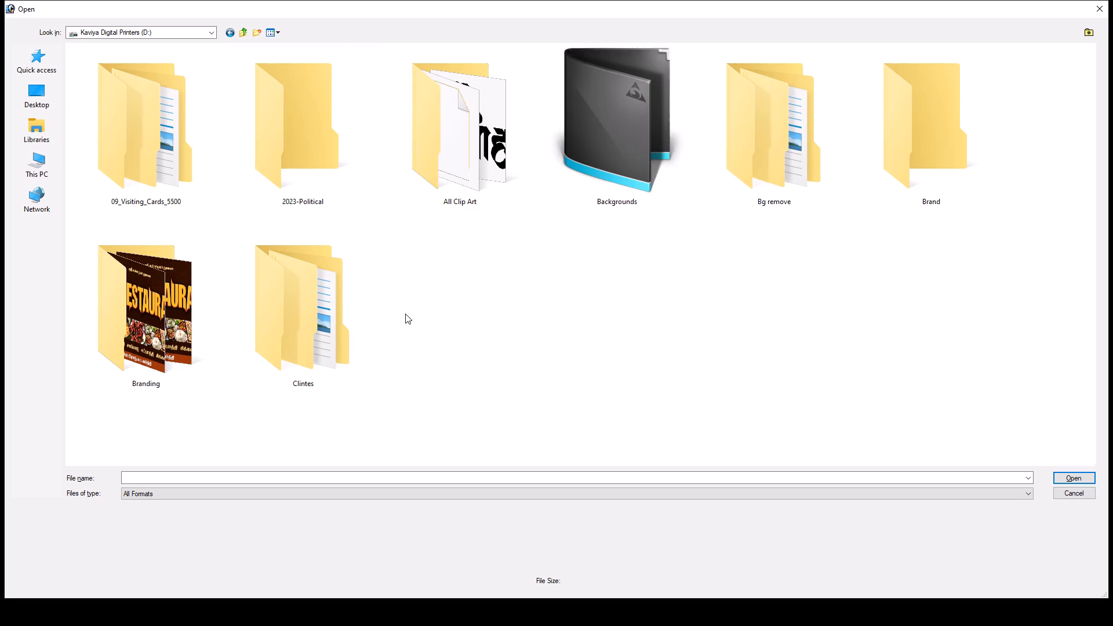
scroll(405, 314, "down", 2)
scroll(405, 314, "up", 2)
scroll(405, 310, "down", 2)
double_click(147, 354)
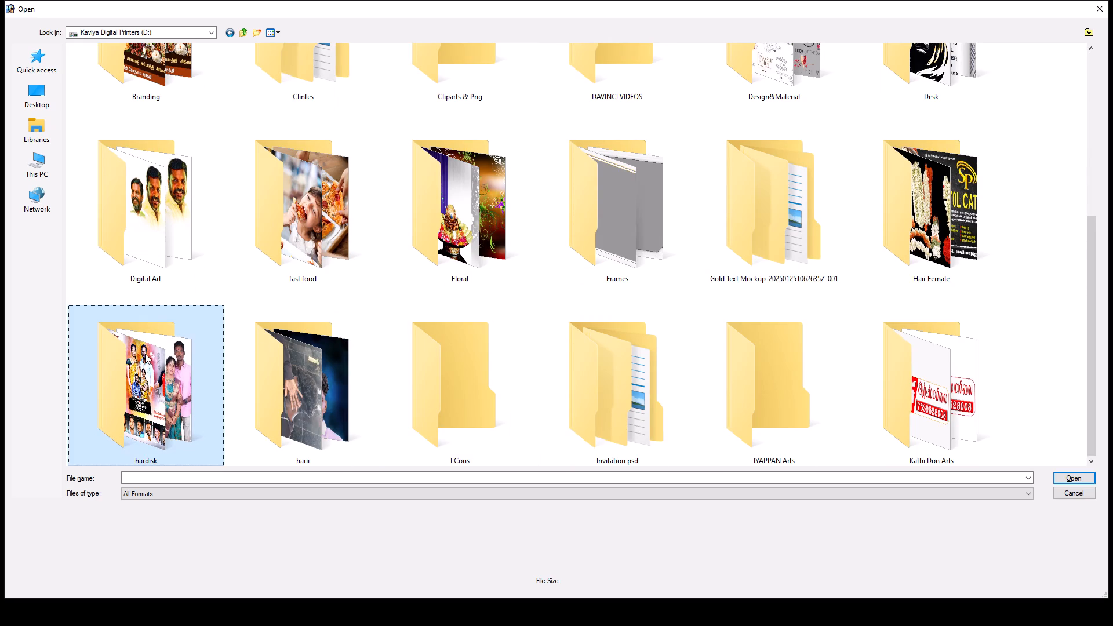
double_click(163, 354)
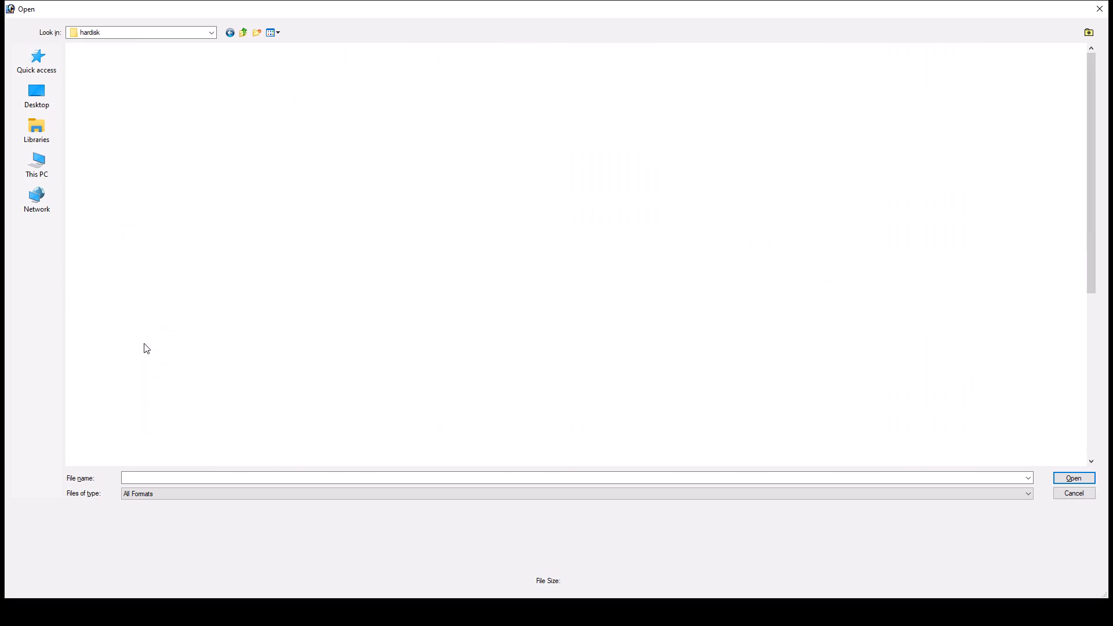
Go into New folder (2), find the design file 5x9...Sabari..01 and open it.
double_click(631, 145)
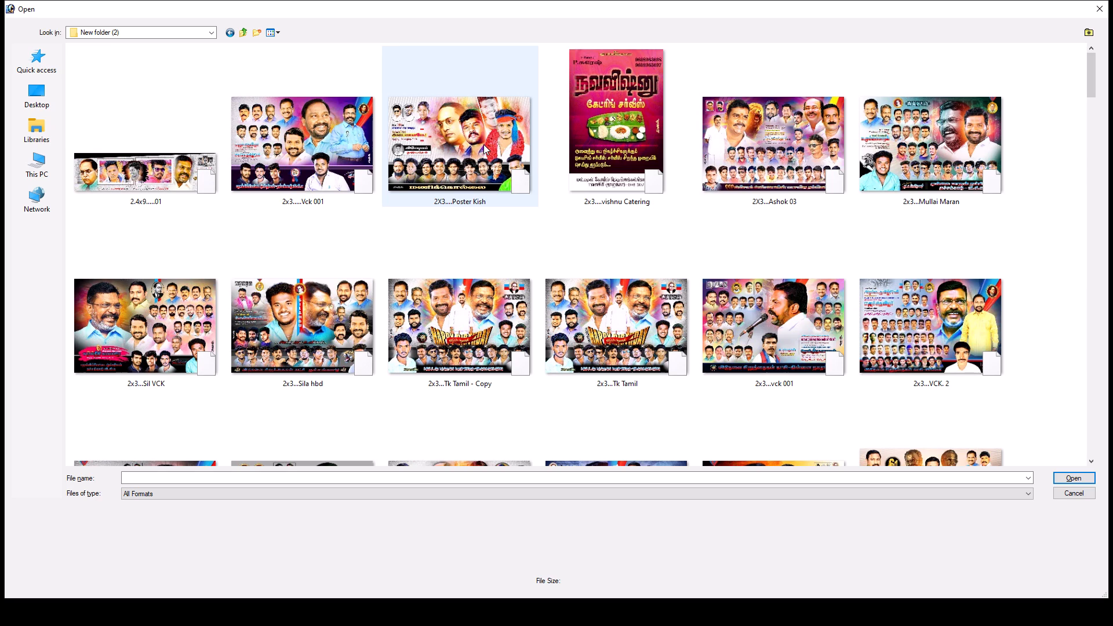
scroll(551, 129, "down", 1)
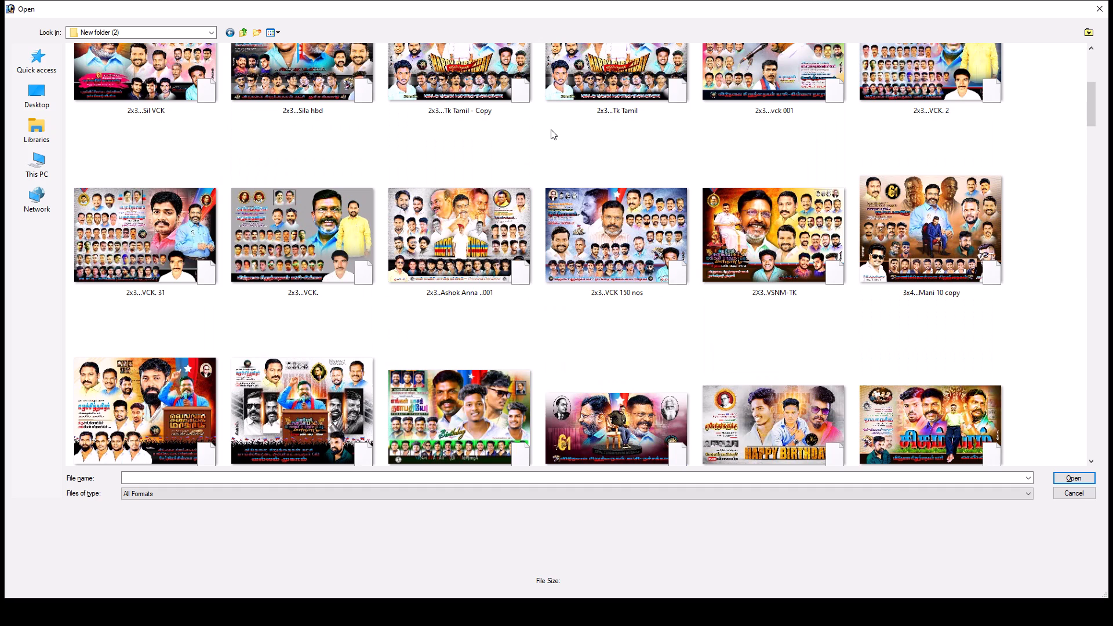
scroll(551, 129, "down", 1)
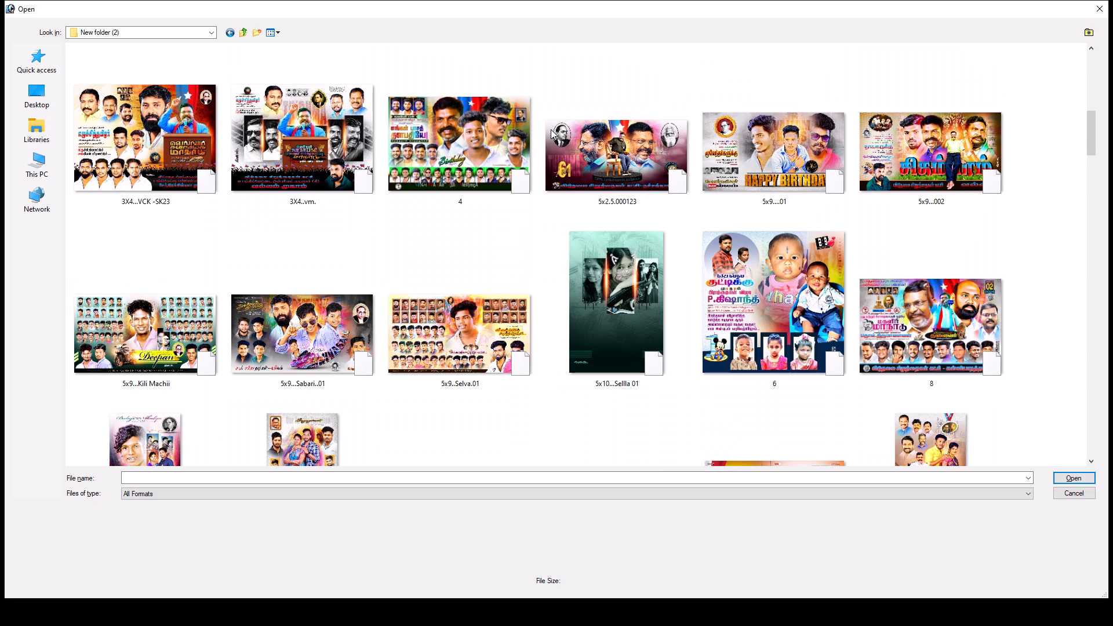
left_click(336, 333)
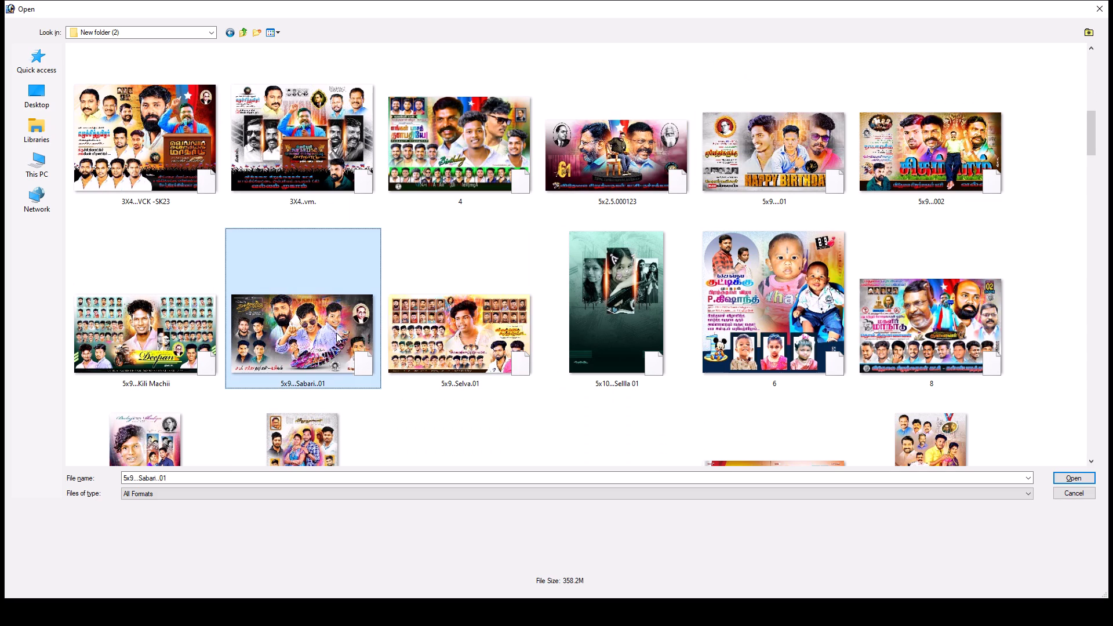
key("Return")
key("Return")
key("Return")
key("Return")
key("Return")
key("Return")
key("Return")
key("Return")
key("Return")
key("Return")
key("Return")
key("Return")
key("Return")
key("Return")
key("Return")
key("Return")
key("Return")
key("Return")
left_click(330, 317)
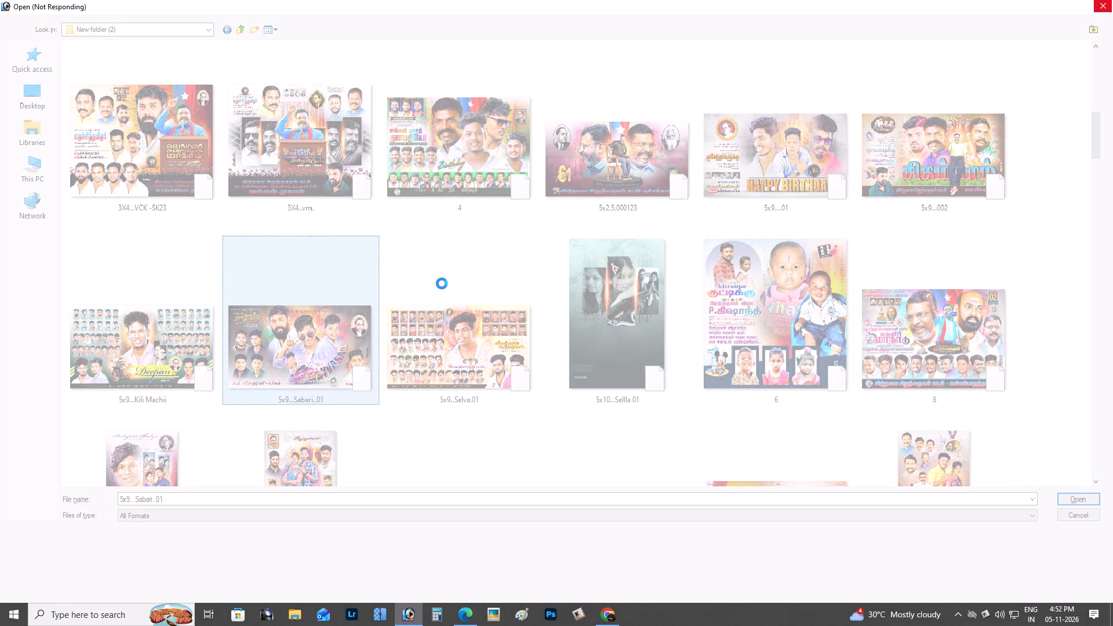
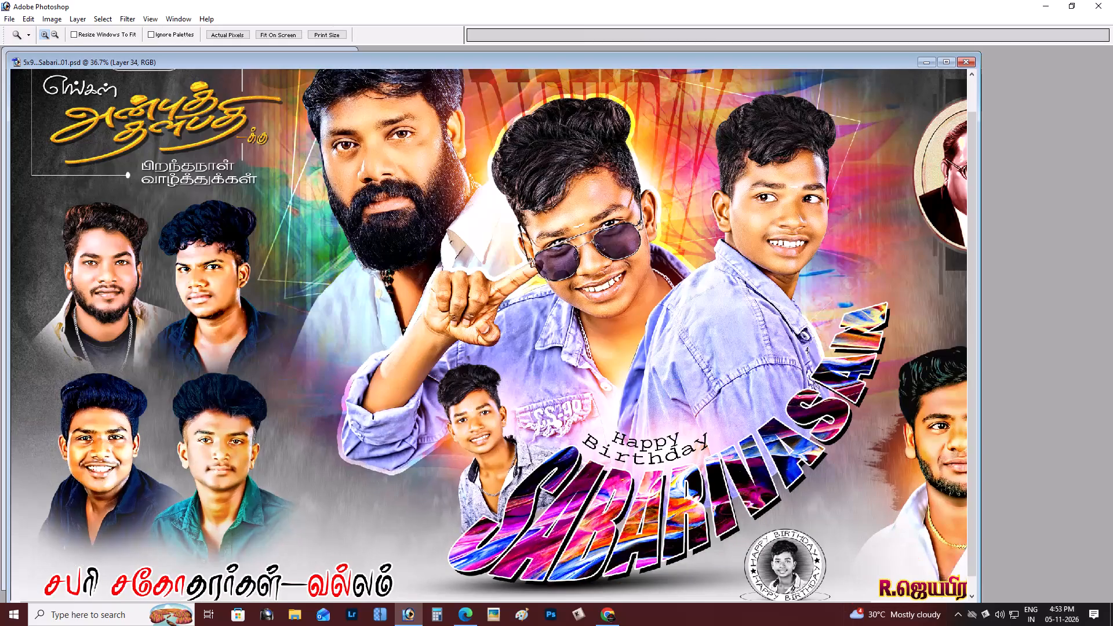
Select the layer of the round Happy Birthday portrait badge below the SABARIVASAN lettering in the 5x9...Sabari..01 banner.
left_click_drag(697, 506, 782, 585)
key("space")
key("space")
key("space")
key("space")
key("space")
key("space")
key("space")
left_click_drag(773, 544, 459, 337)
key("v")
key("ctrl+minus")
key("ctrl+minus")
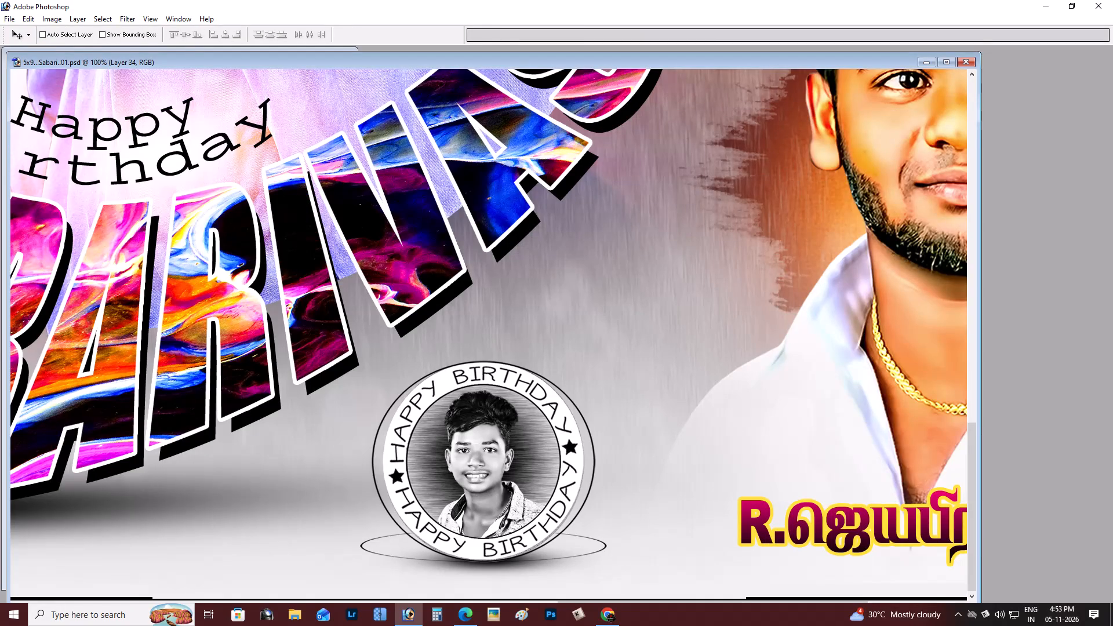
scroll(456, 397, "up", 1)
right_click(453, 417)
left_click(474, 428)
left_click_drag(472, 425, 475, 386)
key("ctrl+z")
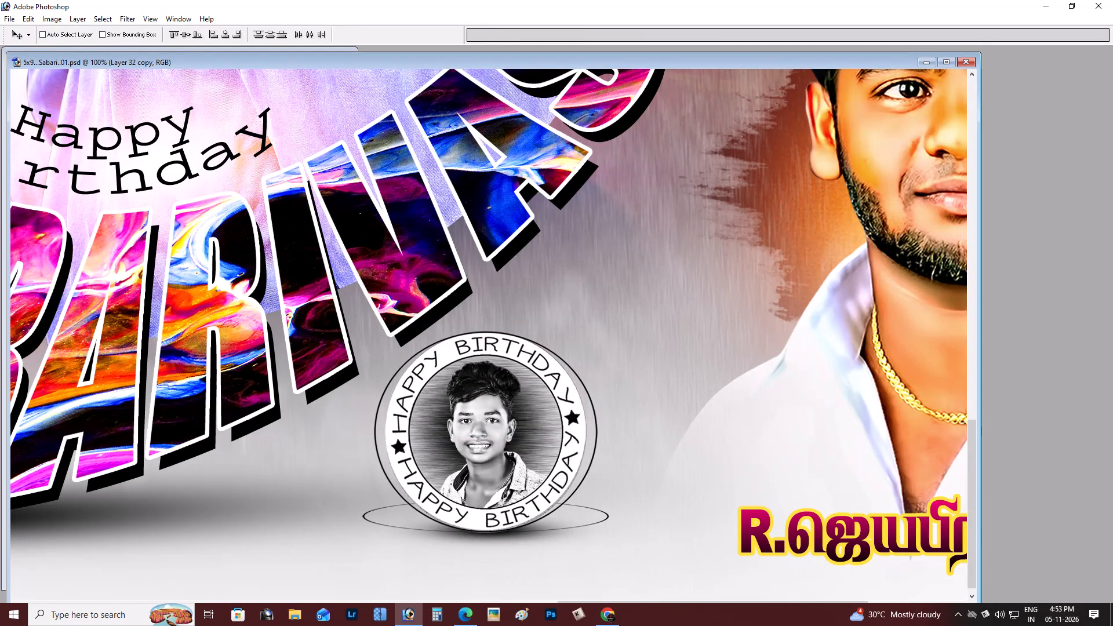
Reposition the 5x9...Sabari..01 banner window beside the 12x18 poster window, with the badge in view.
key("ctrl+minus")
scroll(475, 386, "up", 4)
scroll(475, 386, "down", 4)
scroll(475, 386, "up", 3)
scroll(475, 386, "down", 2)
scroll(475, 386, "up", 1)
scroll(475, 386, "down", 1)
scroll(475, 386, "up", 3)
scroll(475, 386, "down", 2)
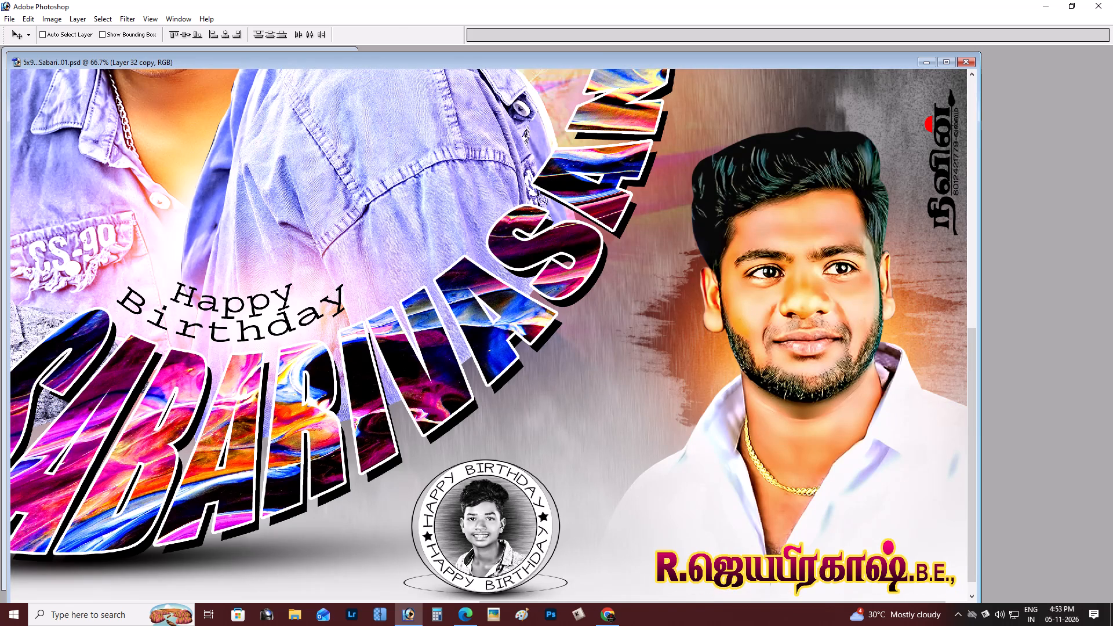
scroll(525, 395, "down", 2)
key("ctrl+minus")
scroll(525, 395, "down", 3)
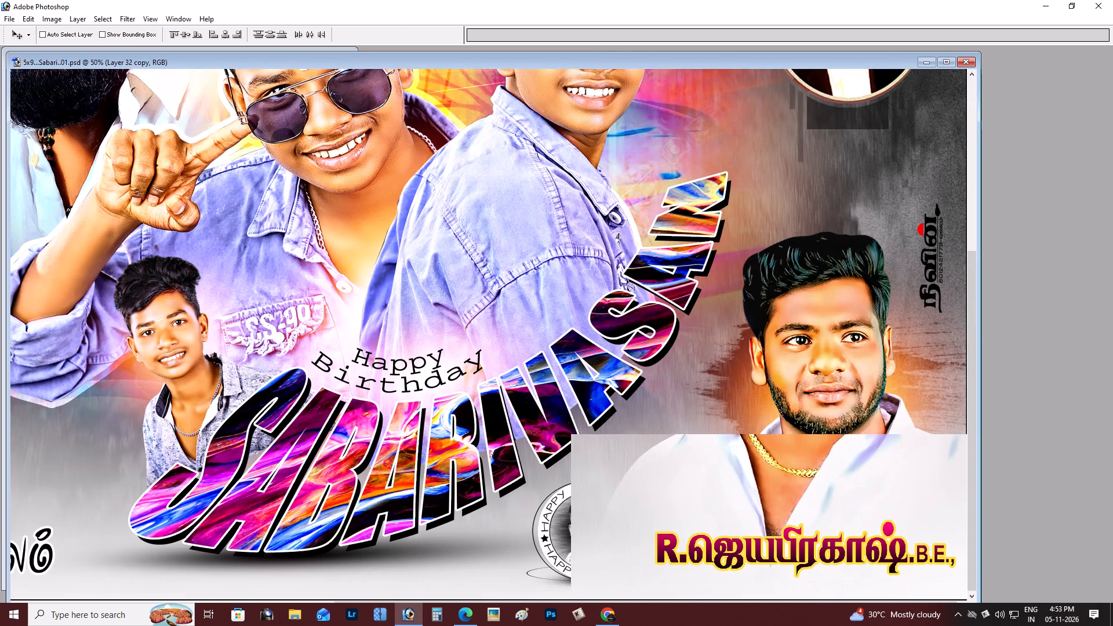
left_click_drag(410, 60, 846, 93)
left_click_drag(1006, 607, 781, 459)
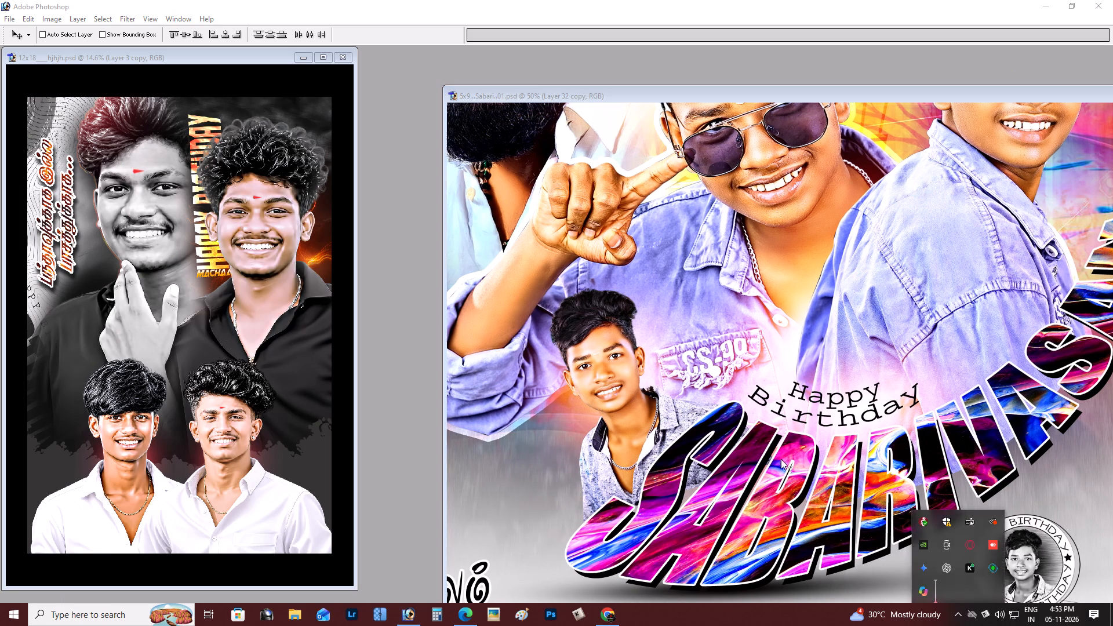
left_click_drag(781, 459, 722, 337)
left_click(986, 453)
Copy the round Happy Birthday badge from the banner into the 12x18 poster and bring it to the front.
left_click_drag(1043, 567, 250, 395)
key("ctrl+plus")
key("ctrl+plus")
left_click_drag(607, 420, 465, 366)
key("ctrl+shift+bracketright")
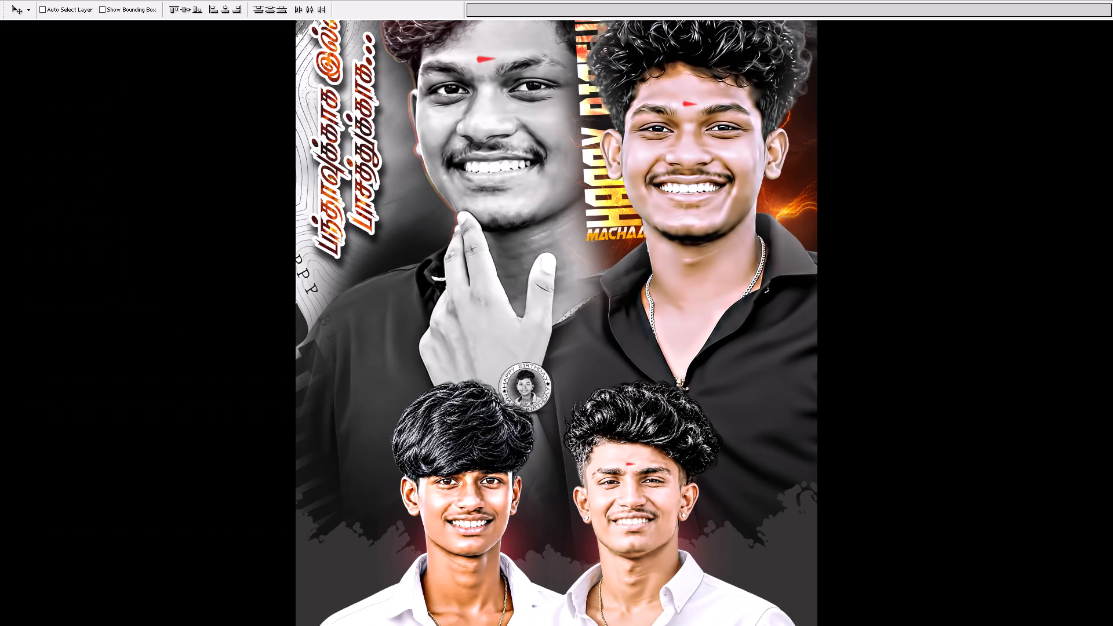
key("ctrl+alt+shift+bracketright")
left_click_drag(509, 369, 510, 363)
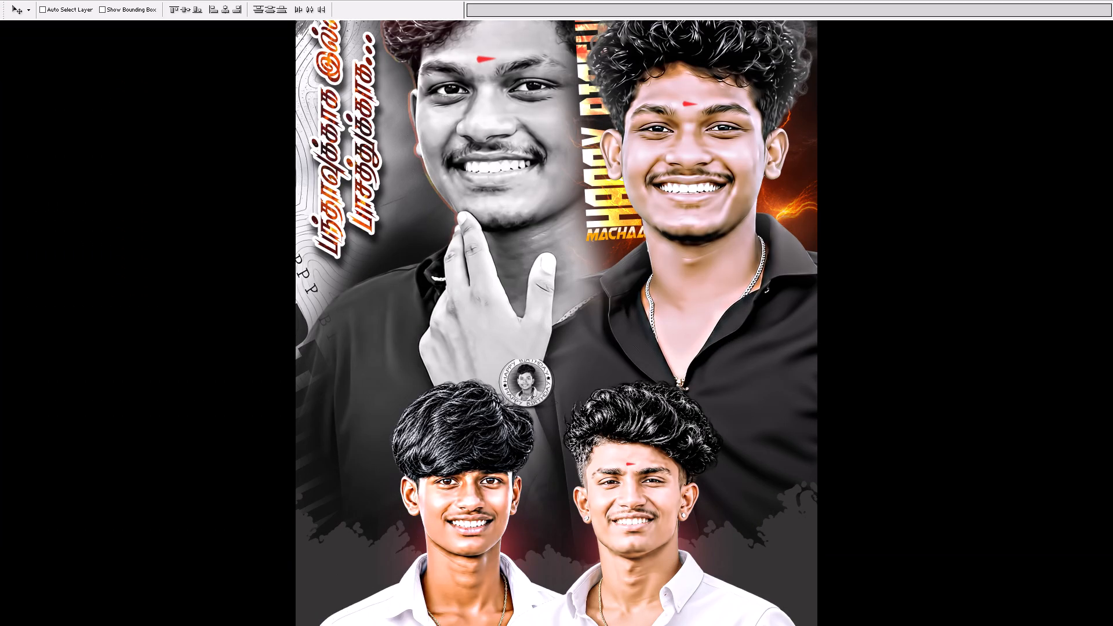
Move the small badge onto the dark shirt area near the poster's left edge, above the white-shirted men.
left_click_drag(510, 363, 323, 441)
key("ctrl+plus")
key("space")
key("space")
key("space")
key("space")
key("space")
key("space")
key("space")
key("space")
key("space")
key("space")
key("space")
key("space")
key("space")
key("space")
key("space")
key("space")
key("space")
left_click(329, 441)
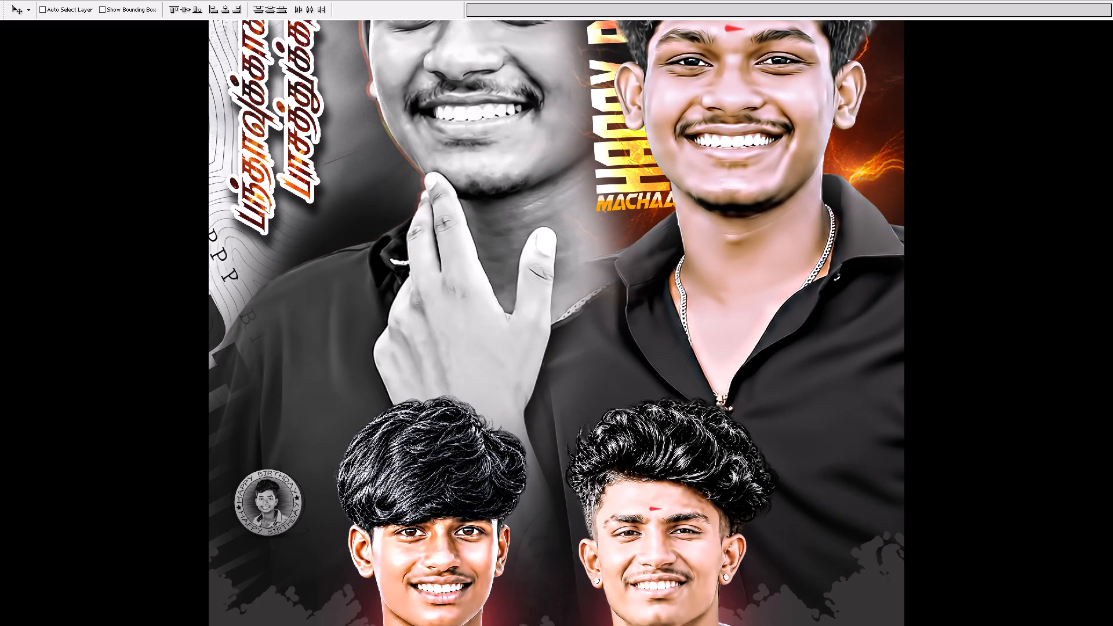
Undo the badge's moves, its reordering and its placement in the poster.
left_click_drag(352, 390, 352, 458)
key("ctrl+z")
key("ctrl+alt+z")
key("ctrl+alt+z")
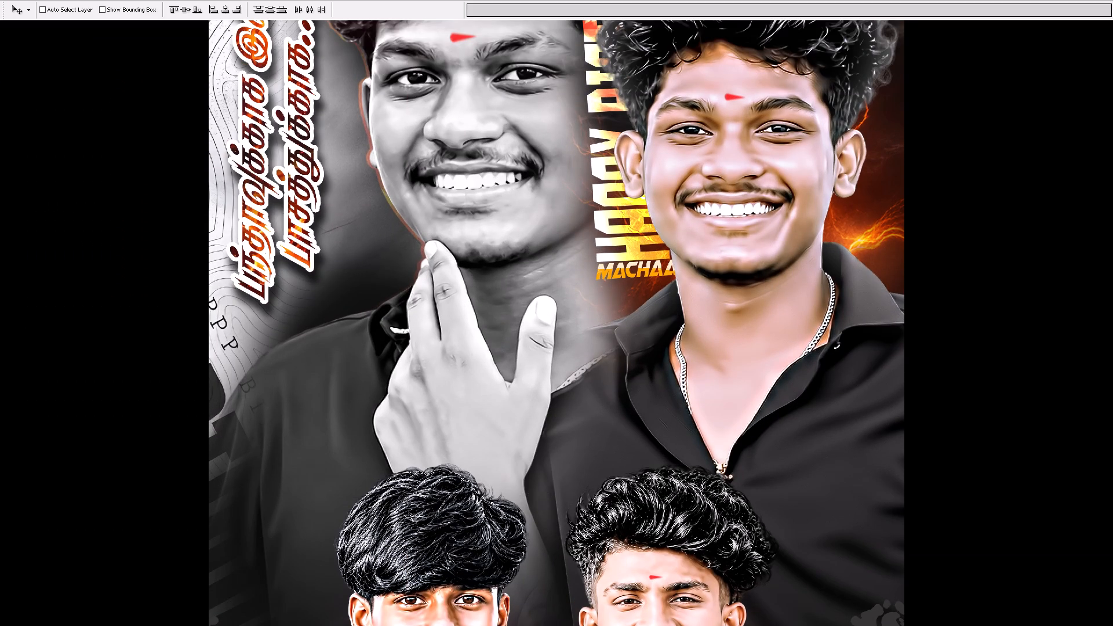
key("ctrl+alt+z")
Select the poster layer Layer 15 copy 2 and copy the banner's Happy Birthday badge above it, near the poster's centre.
key("ctrl+minus")
key("ctrl+alt+minus")
key("Tab")
scroll(1076, 174, "up", 5)
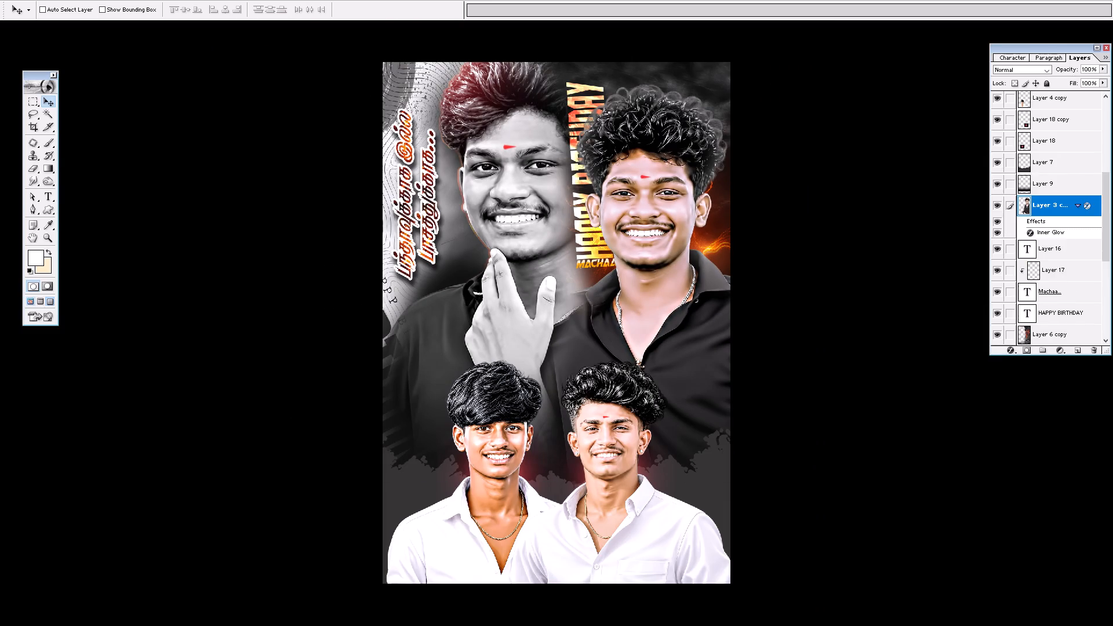
scroll(1076, 171, "up", 14)
left_click(1061, 96)
key("ctrl+Tab")
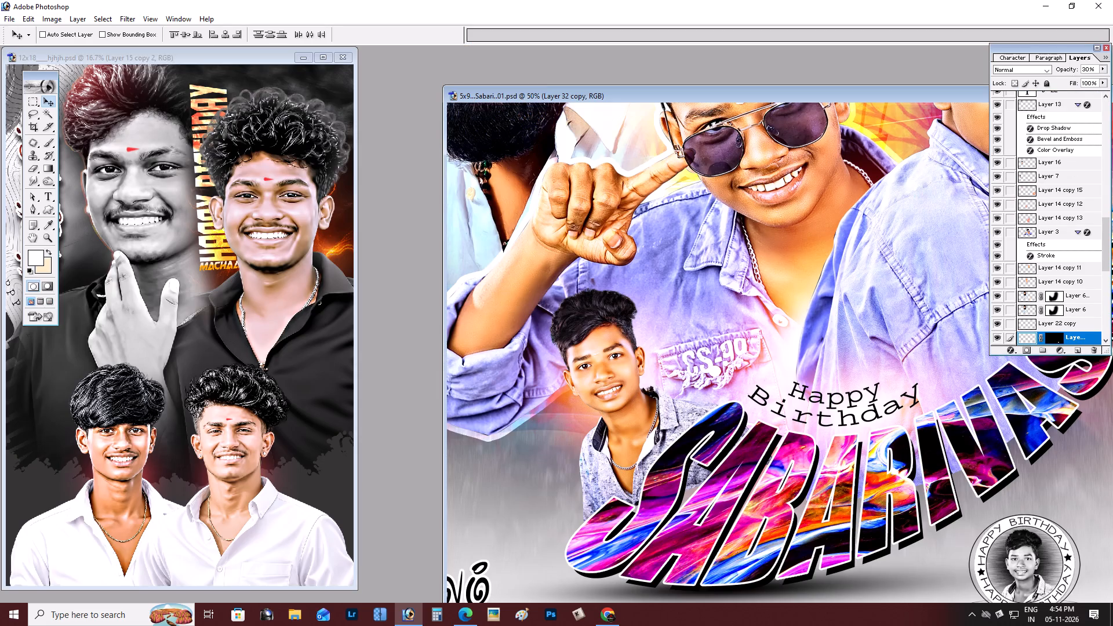
left_click_drag(775, 408, 124, 311)
key("Tab")
left_click_drag(565, 370, 549, 368)
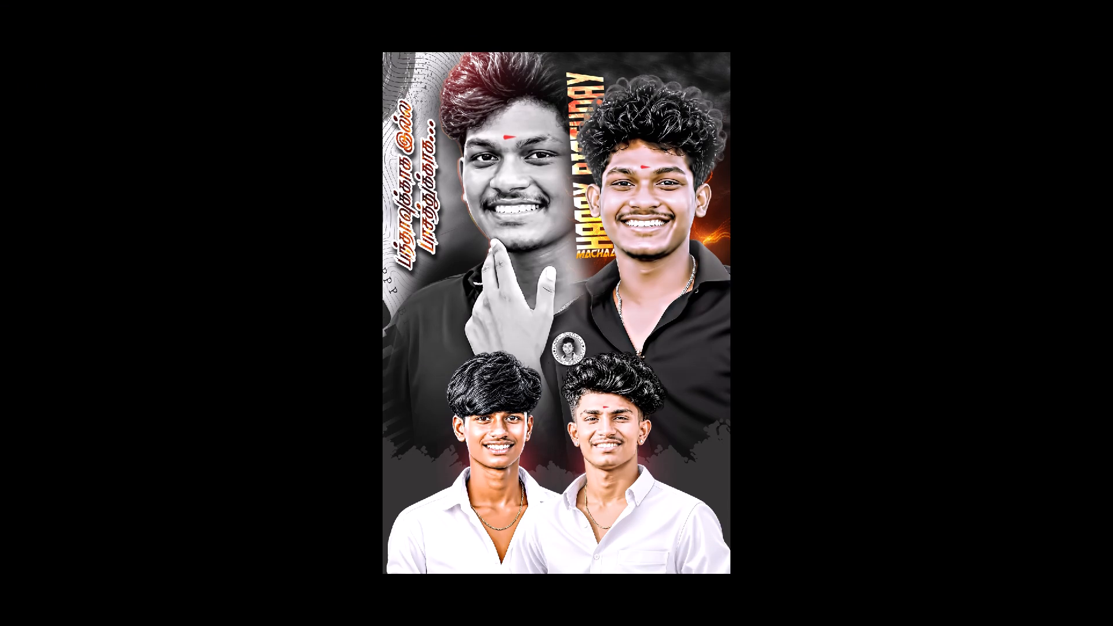
Enlarge the Happy Birthday badge about its centre until it covers most of the poster's width.
key("ctrl+t")
left_click_drag(592, 332, 776, 250, "alt+shift")
key("Return")
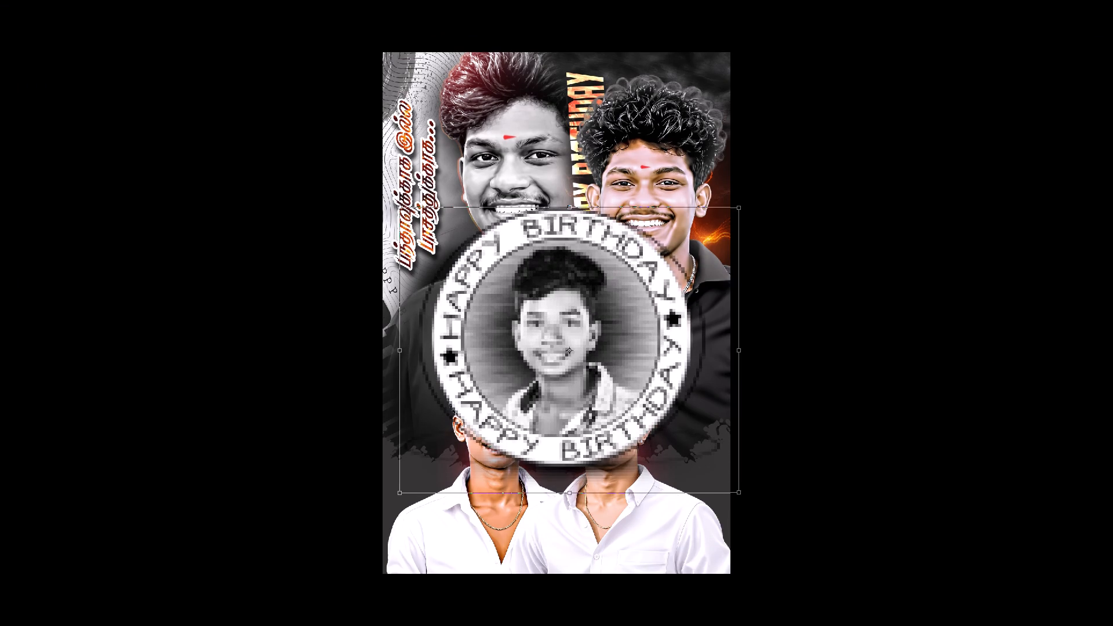
Delete the young man's portrait layers from inside the badge, keeping the lettered ring and brushed-metal centre.
key("ctrl+plus")
key("ctrl+plus")
key("ctrl+plus")
key("ctrl+plus")
right_click(570, 274)
left_click(581, 278)
right_click(579, 277, "shift")
left_click(584, 280, "shift")
left_click_drag(584, 280, 590, 263)
key("ctrl+z")
key("alt+l")
key("alt+l")
key("alt+l")
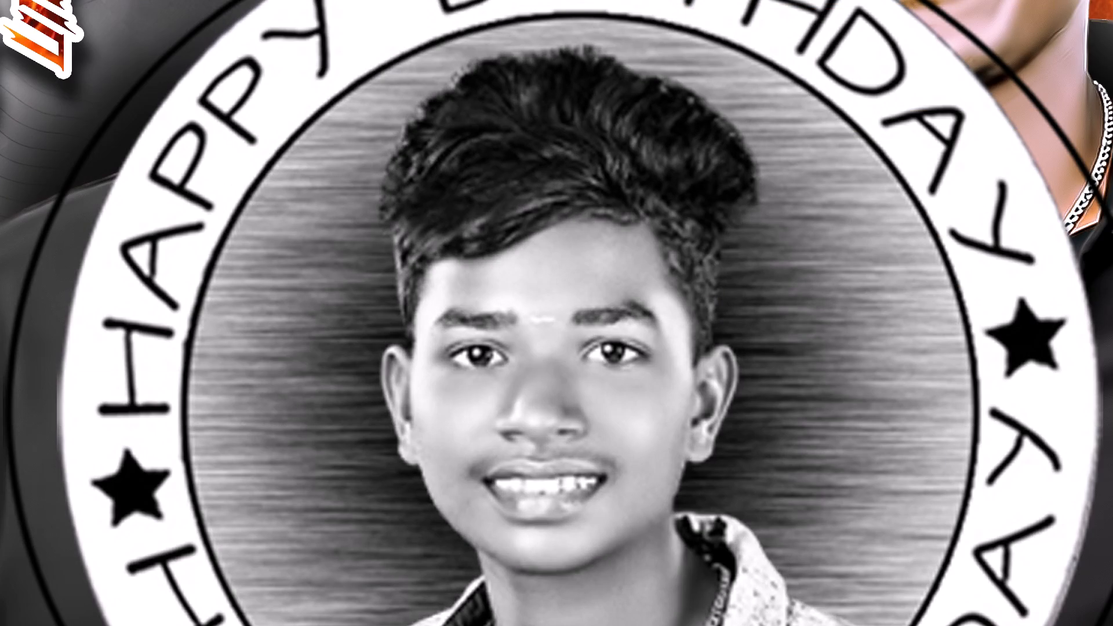
right_click(596, 260)
left_click(606, 265)
key("alt+l")
key("alt+l")
key("alt+l")
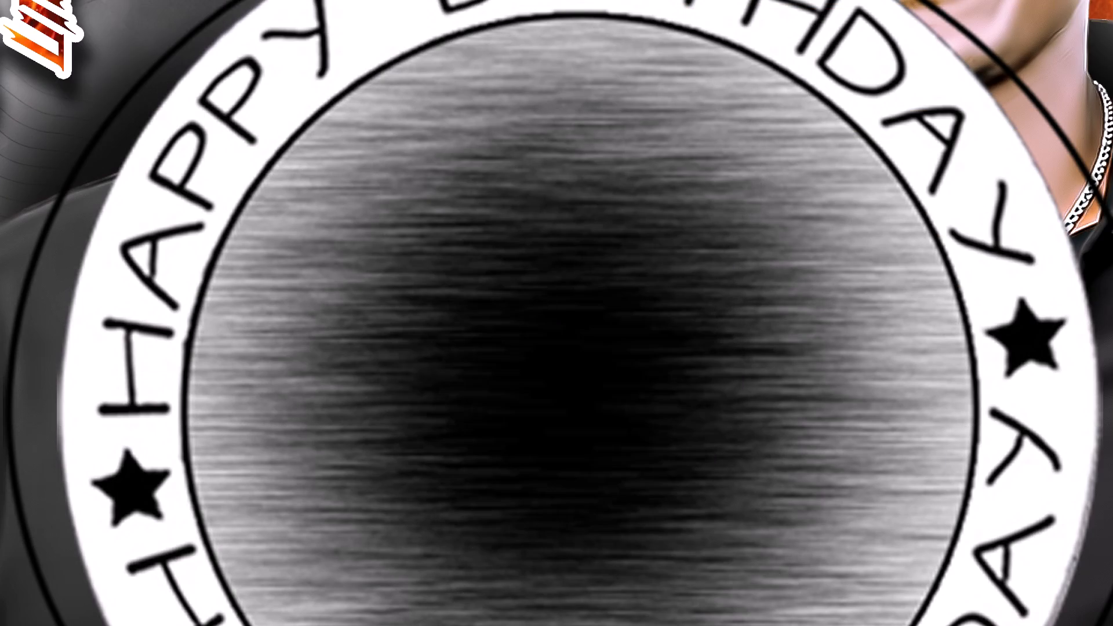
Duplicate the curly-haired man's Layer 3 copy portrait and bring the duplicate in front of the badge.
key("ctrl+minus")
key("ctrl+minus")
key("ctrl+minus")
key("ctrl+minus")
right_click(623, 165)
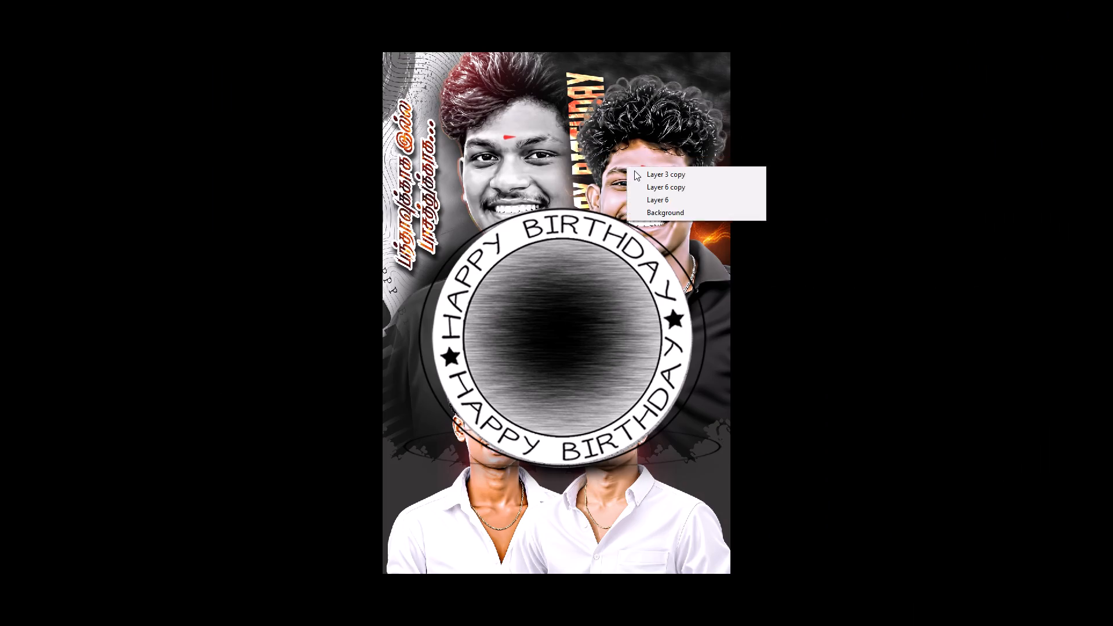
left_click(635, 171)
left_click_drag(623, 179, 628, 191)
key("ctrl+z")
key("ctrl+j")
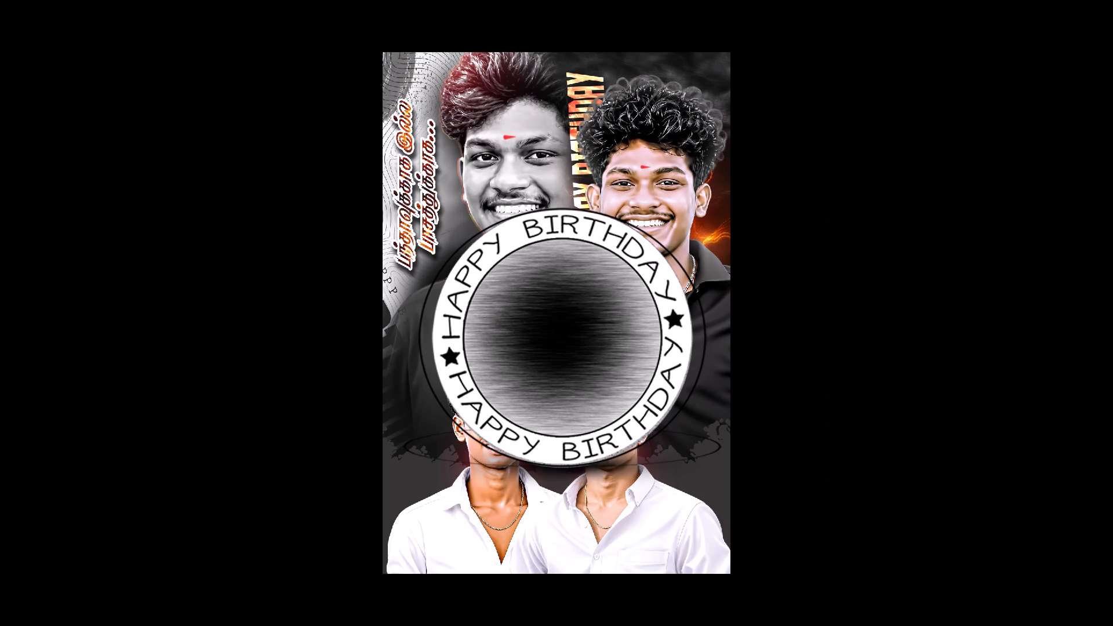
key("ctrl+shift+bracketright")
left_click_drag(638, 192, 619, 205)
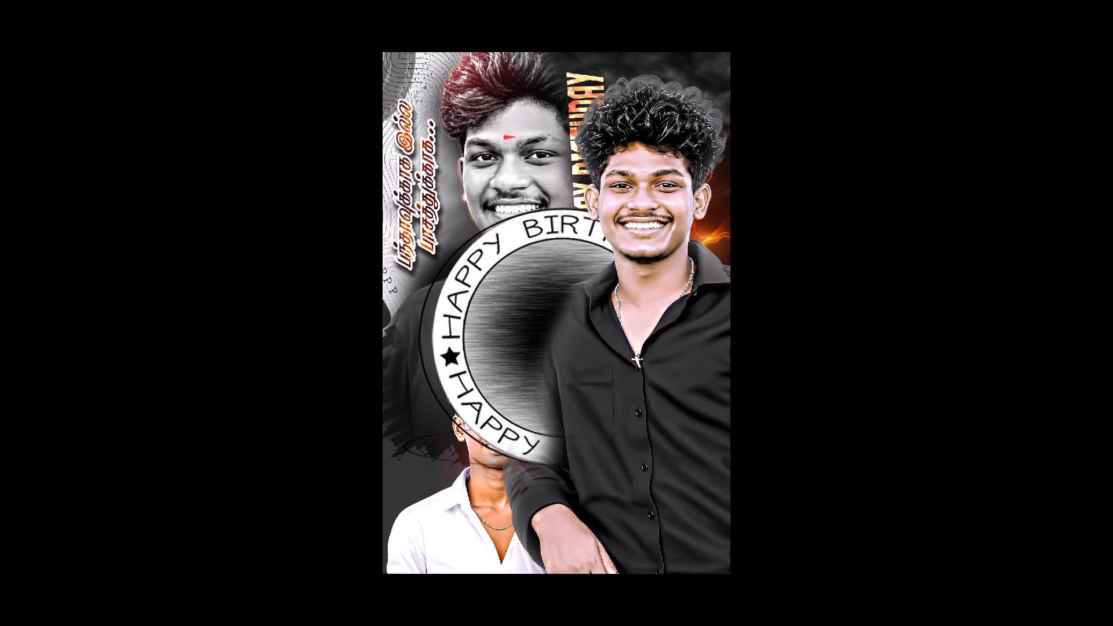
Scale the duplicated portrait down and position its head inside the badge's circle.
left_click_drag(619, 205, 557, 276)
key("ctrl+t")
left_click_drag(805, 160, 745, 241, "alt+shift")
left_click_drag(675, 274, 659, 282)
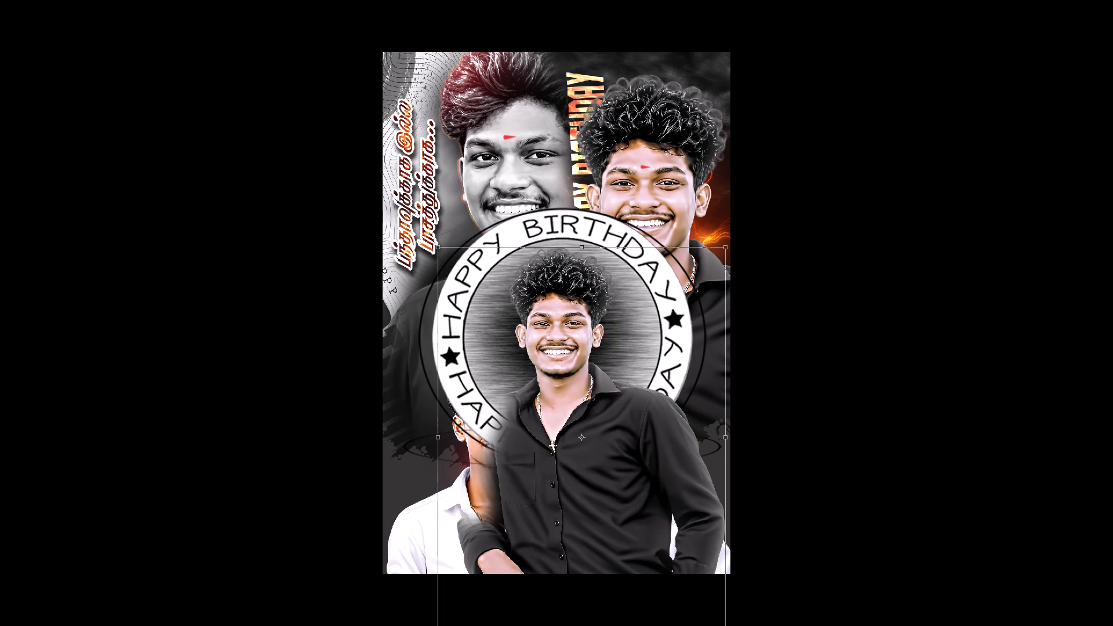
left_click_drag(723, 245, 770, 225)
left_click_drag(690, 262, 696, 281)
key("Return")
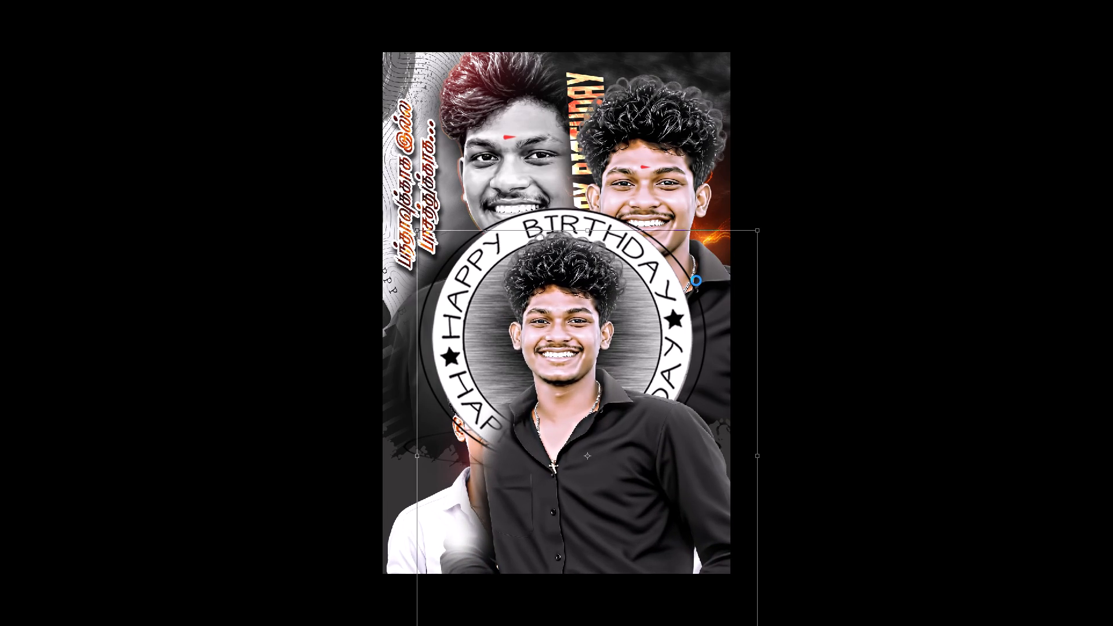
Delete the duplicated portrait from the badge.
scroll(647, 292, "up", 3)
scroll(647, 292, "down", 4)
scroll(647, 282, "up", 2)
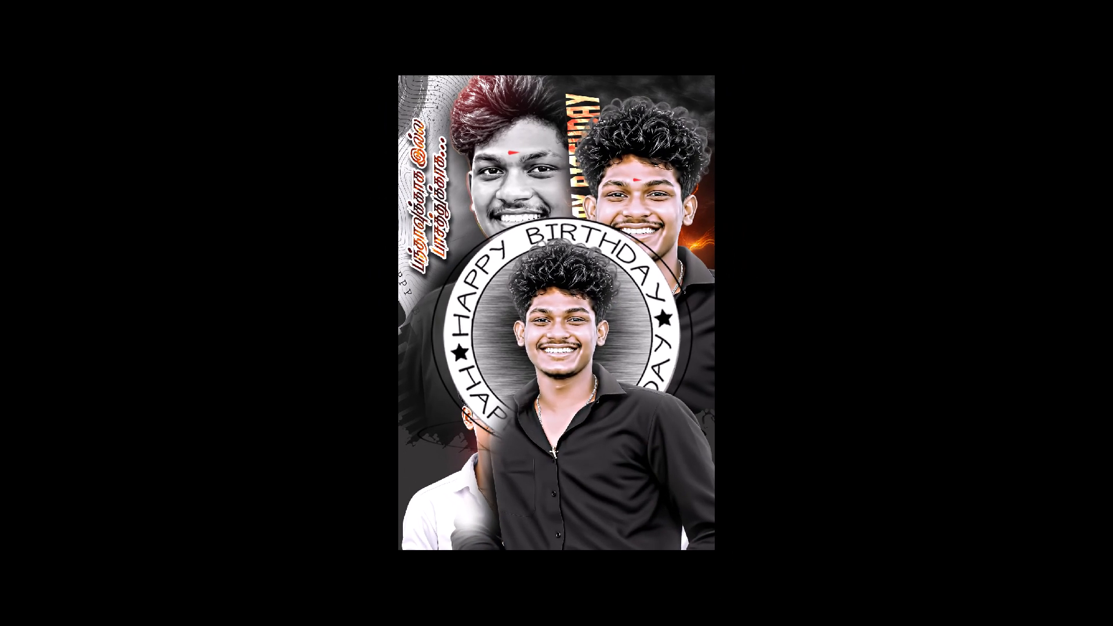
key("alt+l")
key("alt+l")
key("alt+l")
Switch to Microsoft Edge, show the curly-haired man's black-shirt image, copy it and return to Photoshop.
key("alt+Tab")
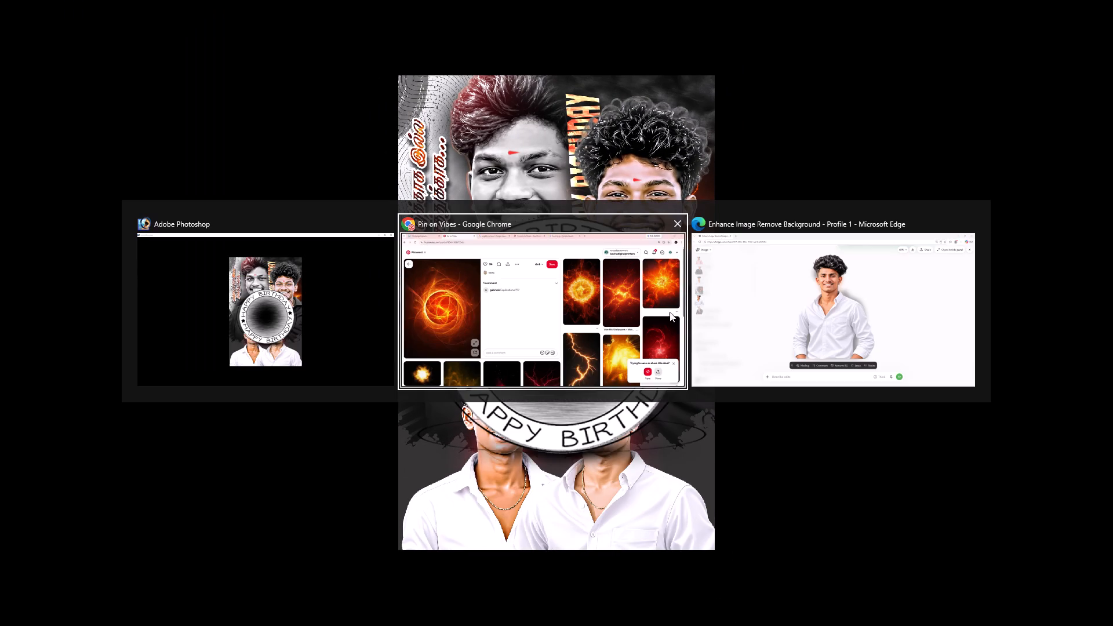
left_click(809, 312, "alt")
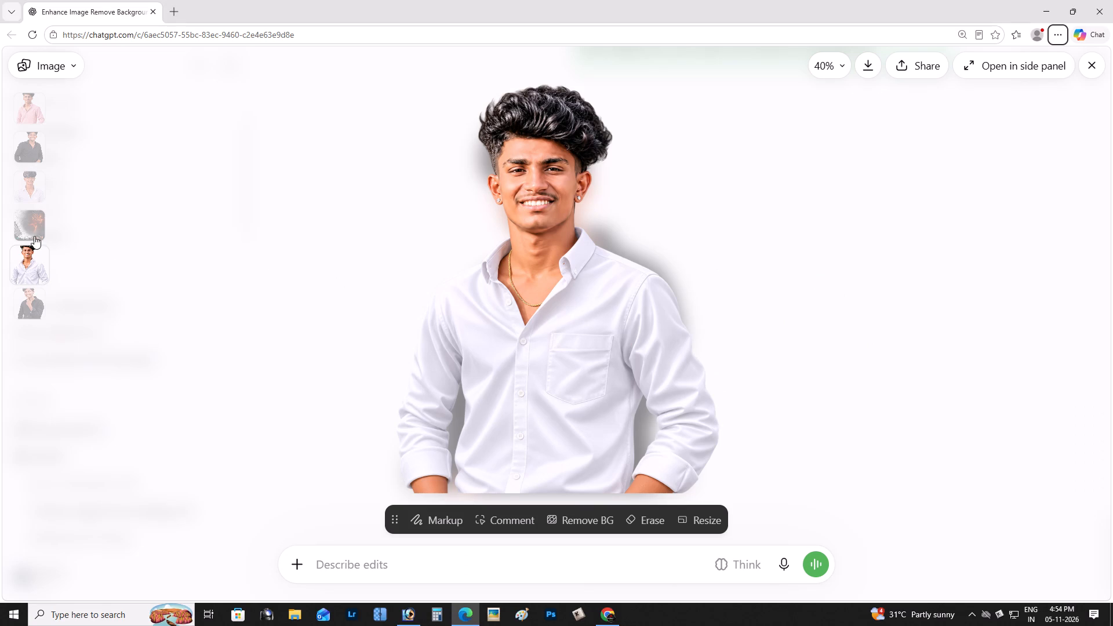
left_click(34, 148)
right_click(562, 238)
left_click(588, 293)
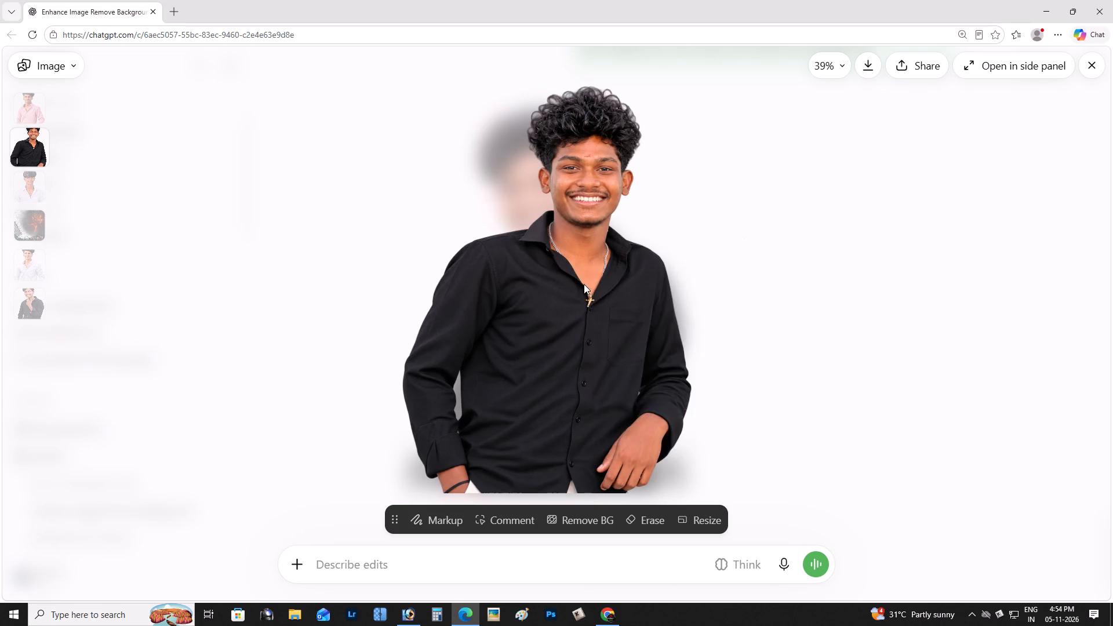
right_click(581, 276)
left_click(603, 323)
key("alt+Tab")
Shrink the Happy Birthday badge to about three quarters of its size and move it higher, above the white-shirted men.
key("ctrl+plus")
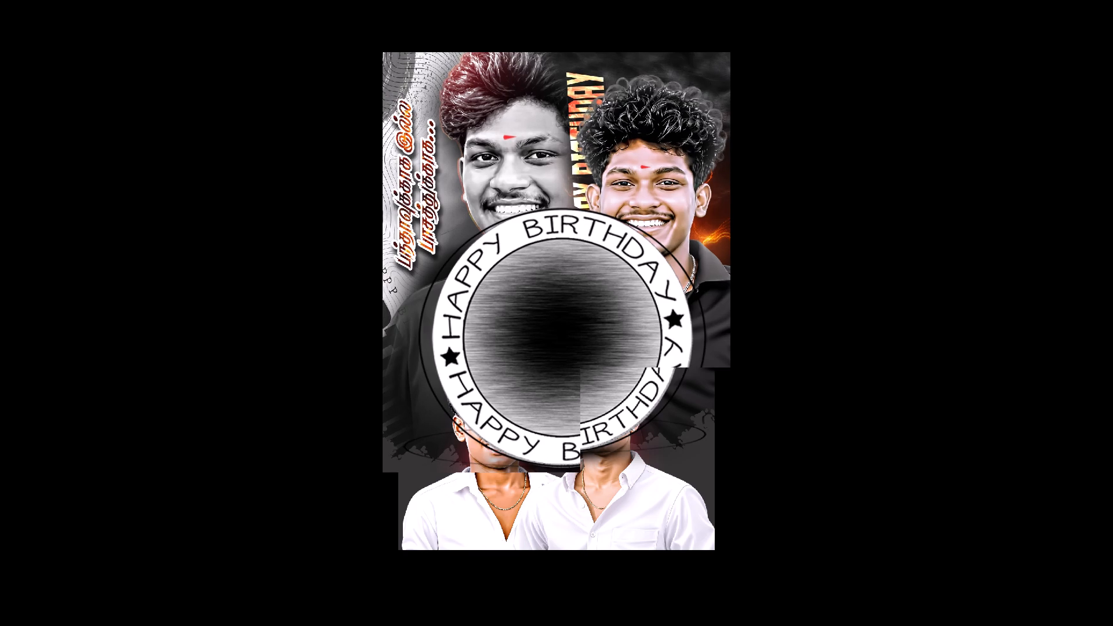
right_click(522, 253)
left_click(538, 259)
left_click_drag(538, 257, 537, 227)
key("ctrl+t")
left_click_drag(737, 175, 701, 219, "shift")
key("Return")
key("ctrl+plus")
key("space")
key("space")
left_click_drag(619, 274, 619, 331)
left_click_drag(596, 318, 588, 228)
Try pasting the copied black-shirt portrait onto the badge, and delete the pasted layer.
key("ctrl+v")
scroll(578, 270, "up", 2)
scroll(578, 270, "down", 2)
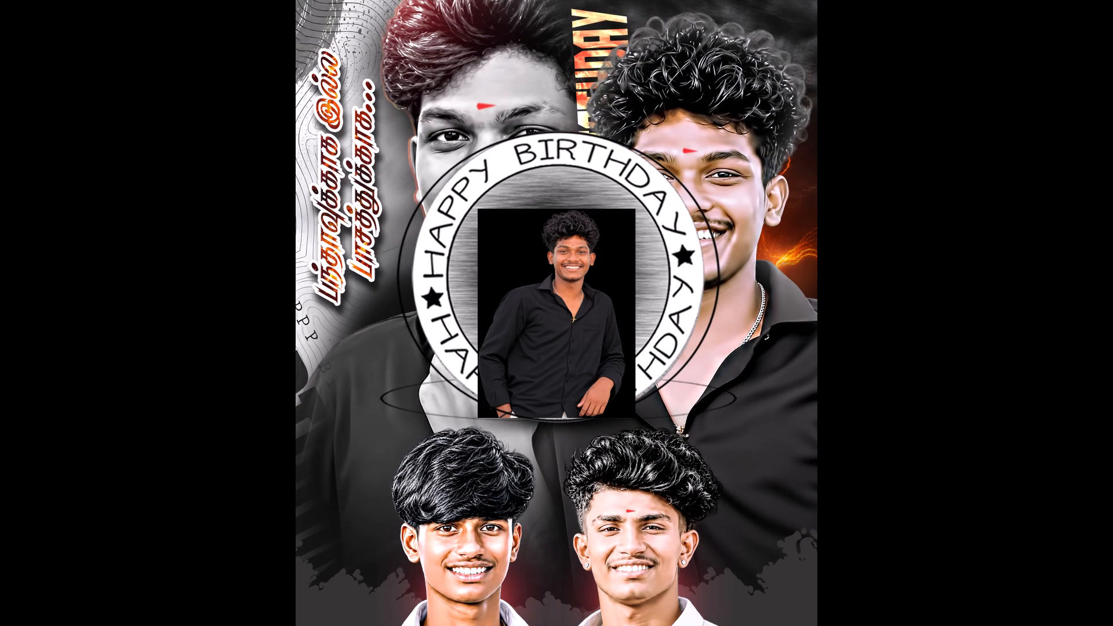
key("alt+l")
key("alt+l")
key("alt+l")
Save the black-shirt portrait from Microsoft Edge as a PNG in Downloads and open it in Photoshop.
key("ctrl+Tab")
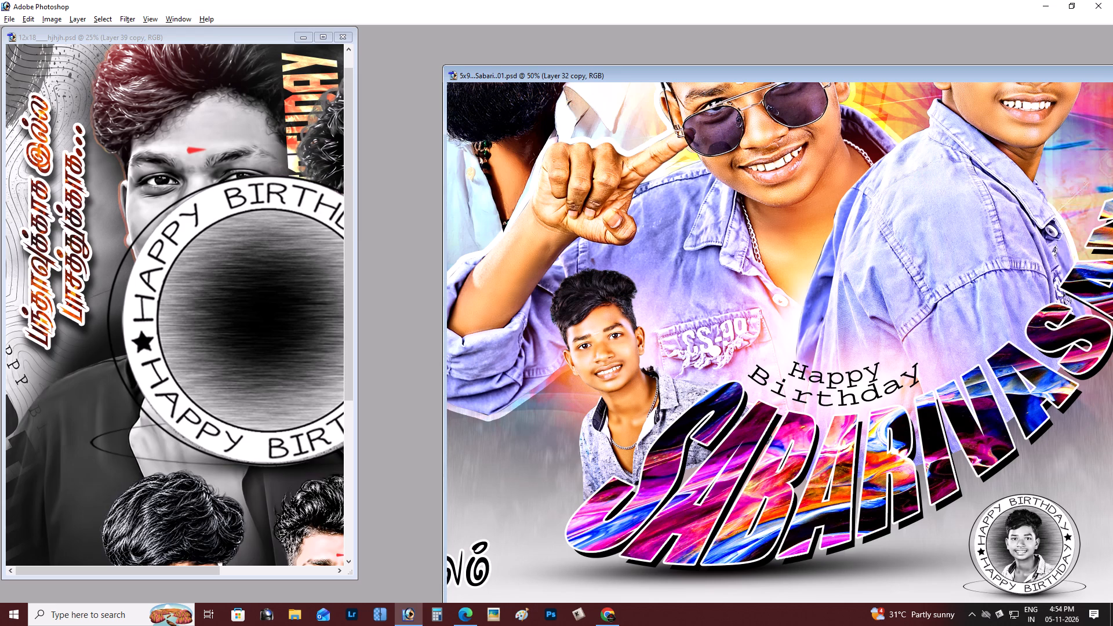
key("alt+Tab")
right_click(478, 262)
left_click(521, 293)
key("Return")
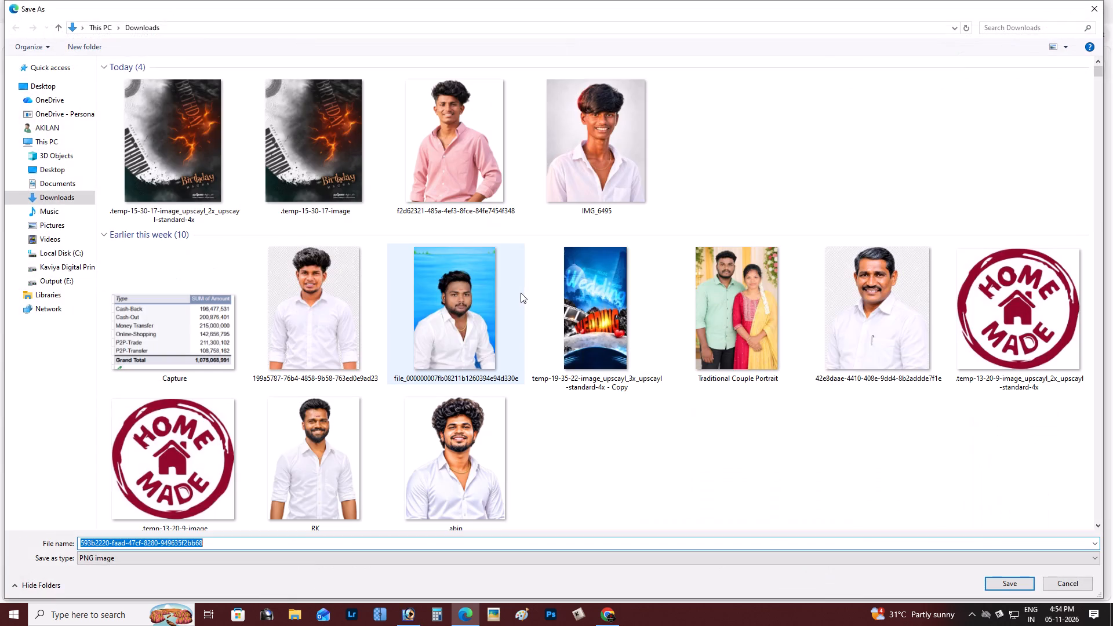
key("Return")
left_click_drag(950, 85, 608, 189)
key("alt+Tab")
Cut the whole portrait out of the PNG, close that file without saving, and paste the portrait into the poster's badge.
key("ctrl+a")
key("ctrl+x")
key("ctrl+w")
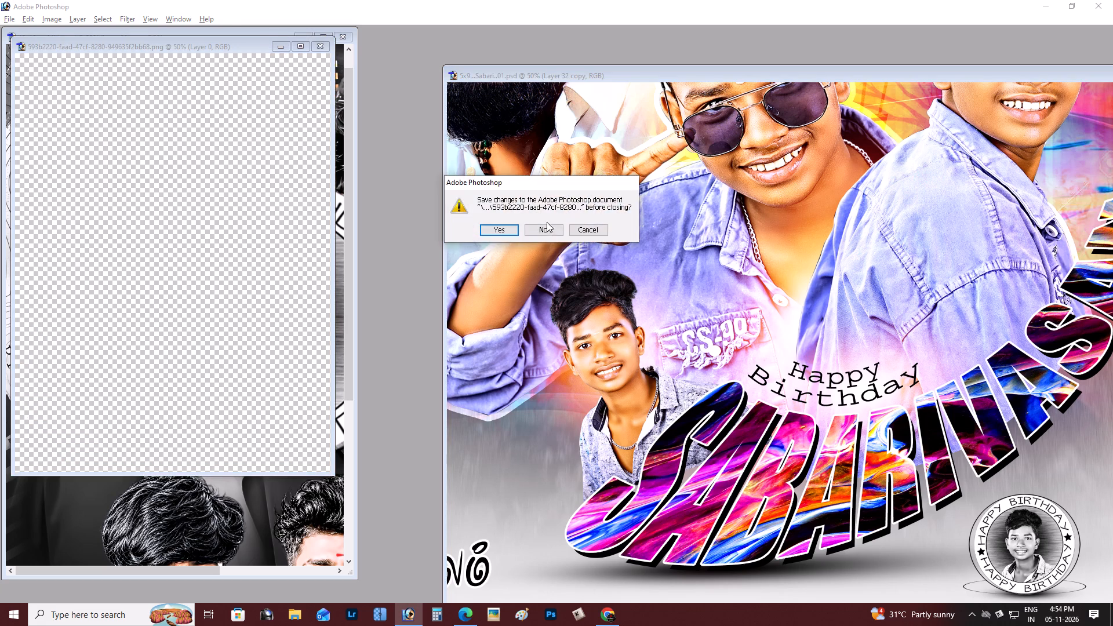
left_click(544, 230)
key("ctrl+Tab")
key("ctrl+v")
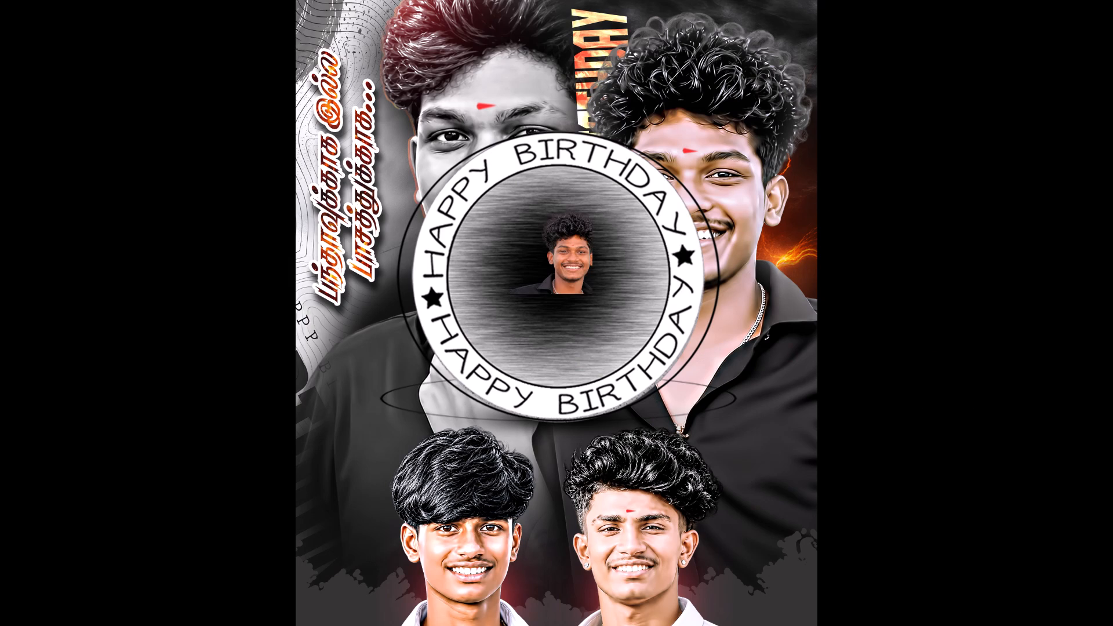
Enlarge the pasted black-shirt portrait and position it over the Happy Birthday badge with the head inside the metal circle.
key("ctrl+t")
left_click_drag(632, 210, 736, 147)
left_click_drag(617, 190, 609, 234)
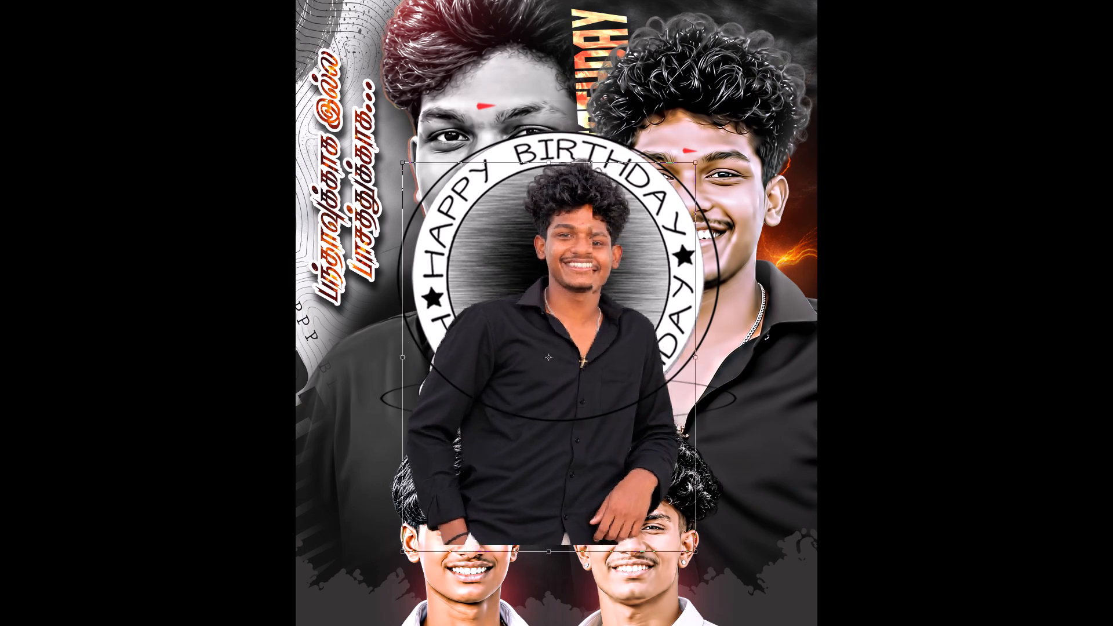
left_click_drag(609, 234, 607, 238)
key("Return")
Cut away the lower part of the portrait below chest level with a rectangular selection.
key("m")
left_click_drag(708, 394, 367, 625)
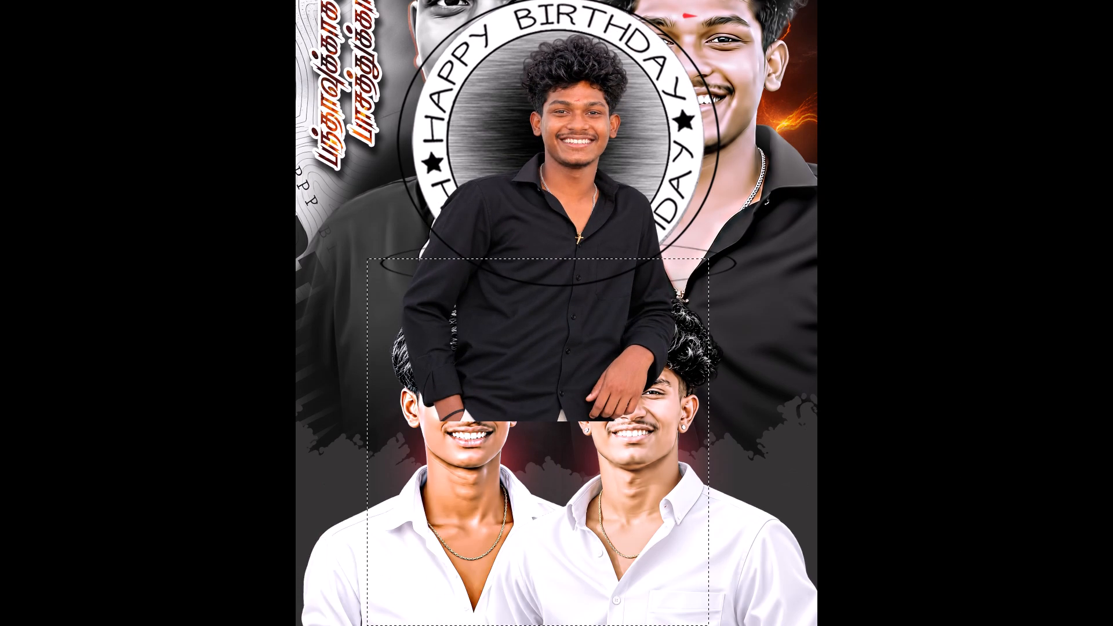
left_click_drag(503, 478, 523, 505)
key("ctrl+x")
key("b")
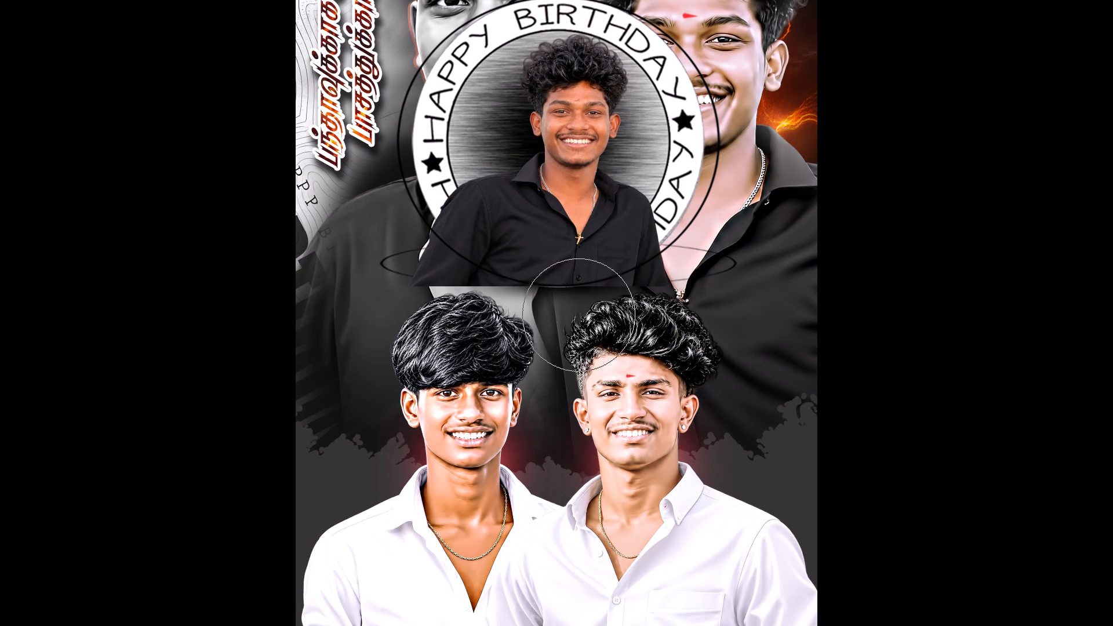
Tilt the portrait slightly counterclockwise, enlarge it a little and centre it in the badge's metal circle.
key("ctrl+plus")
key("space")
left_click_drag(579, 304, 570, 475)
key("v")
key("ctrl+t")
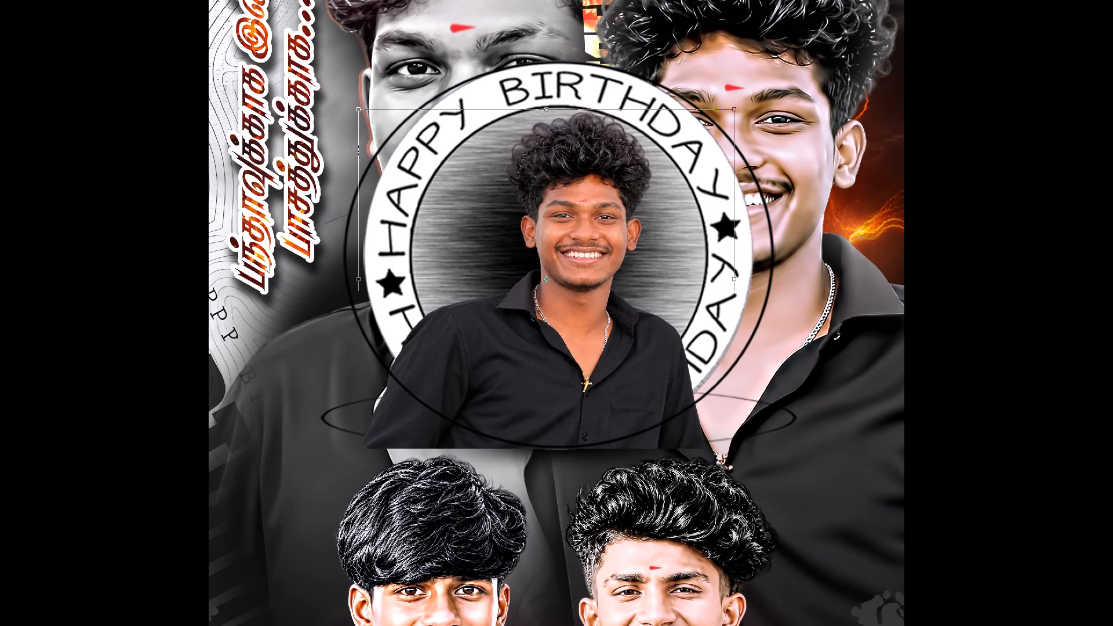
left_click_drag(755, 227, 755, 220)
left_click_drag(636, 225, 611, 245)
left_click_drag(709, 123, 719, 118, "alt+shift")
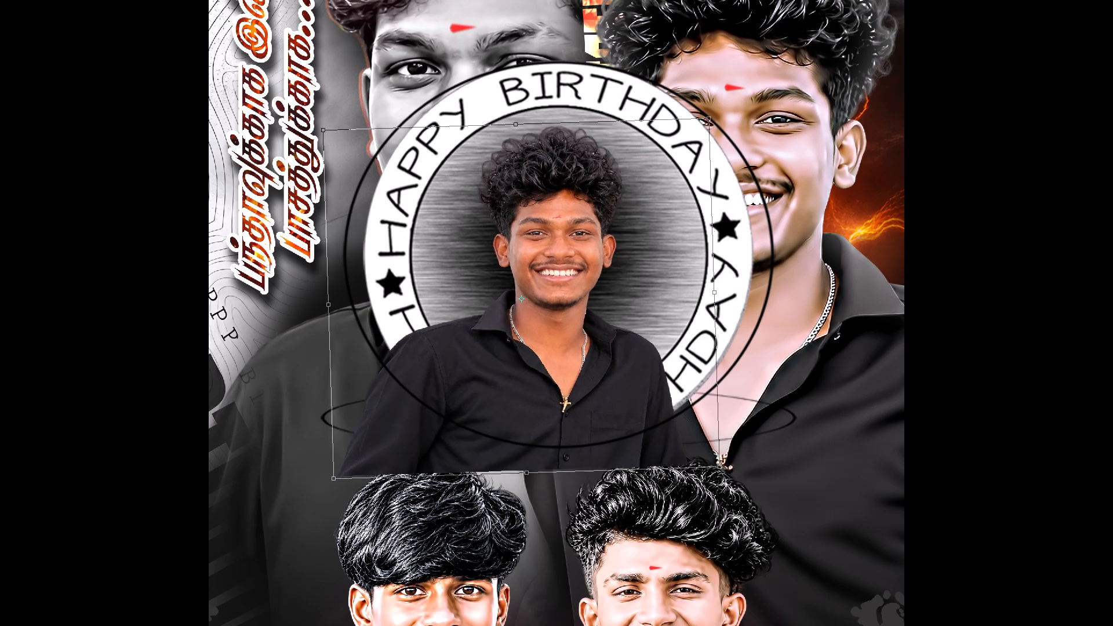
left_click_drag(719, 118, 738, 111, "alt+shift")
left_click(662, 170)
key("Return")
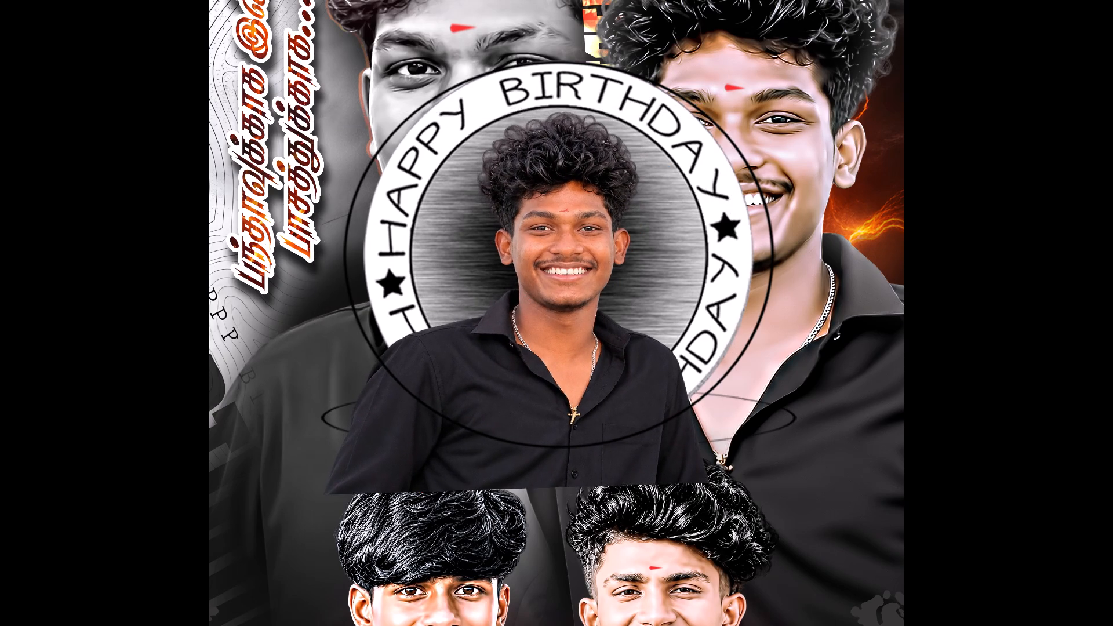
Set the portrait's opacity to 1% to reveal the badge behind it.
key("ctrl+plus")
key("ctrl+plus")
key("space")
key("space")
left_click(667, 171)
key("space")
left_click_drag(669, 182, 670, 98)
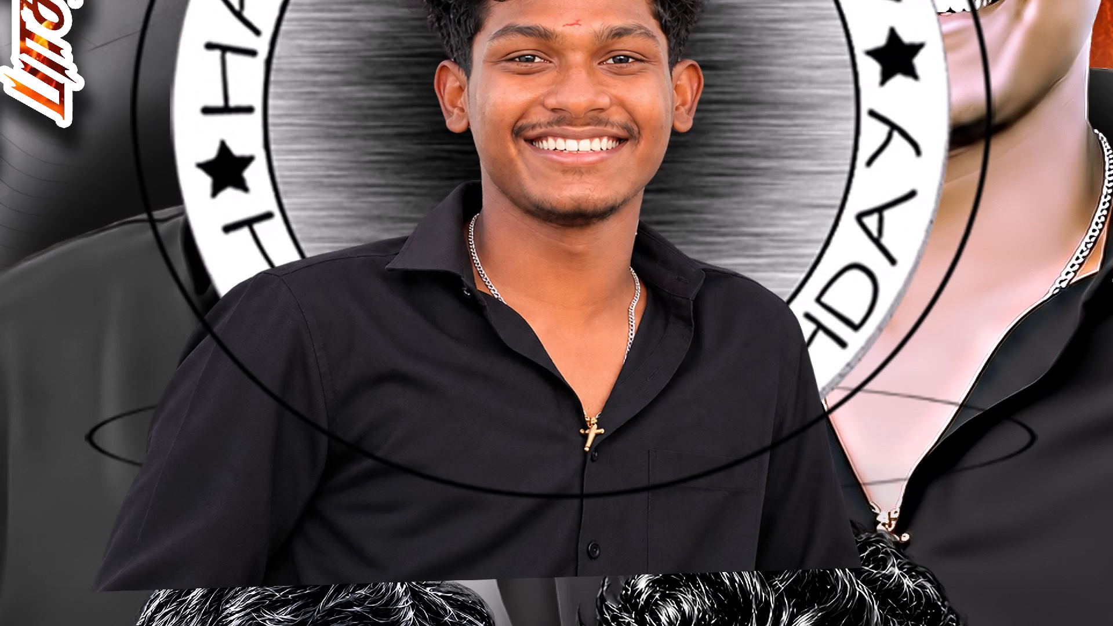
key("0")
key("1")
Trace a Pen path along the lower inner edge of the badge's white lettered ring.
key("ctrl+plus")
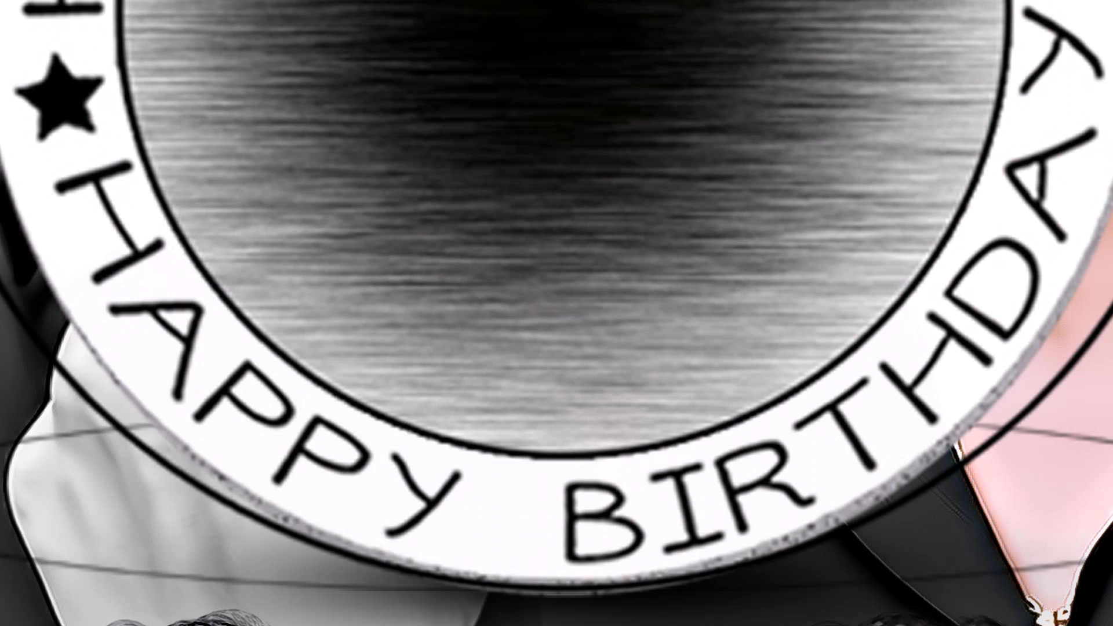
scroll(682, 88, "down", 3)
key("p")
left_click(999, 50)
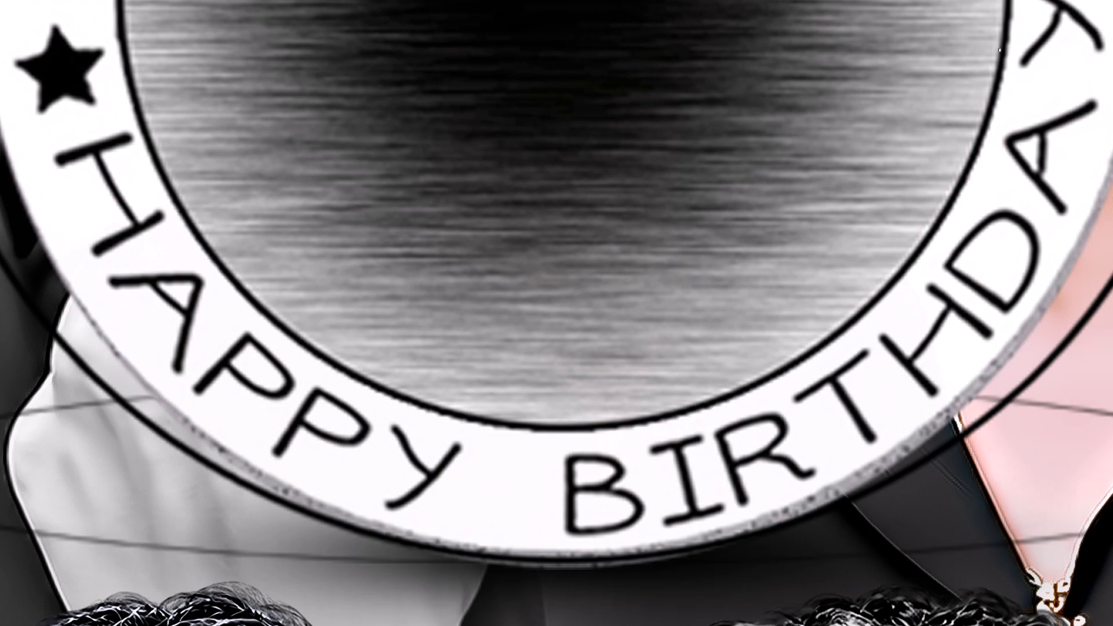
key("space")
left_click_drag(962, 159, 966, 118)
left_click_drag(773, 330, 657, 374)
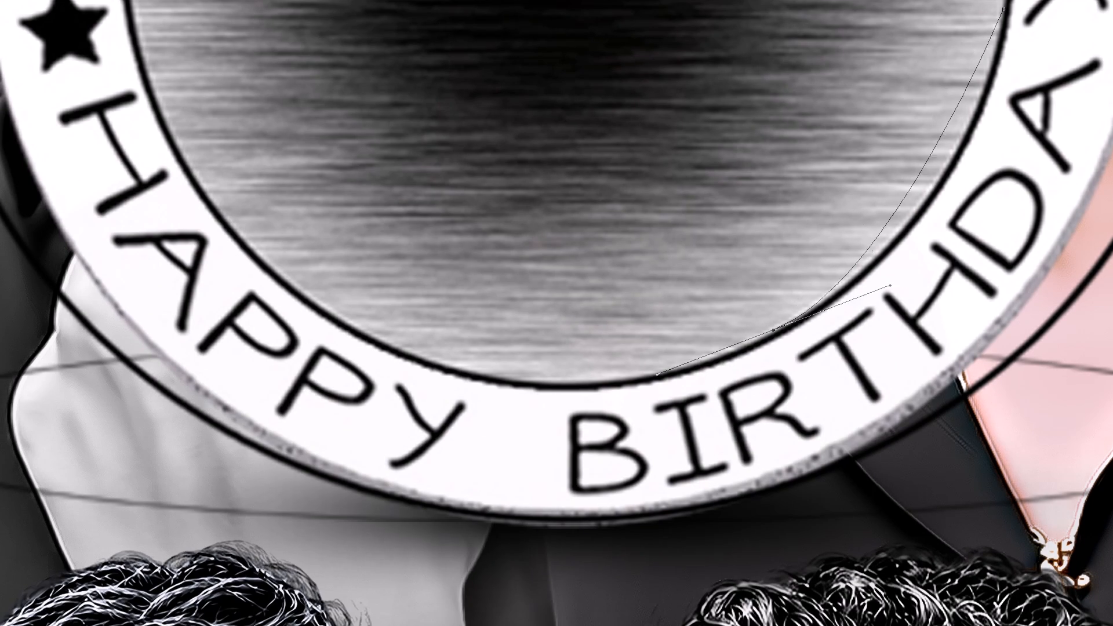
left_click_drag(657, 374, 555, 438)
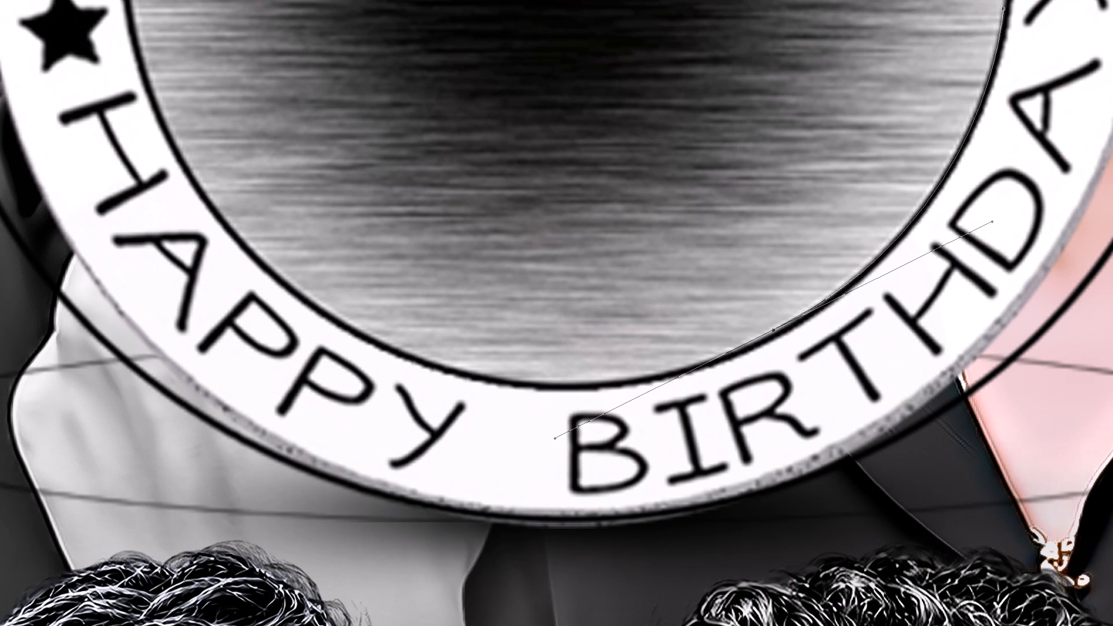
left_click_drag(555, 438, 559, 440)
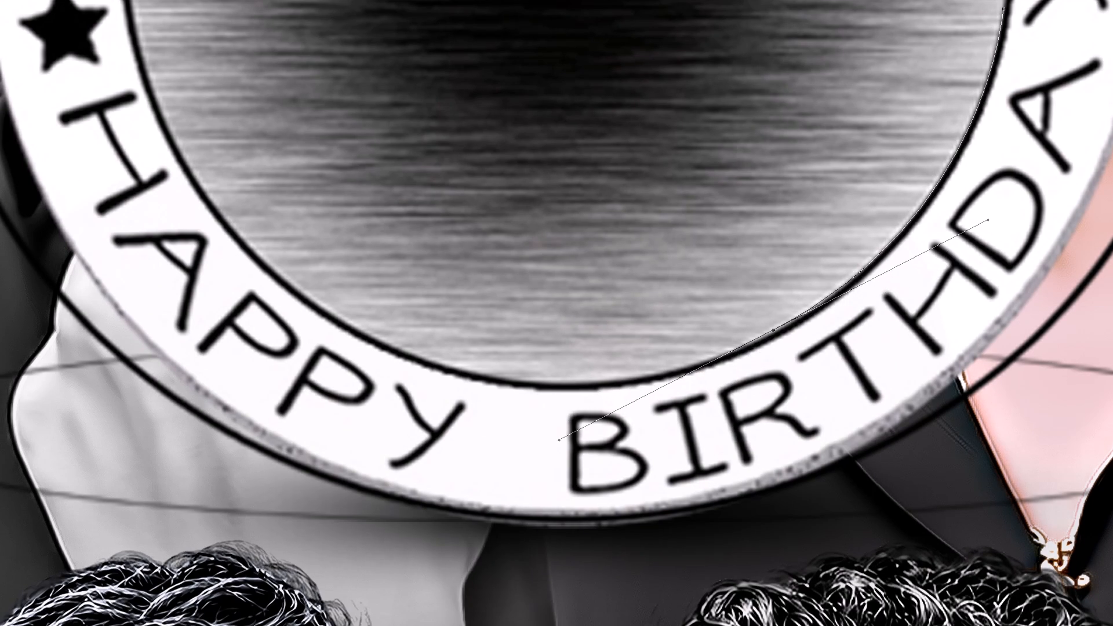
left_click(773, 332, "alt")
key("space")
left_click_drag(635, 306, 740, 445)
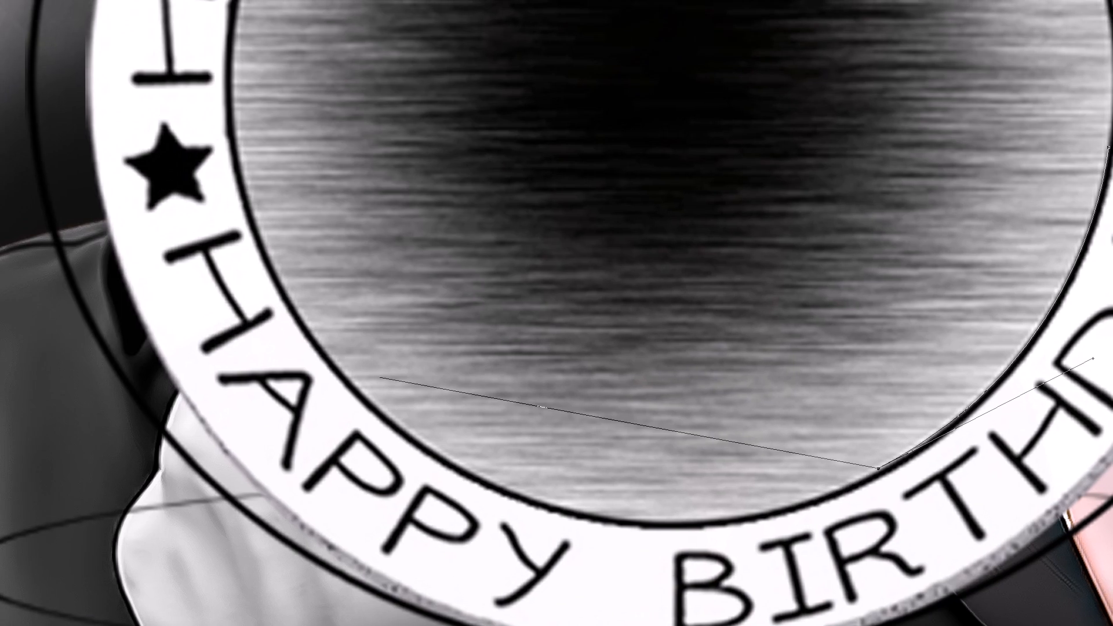
left_click_drag(328, 357, 257, 286)
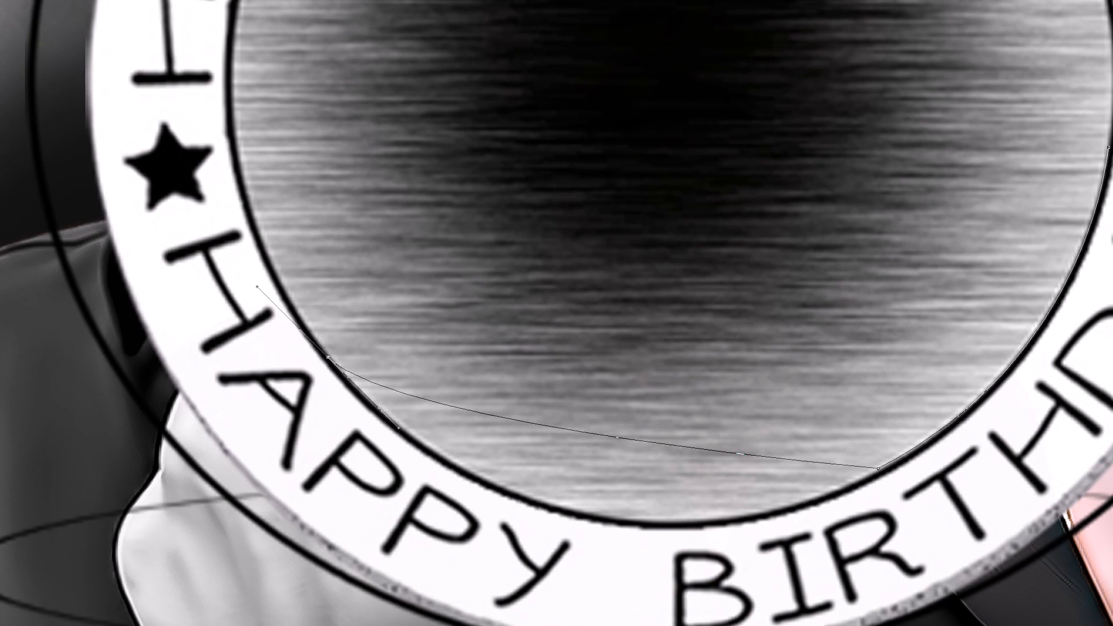
left_click_drag(257, 286, 157, 118)
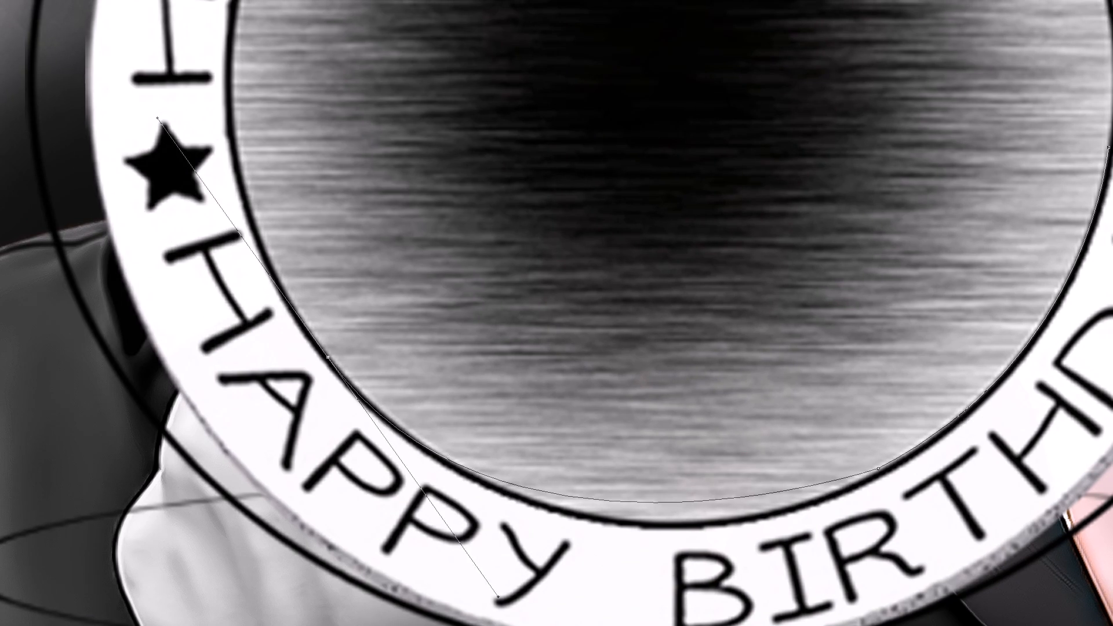
left_click_drag(157, 118, 59, 74)
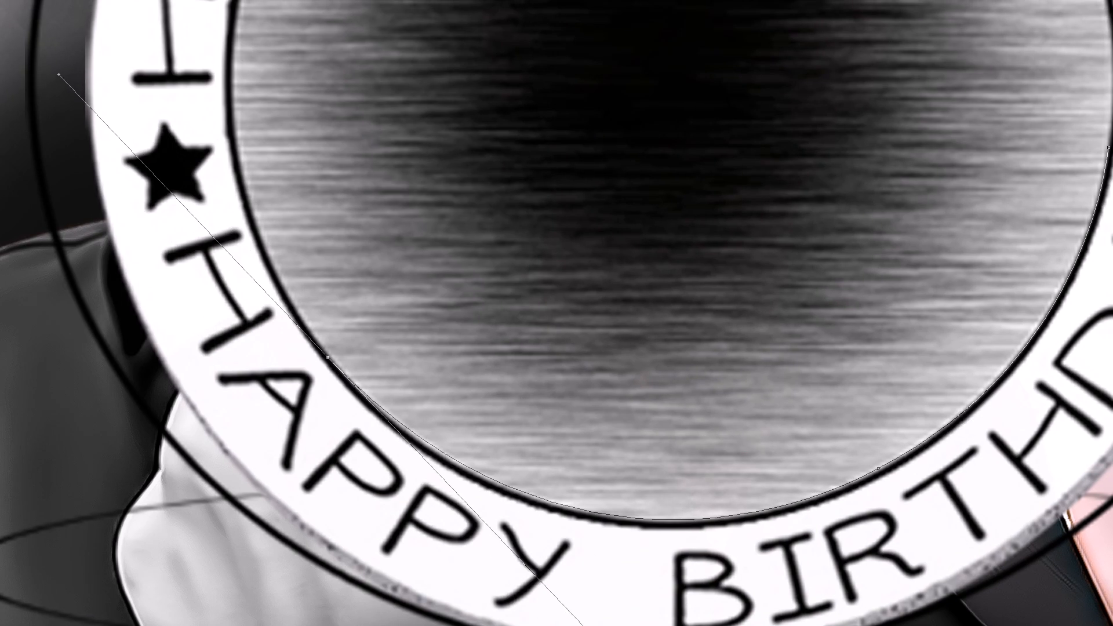
left_click_drag(59, 74, 56, 65)
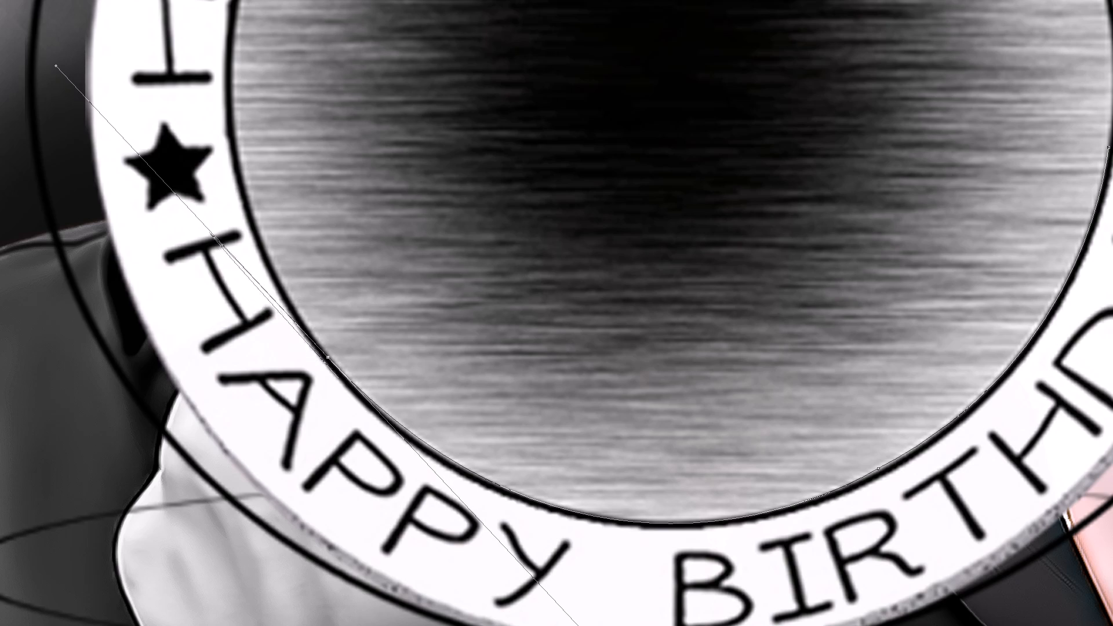
left_click(328, 359, "alt")
Restore the portrait's opacity to 100% and close the Pen path around the shirt area outside the badge's inner circle.
key("ctrl+minus")
key("ctrl+minus")
key("ctrl+minus")
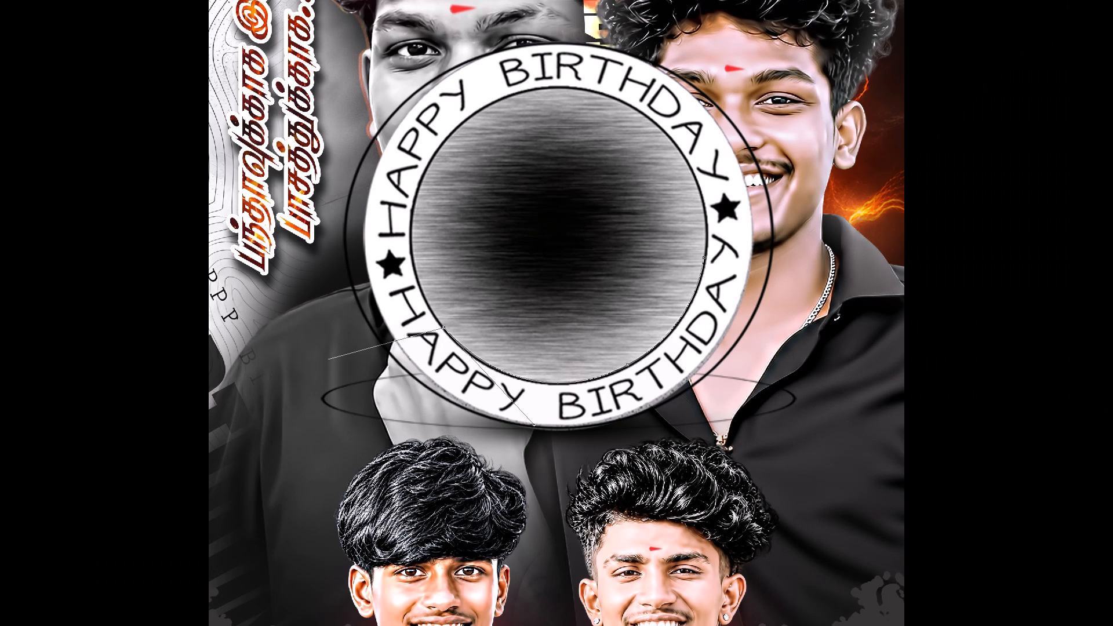
key("0")
left_click_drag(414, 263, 410, 256)
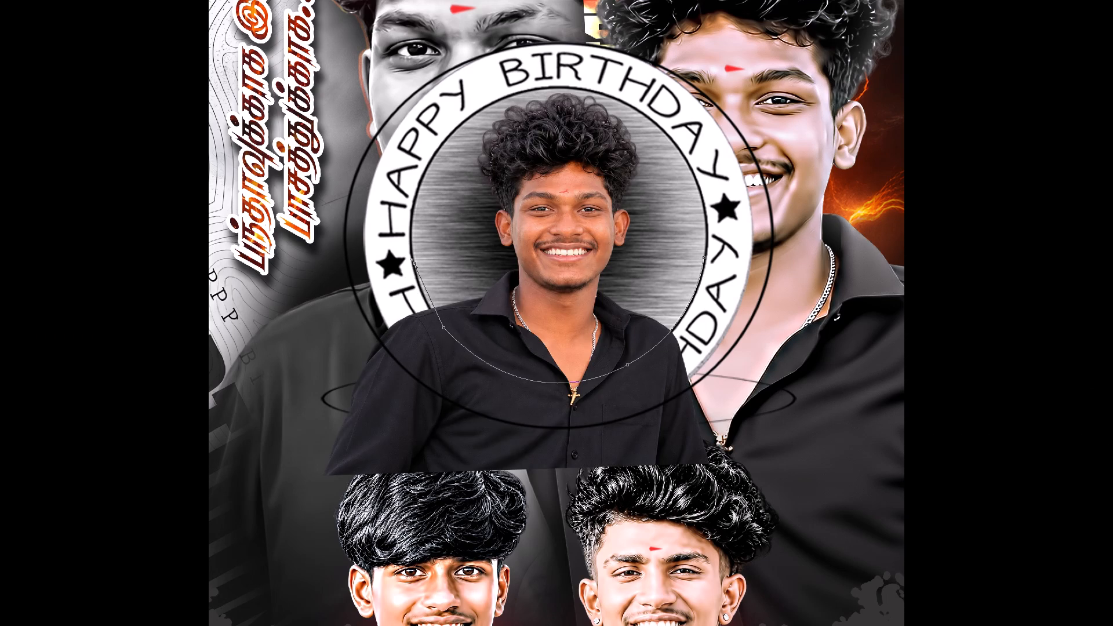
left_click_drag(410, 256, 399, 208)
left_click_drag(248, 339, 254, 398)
left_click_drag(271, 480, 277, 496)
left_click_drag(484, 550, 606, 559)
left_click_drag(770, 481, 773, 451)
left_click_drag(780, 374, 766, 332)
left_click_drag(755, 308, 748, 285)
Convert the path to a selection and cut out the shirt that overlaps the badge's lettered ring.
key("ctrl+Return")
key("ctrl+Return")
key("ctrl+Return")
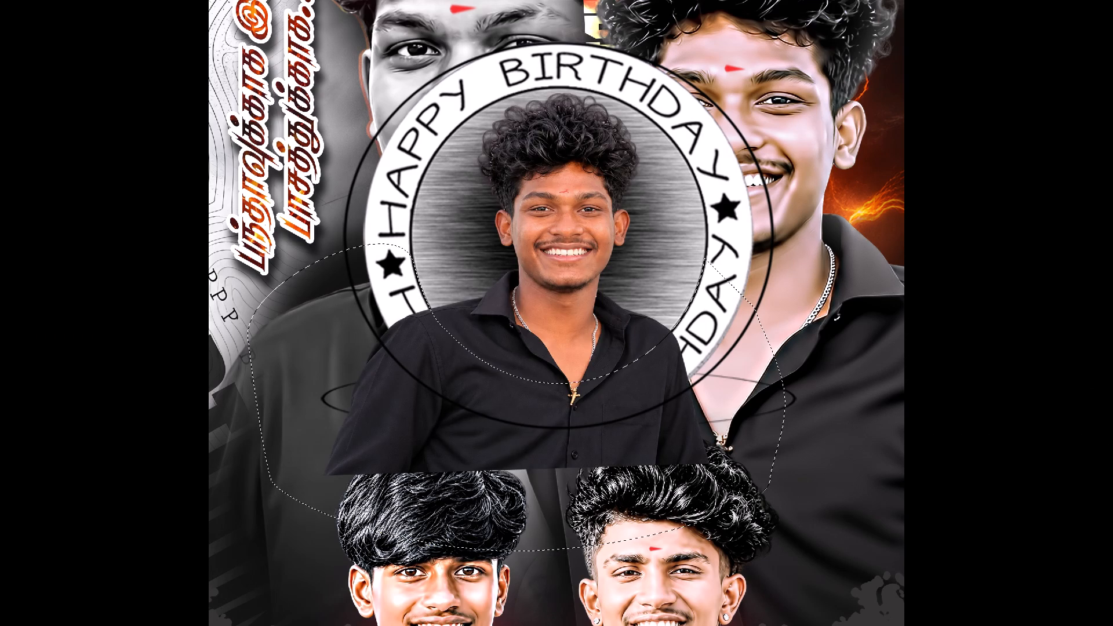
key("ctrl+Return")
key("ctrl+x")
Change the portrait's blend mode to render it in greyscale over the metal background.
key("v")
key("shift+minus")
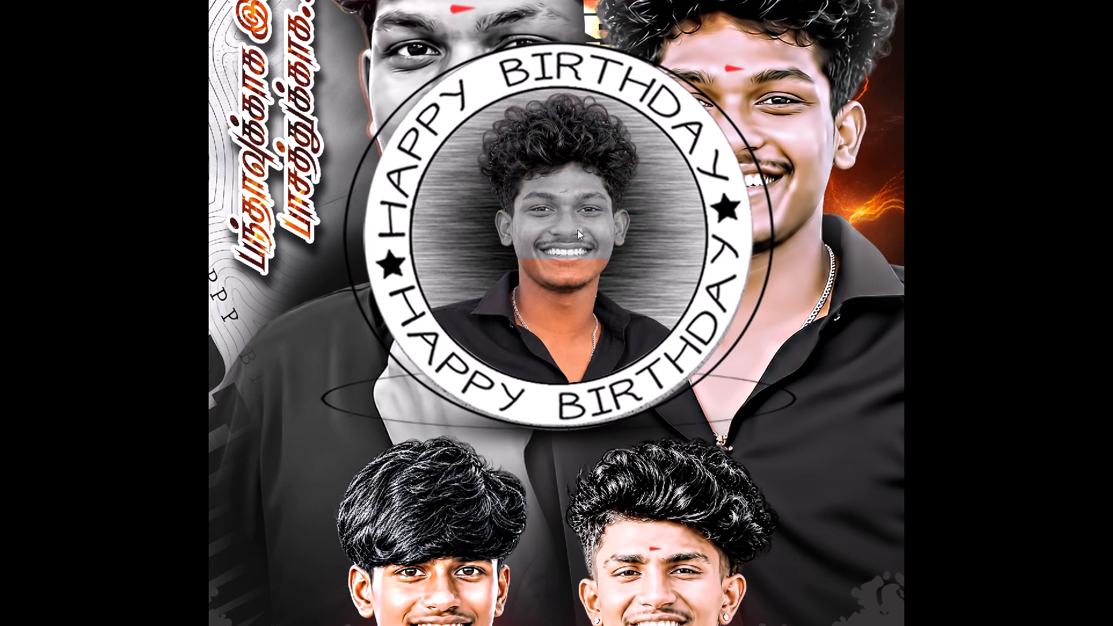
Select the badge's layers with the portrait, shrink them to a little over a third, and place them beside the black-and-white man's hand.
right_click(667, 227, "shift")
right_click(673, 211)
left_click(683, 217)
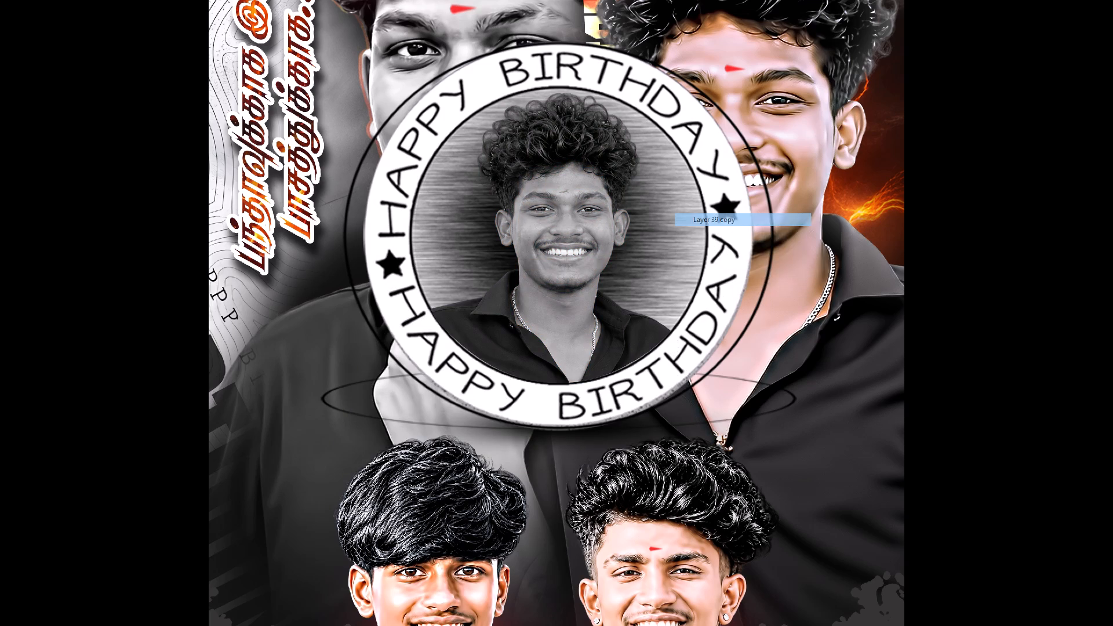
left_click_drag(683, 217, 696, 227)
key("ctrl+z")
right_click(570, 200, "shift")
left_click(583, 209, "shift")
left_click_drag(590, 210, 598, 214)
key("ctrl+z")
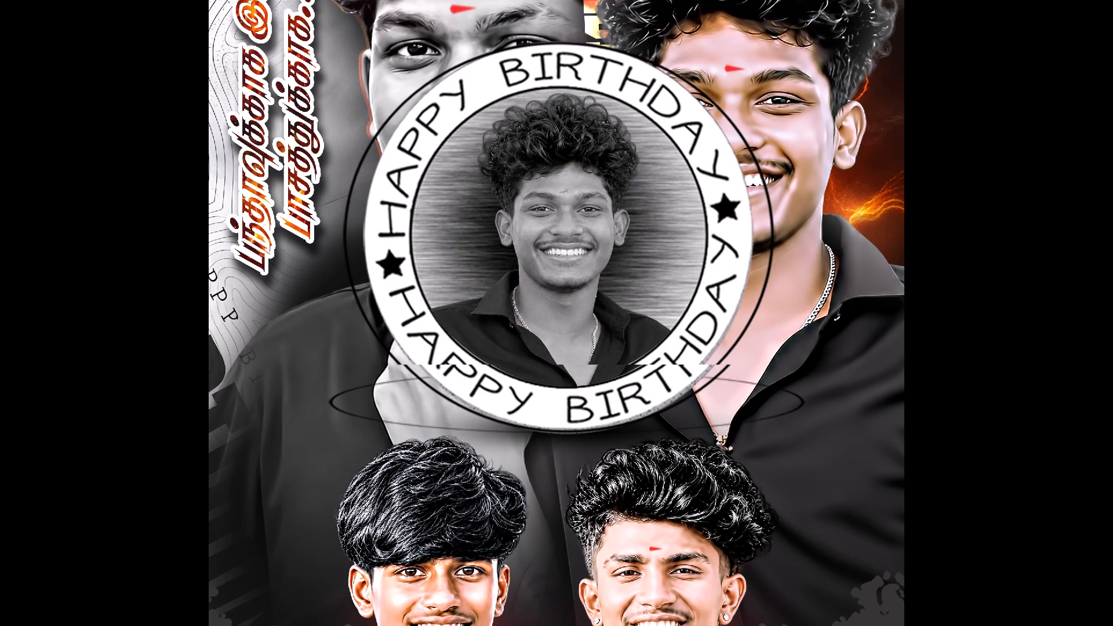
key("ctrl+t")
left_click_drag(819, 42, 723, 174, "alt+shift")
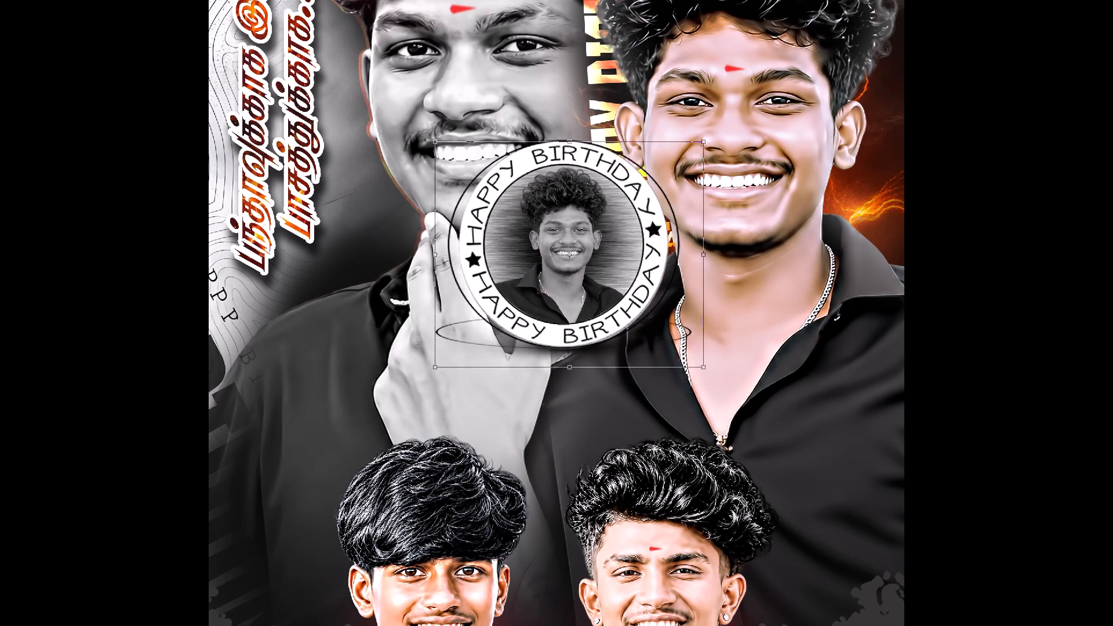
left_click_drag(723, 174, 684, 199, "alt+shift")
left_click_drag(625, 252, 357, 368)
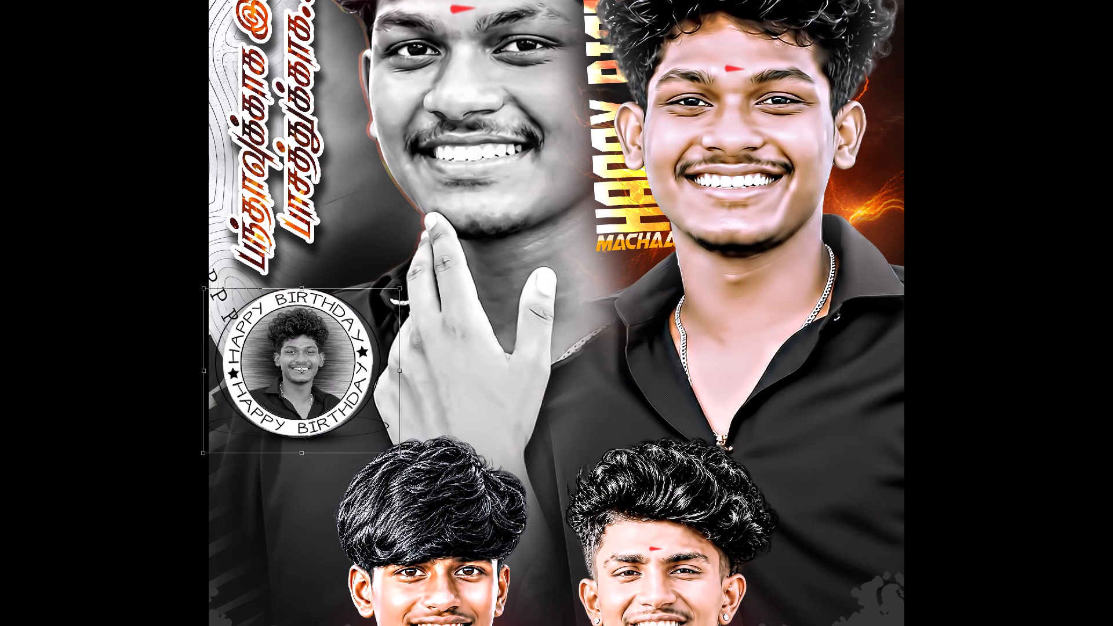
left_click_drag(357, 368, 365, 374)
left_click_drag(405, 294, 398, 299, "alt+shift")
key("Return")
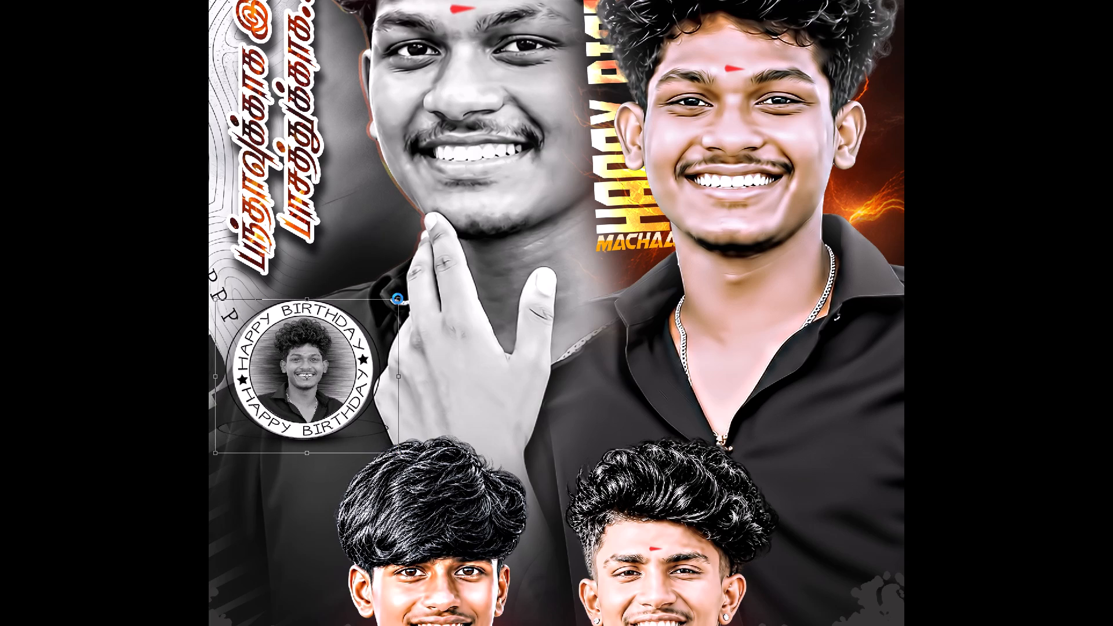
Move the badge down next to the face of the white-shirted man nearest the poster's left edge.
key("ctrl+plus")
key("space")
left_click_drag(424, 293, 699, 130)
left_click_drag(231, 232, 215, 249)
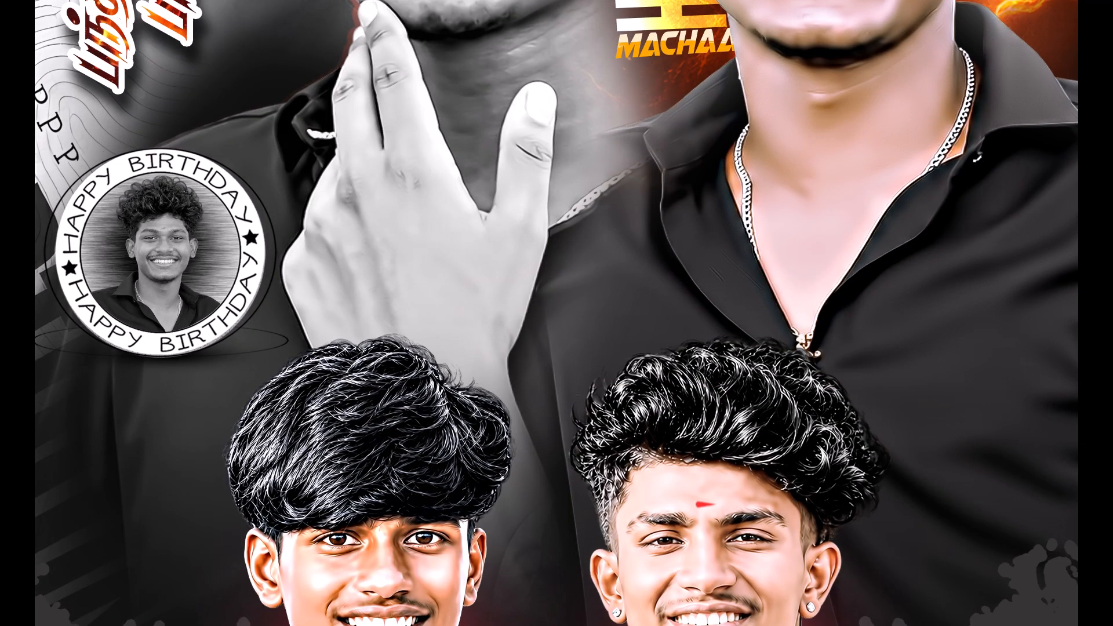
key("space")
left_click_drag(223, 250, 230, 239)
left_click(213, 239)
key("space")
left_click_drag(221, 234, 290, 82)
left_click_drag(223, 86, 170, 433)
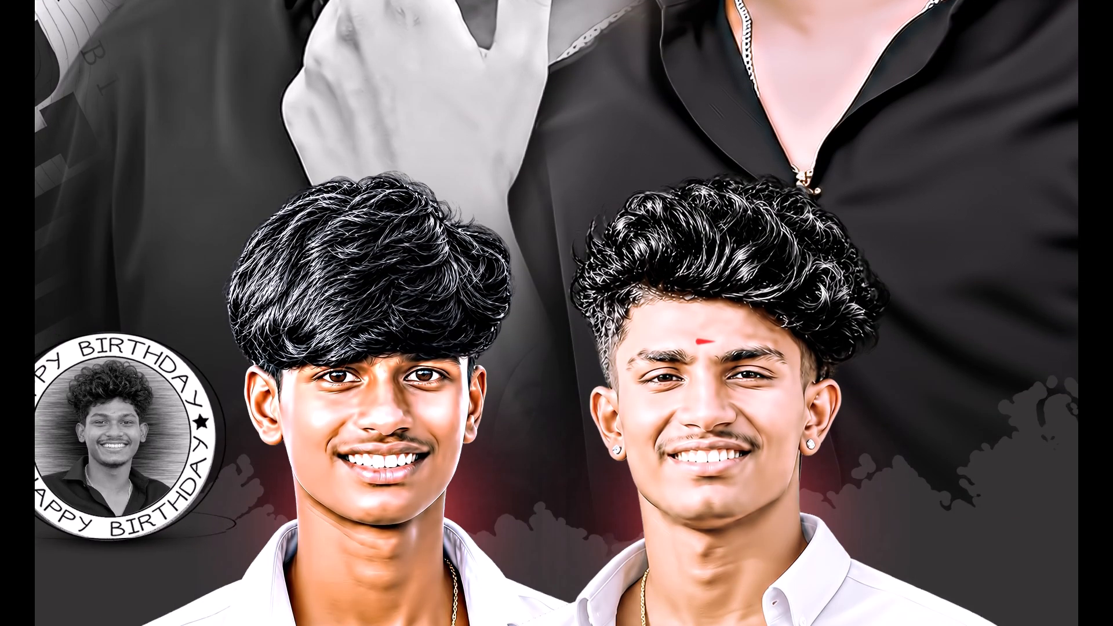
left_click_drag(170, 433, 196, 434)
Shrink the badge slightly and nudge it lower, just above that man's white-shirted shoulder.
key("ctrl+t")
left_click_drag(281, 334, 254, 361, "alt+shift")
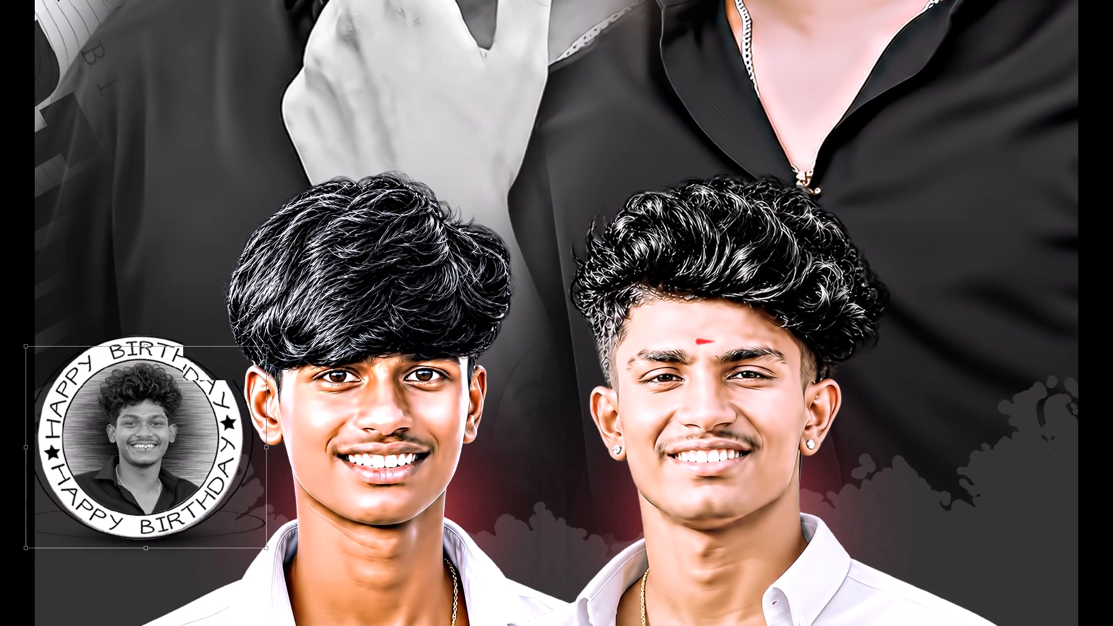
left_click_drag(254, 361, 250, 365, "alt+shift")
key("Return")
key("ctrl+minus")
key("ctrl+minus")
key("ctrl+minus")
scroll(250, 365, "up", 3)
scroll(325, 381, "down", 3)
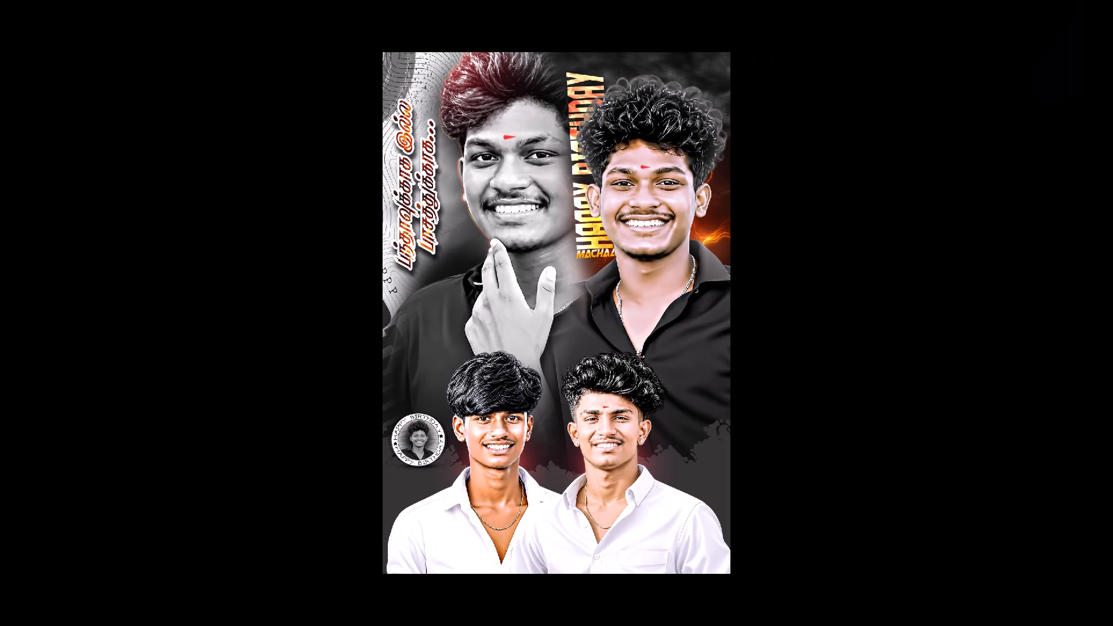
left_click_drag(423, 437, 424, 447)
Merge the selected badge layers into one.
key("z")
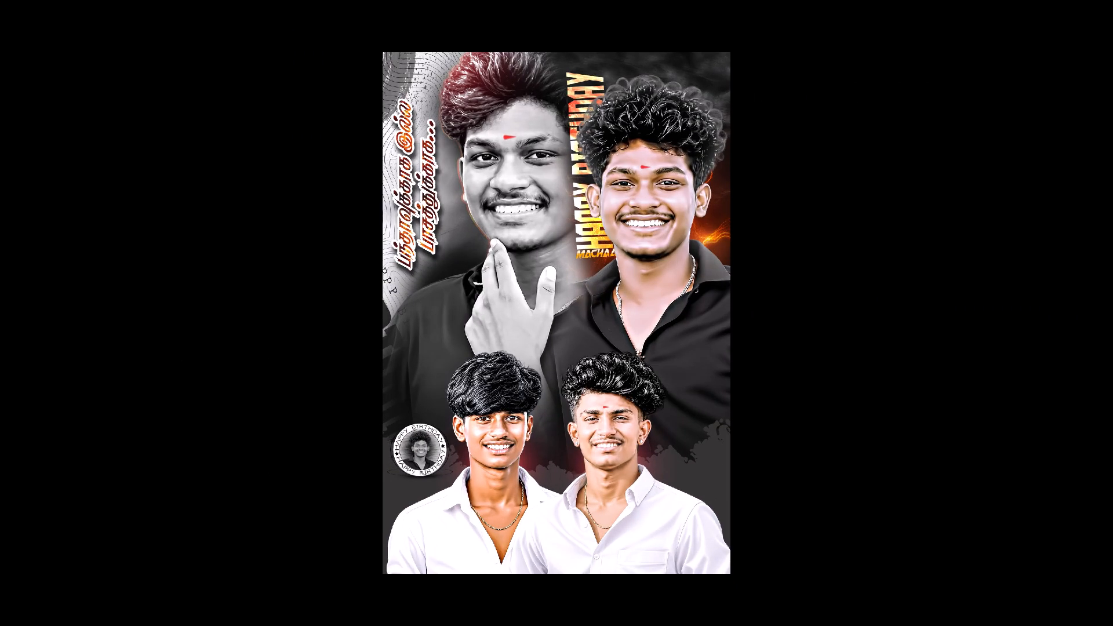
double_click(430, 458)
key("v")
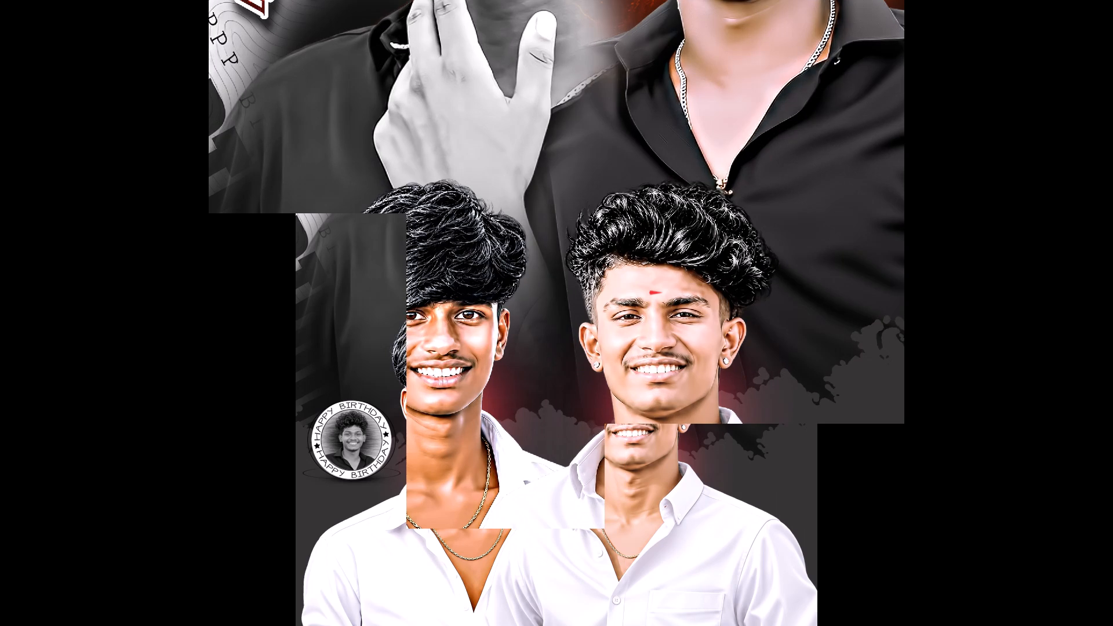
key("ctrl+e")
key("alt+l")
key("alt+l")
key("alt+l")
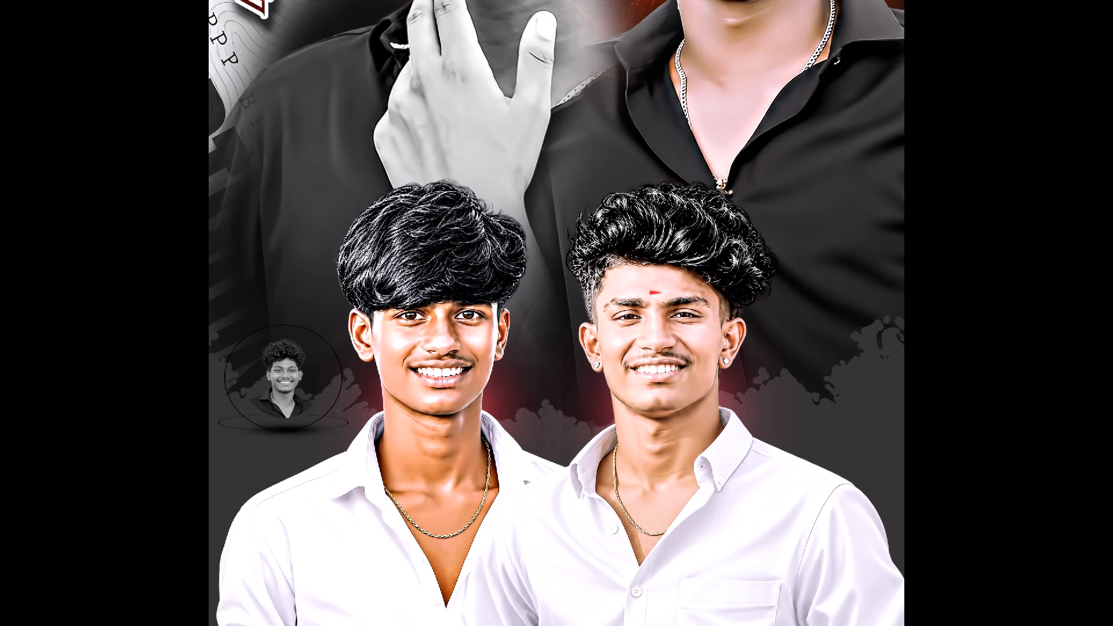
Merge the small badge's portrait into its adjoining layer and delete the badge beside the white-shirted man nearest the poster's left edge.
key("z")
left_click_drag(200, 318, 464, 506)
key("space")
left_click_drag(417, 458, 435, 480)
key("v")
right_click(251, 228)
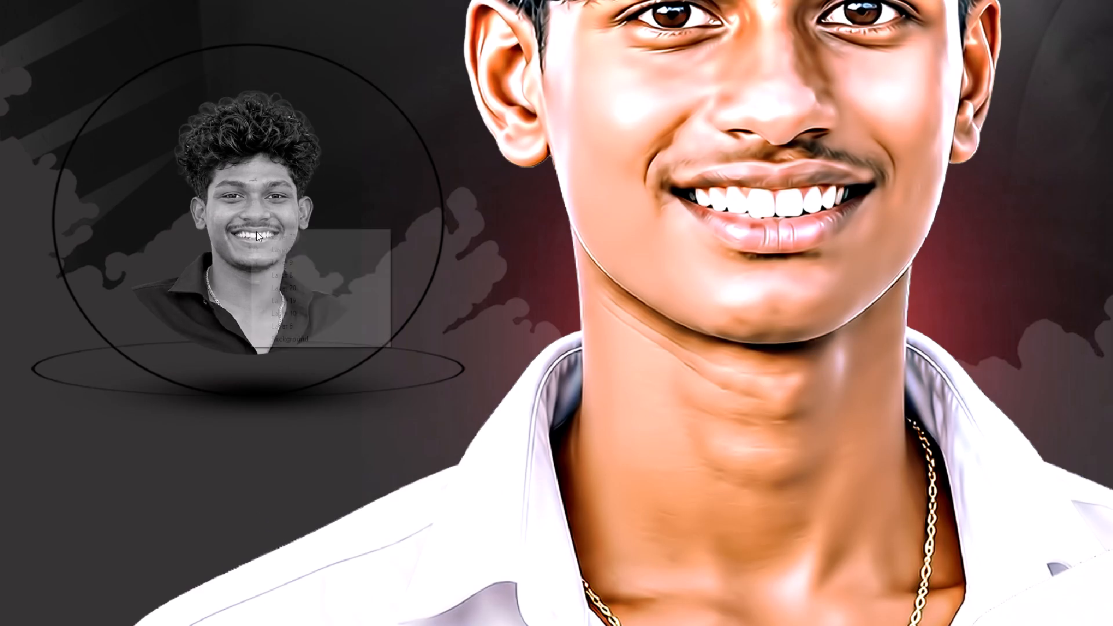
left_click(264, 236)
left_click_drag(274, 238, 290, 242)
key("ctrl+z")
key("ctrl+e")
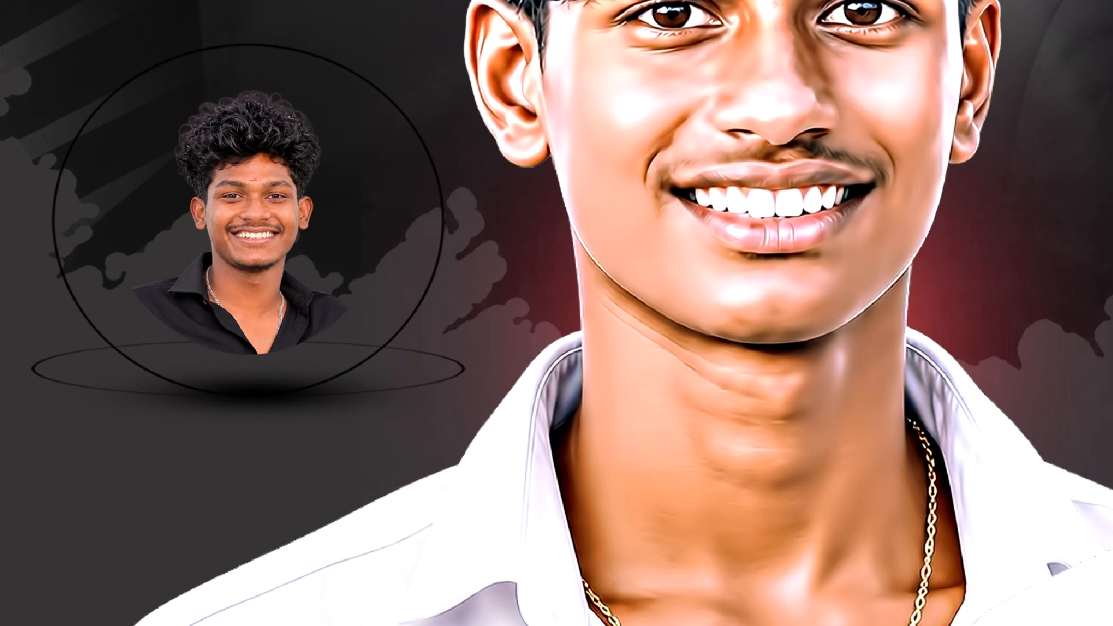
key("alt+l")
key("alt+l")
key("alt+l")
Examine the whole poster to check the overall composition.
key("ctrl+minus")
key("ctrl+minus")
key("ctrl+minus")
key("ctrl+minus")
key("ctrl+minus")
key("ctrl+minus")
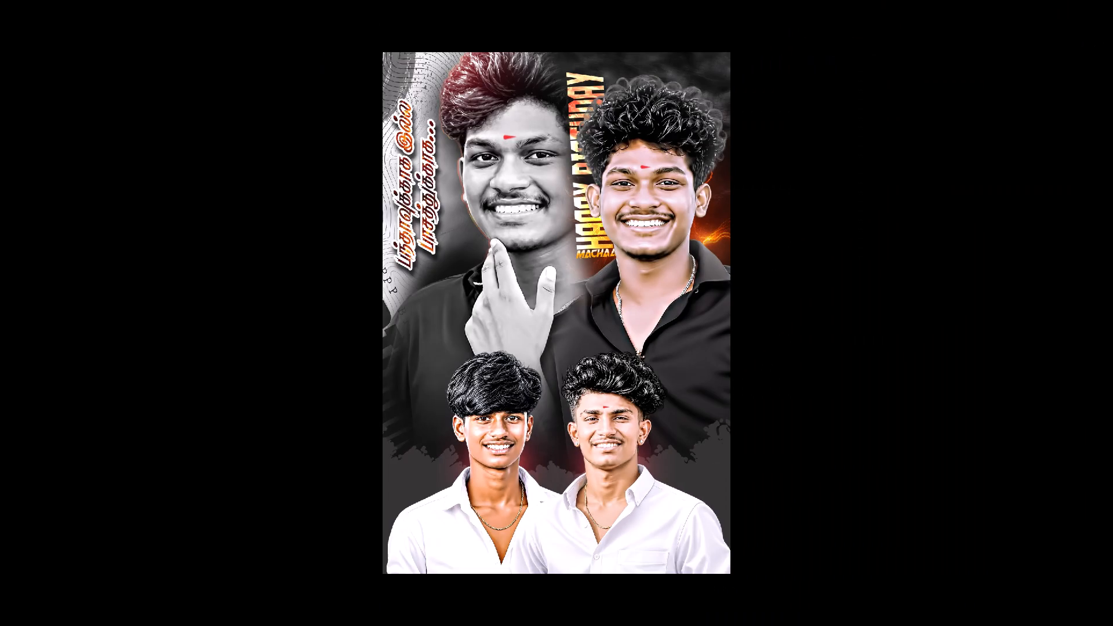
scroll(291, 252, "up", 2)
scroll(291, 252, "down", 3)
scroll(330, 231, "up", 1)
scroll(330, 231, "down", 2)
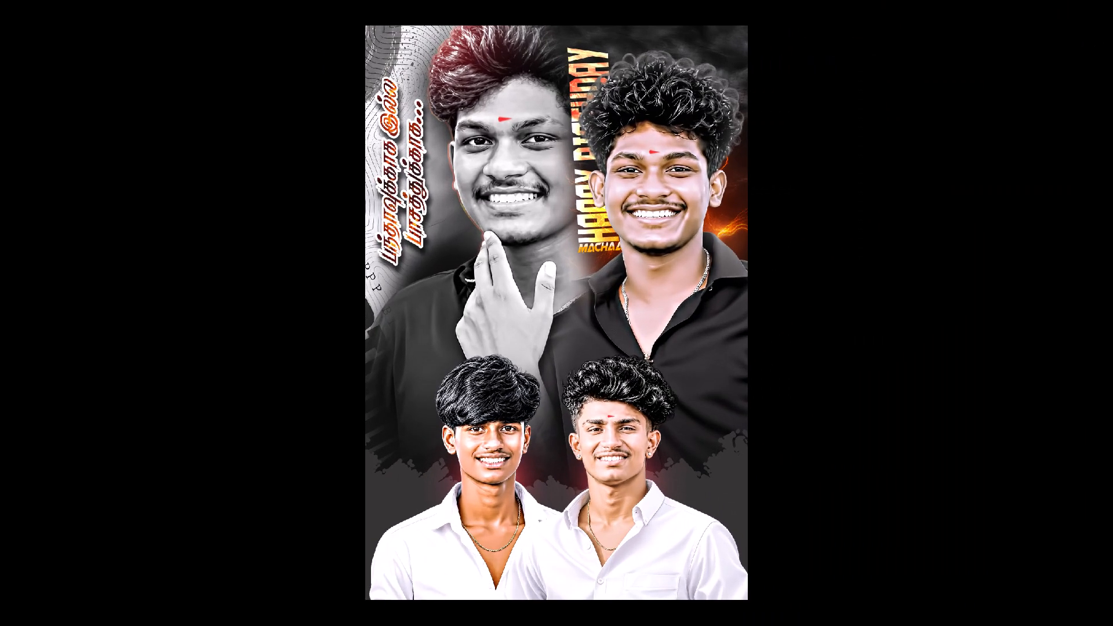
scroll(332, 231, "down", 2)
scroll(347, 235, "up", 1)
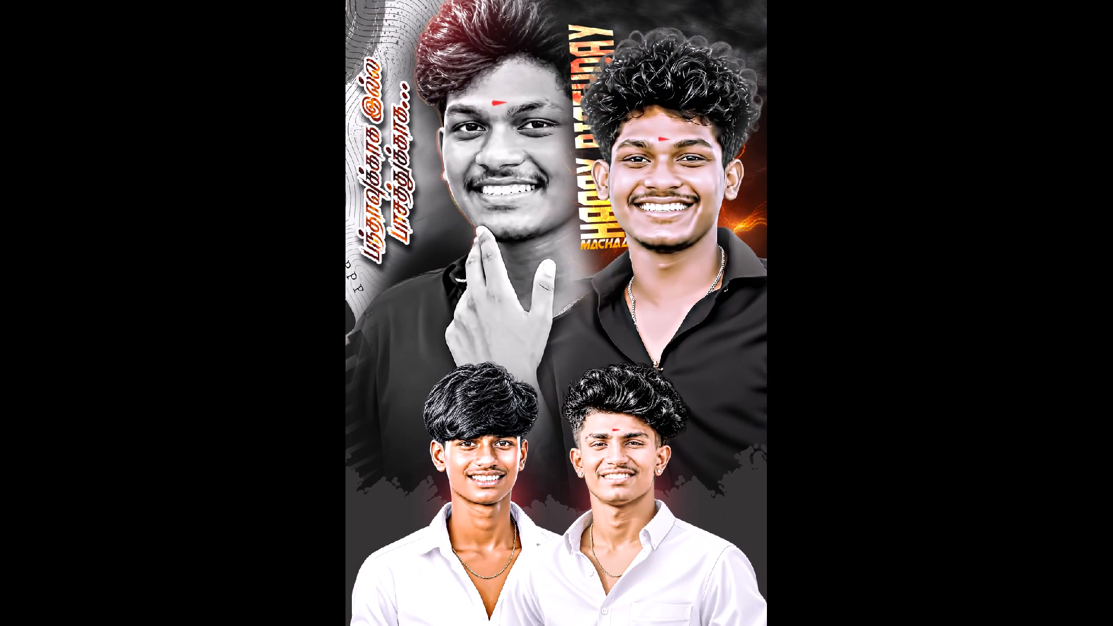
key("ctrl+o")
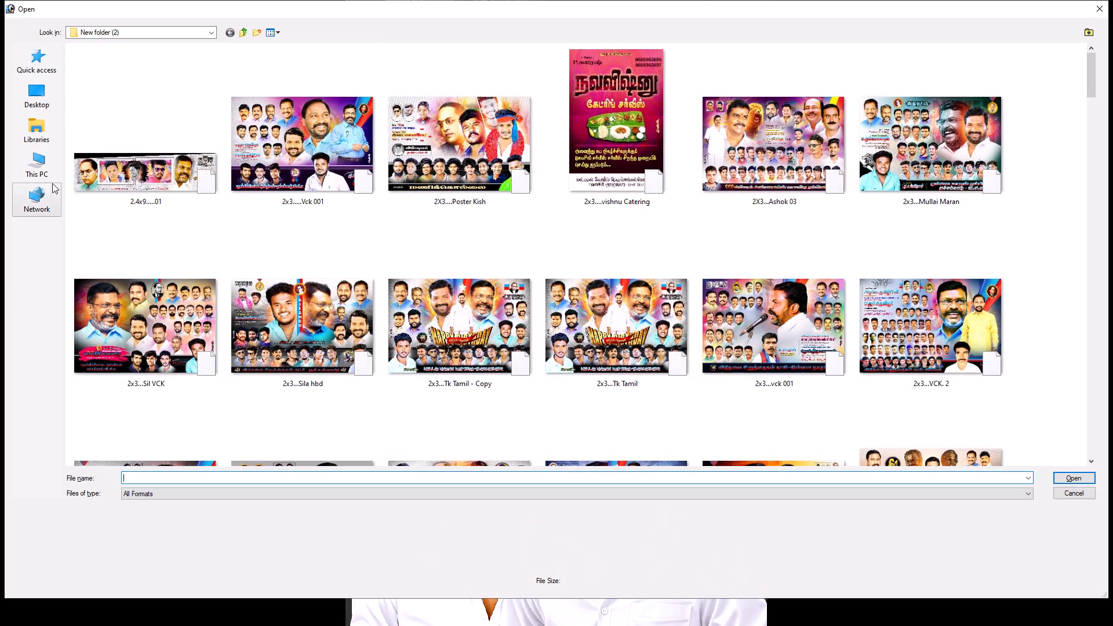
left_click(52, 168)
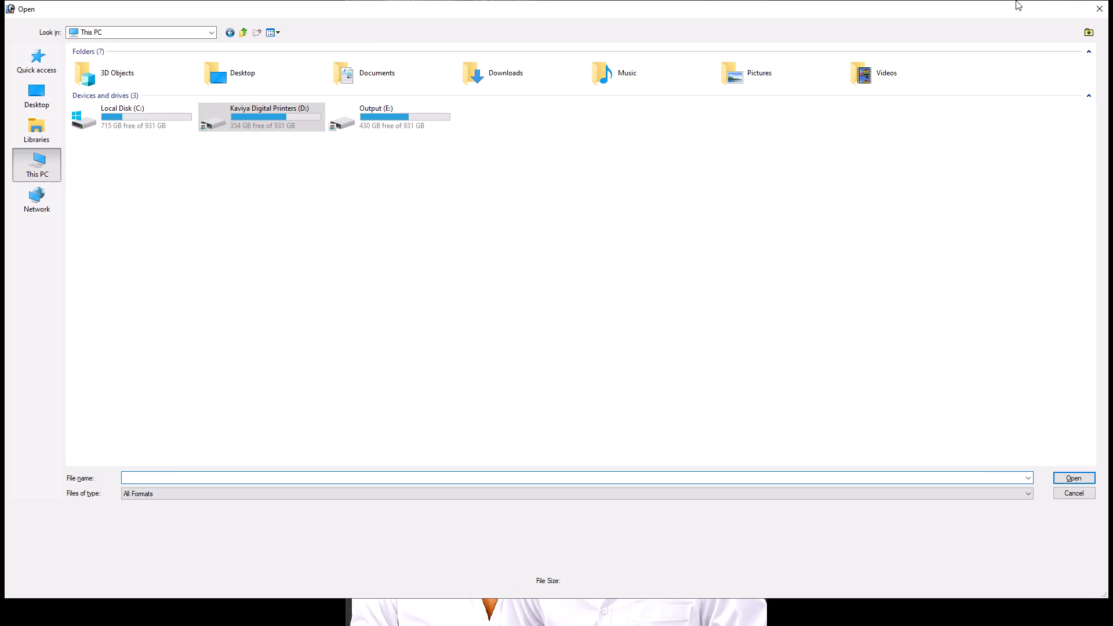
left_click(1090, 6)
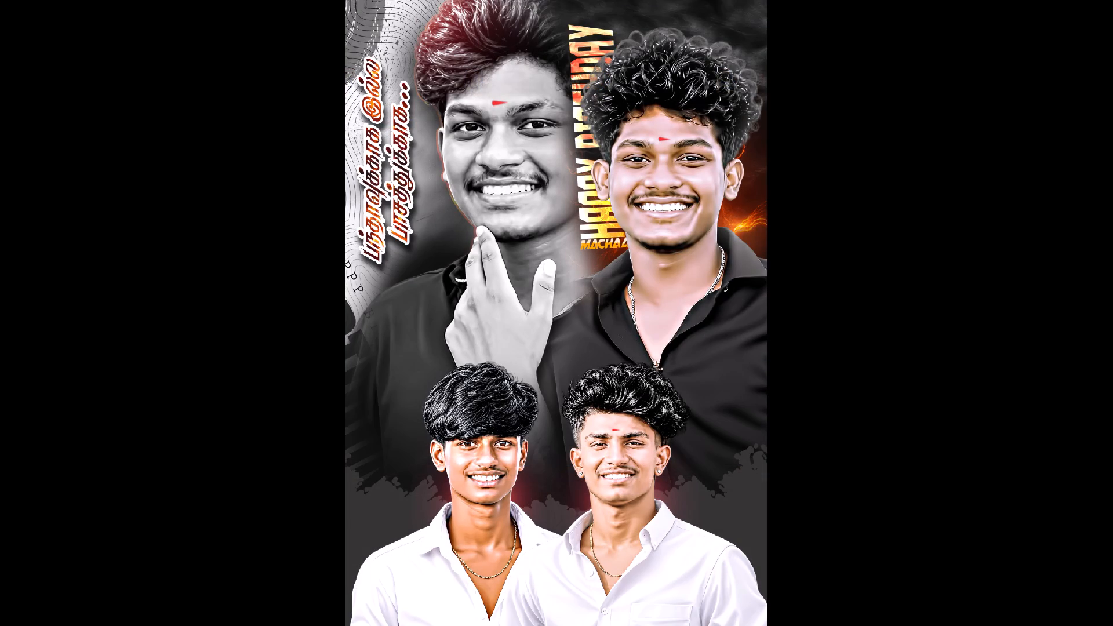
Save the poster document.
scroll(680, 315, "up", 1)
scroll(680, 315, "down", 3)
key("ctrl+s")
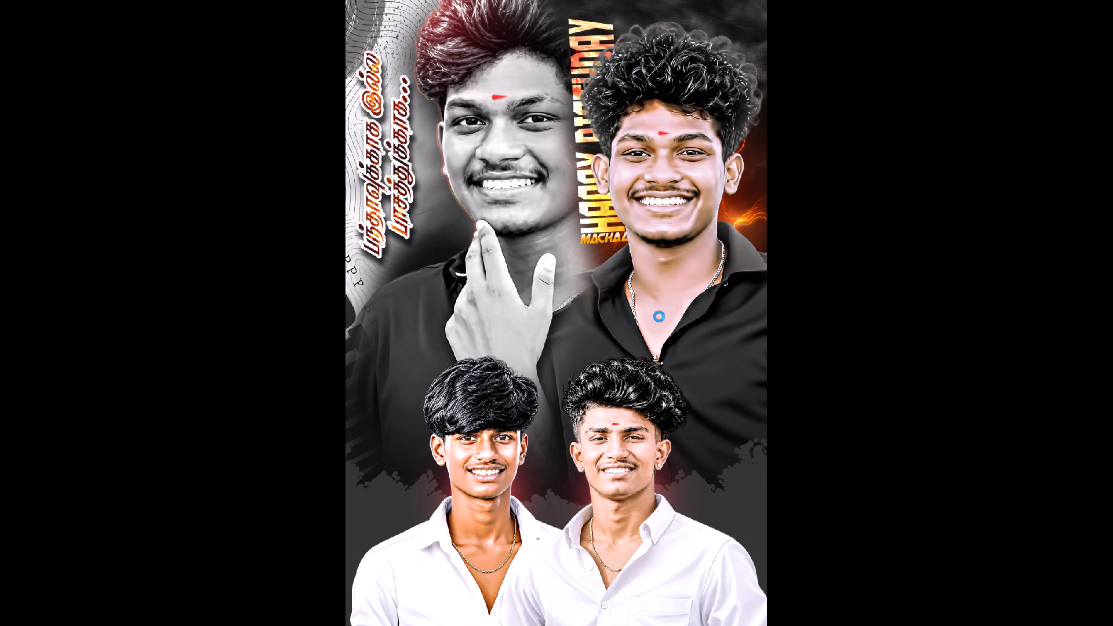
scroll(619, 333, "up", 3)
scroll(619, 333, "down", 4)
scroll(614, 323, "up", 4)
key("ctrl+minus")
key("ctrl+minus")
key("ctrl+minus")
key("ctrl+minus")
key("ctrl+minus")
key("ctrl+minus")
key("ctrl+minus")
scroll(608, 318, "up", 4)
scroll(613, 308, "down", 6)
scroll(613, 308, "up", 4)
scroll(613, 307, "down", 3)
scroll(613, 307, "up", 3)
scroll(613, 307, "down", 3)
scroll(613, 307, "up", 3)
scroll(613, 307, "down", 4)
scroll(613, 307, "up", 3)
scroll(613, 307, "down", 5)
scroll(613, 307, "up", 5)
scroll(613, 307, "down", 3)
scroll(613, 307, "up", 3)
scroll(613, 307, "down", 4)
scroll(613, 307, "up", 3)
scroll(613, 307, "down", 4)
Save a JPEG version of the poster as 12x18____hjhjh in the shakthi folder.
key("ctrl+0")
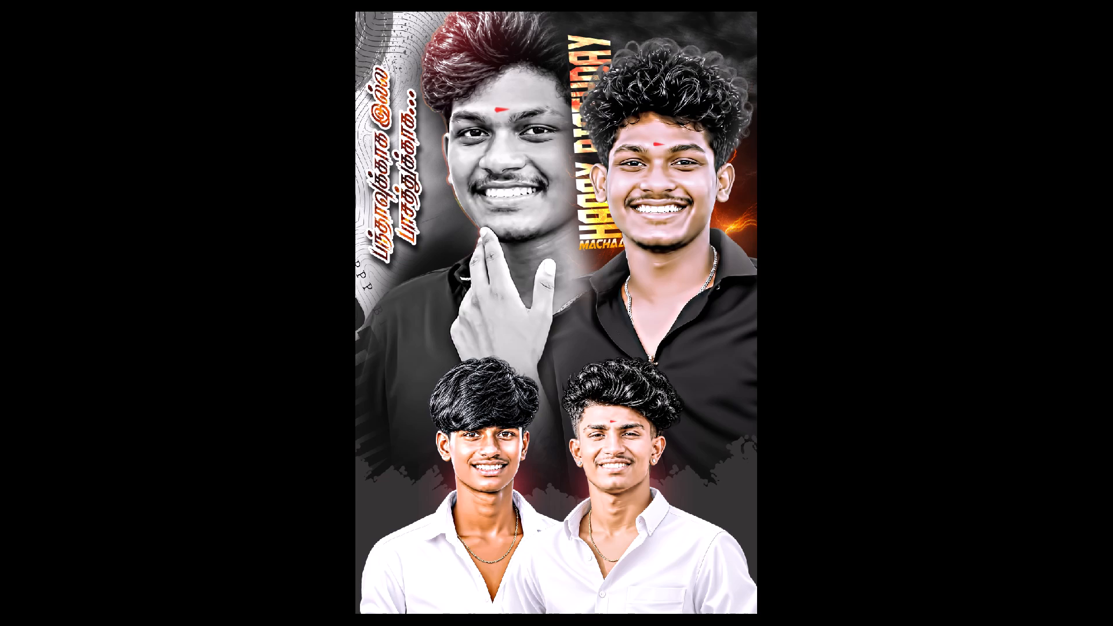
key("ctrl+shift+s")
left_click(442, 460)
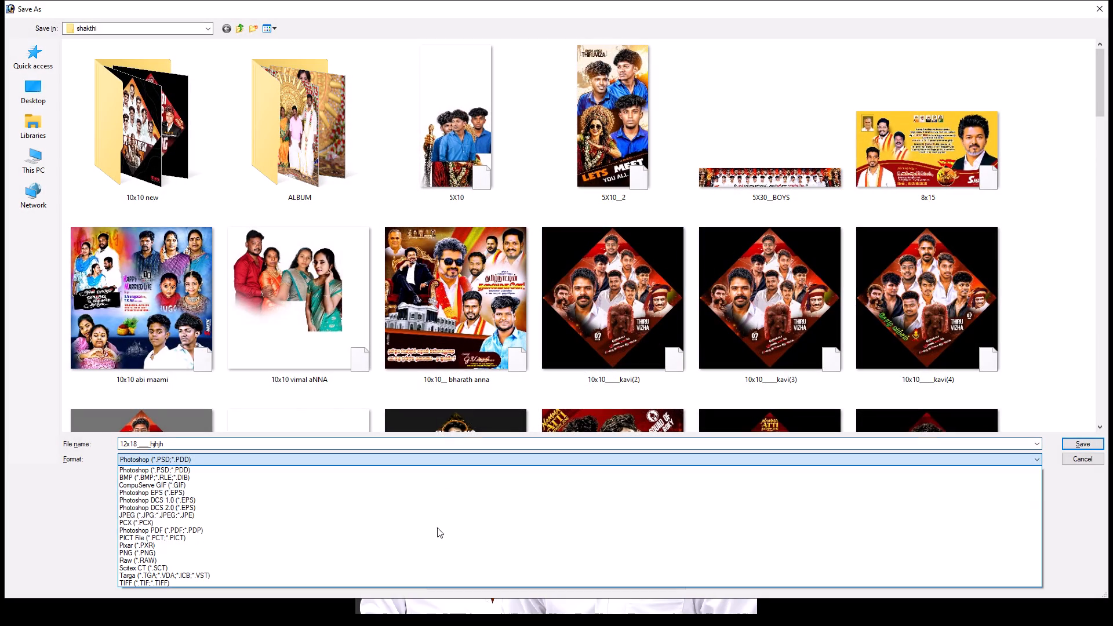
left_click(435, 513)
key("Return")
key("Return")
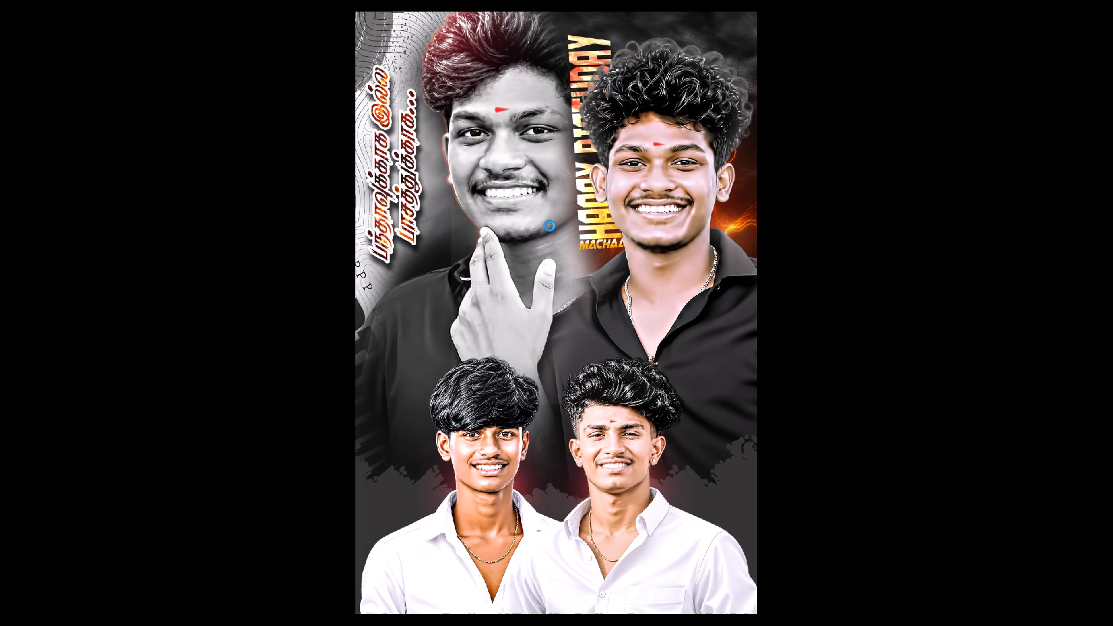
Save the poster document again in its current format.
scroll(550, 226, "up", 1)
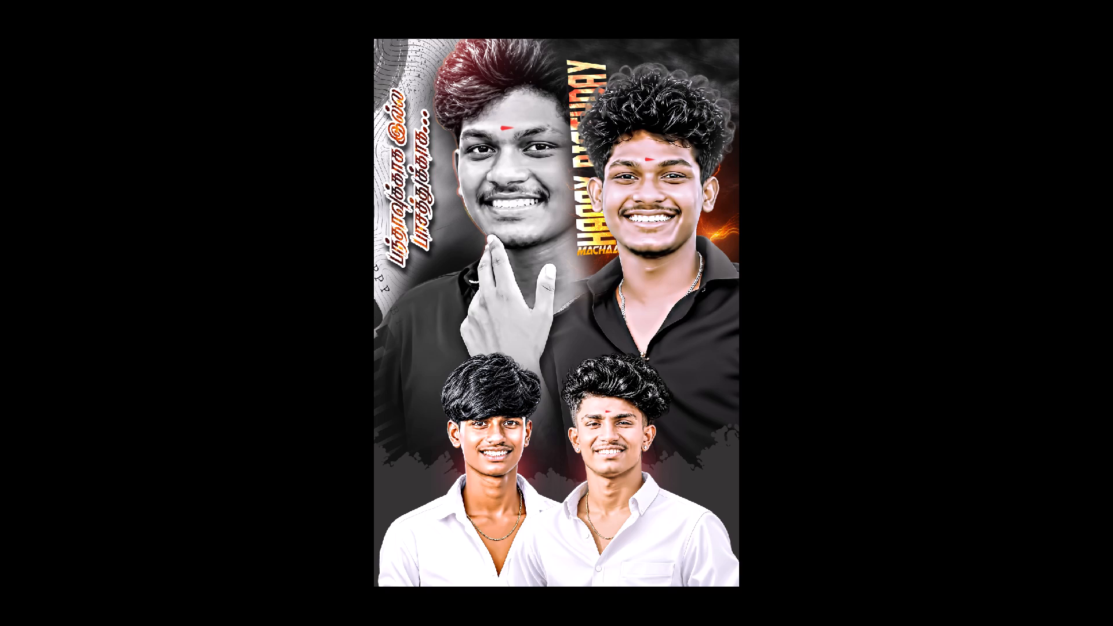
scroll(543, 202, "up", 3)
scroll(543, 202, "down", 6)
scroll(543, 202, "up", 3)
key("ctrl+minus")
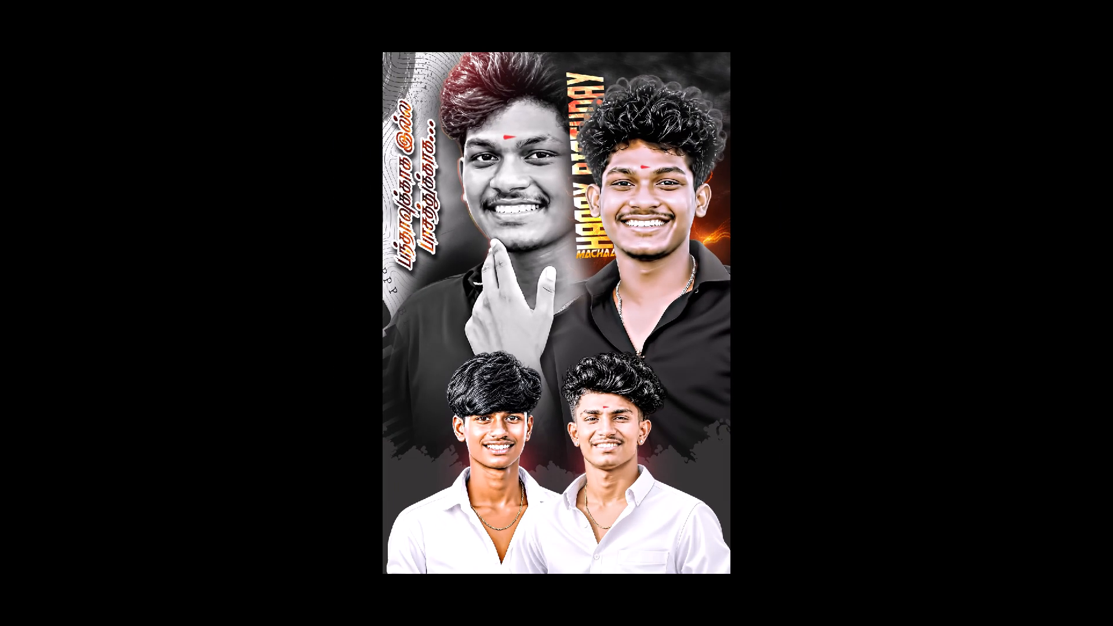
key("ctrl+s")
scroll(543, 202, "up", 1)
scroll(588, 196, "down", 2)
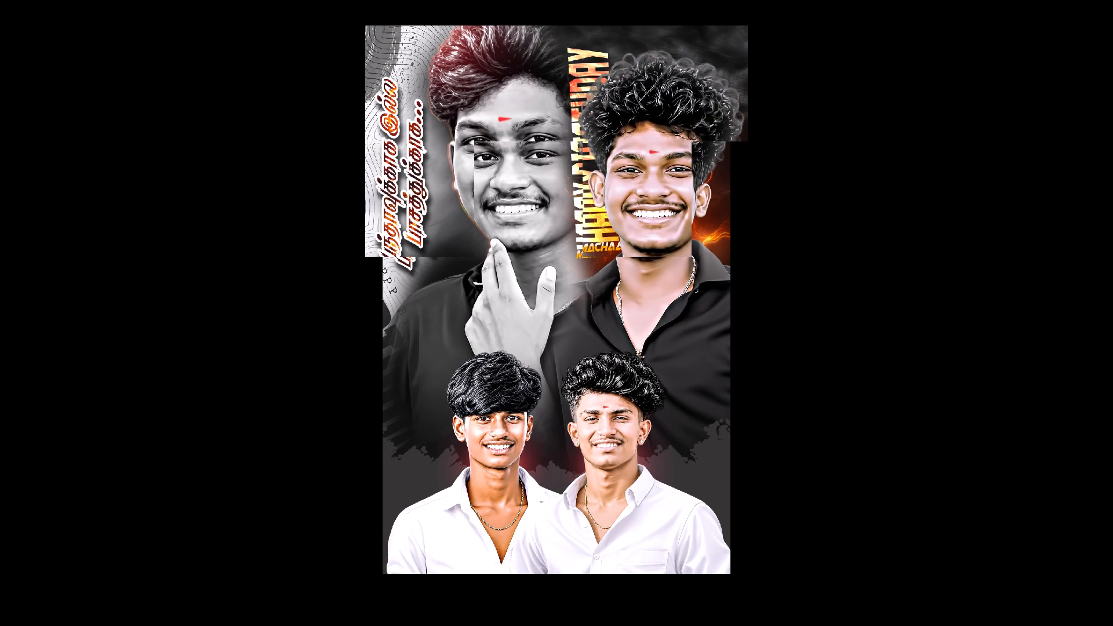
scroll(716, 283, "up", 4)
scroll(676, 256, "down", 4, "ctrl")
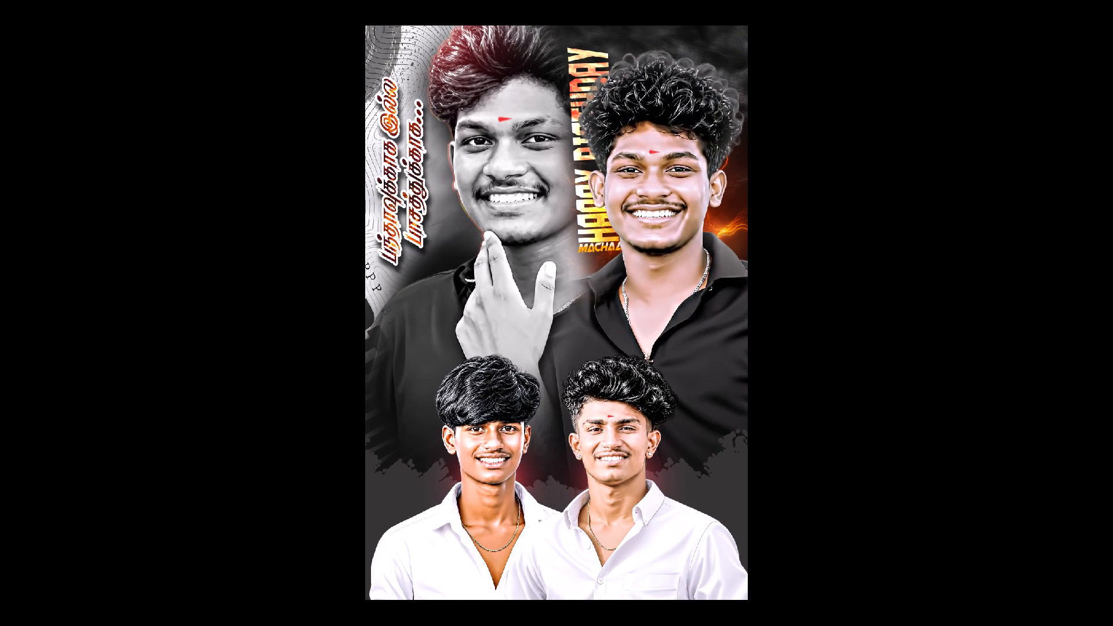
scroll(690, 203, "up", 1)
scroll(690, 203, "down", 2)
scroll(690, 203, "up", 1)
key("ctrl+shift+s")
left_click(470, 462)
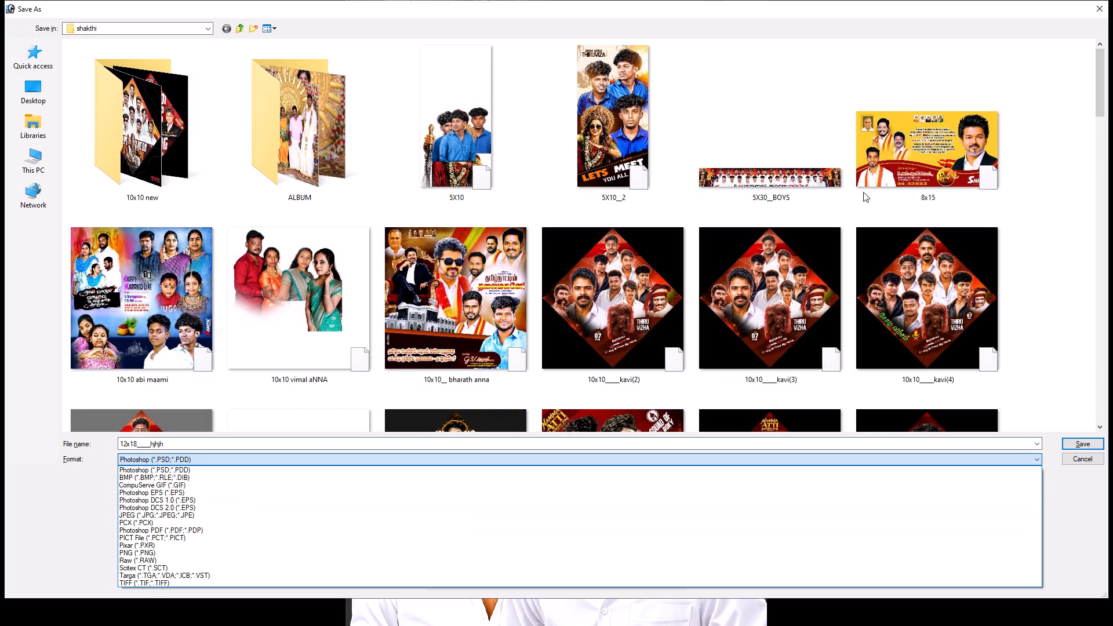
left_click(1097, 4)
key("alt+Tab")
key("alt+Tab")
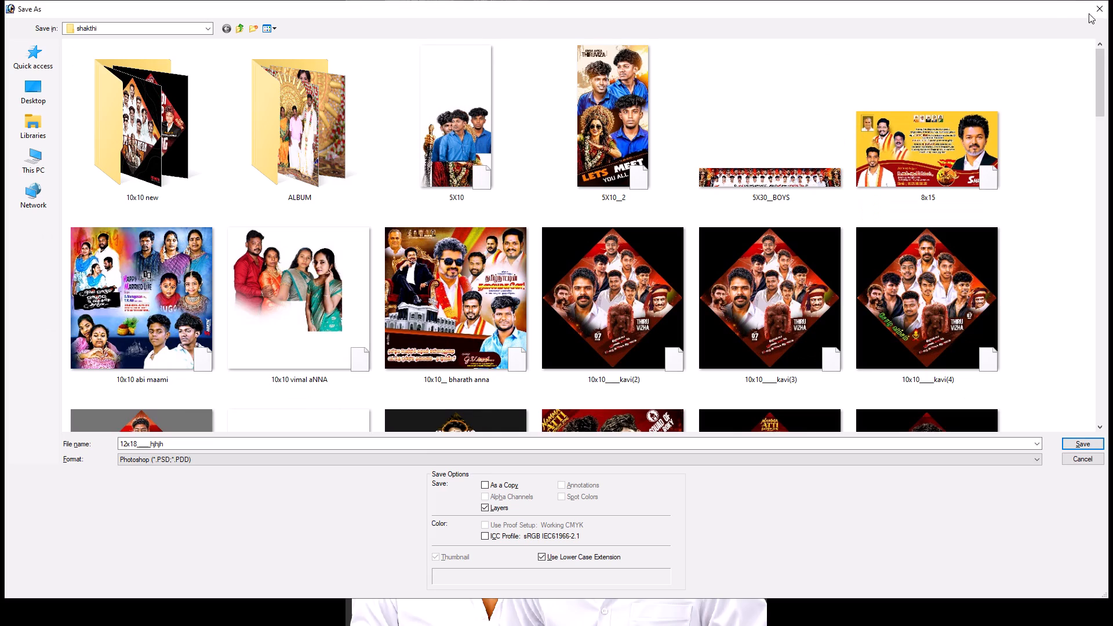
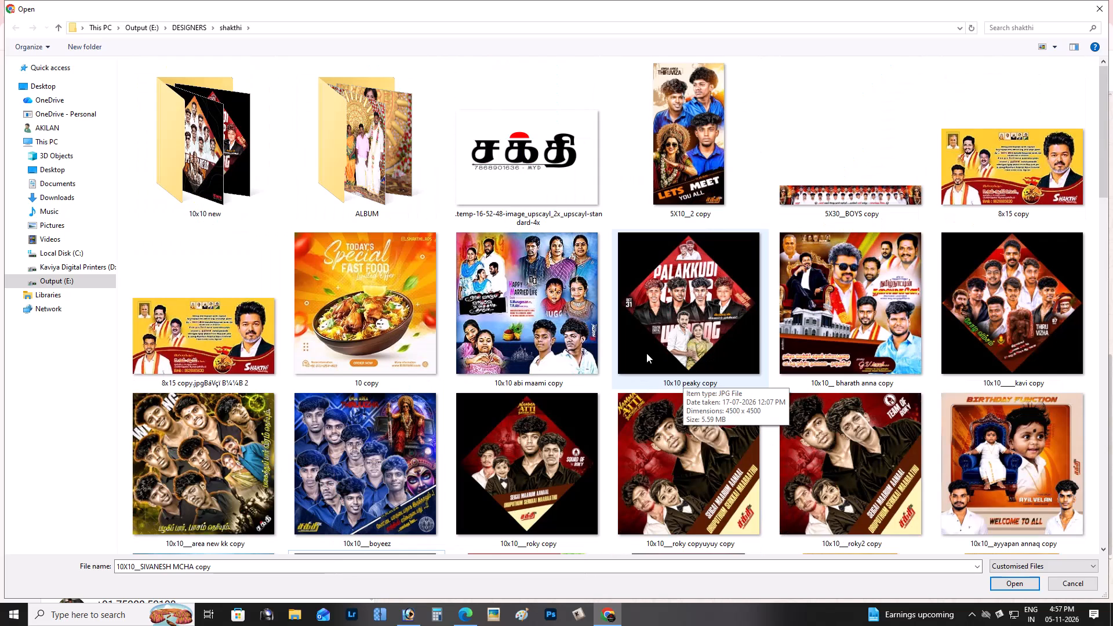
Find the 12x18____ACHU poster in the shakthi folder and open it in the ACDSee image viewer.
scroll(646, 353, "down", 3)
scroll(646, 353, "up", 1)
right_click(535, 234)
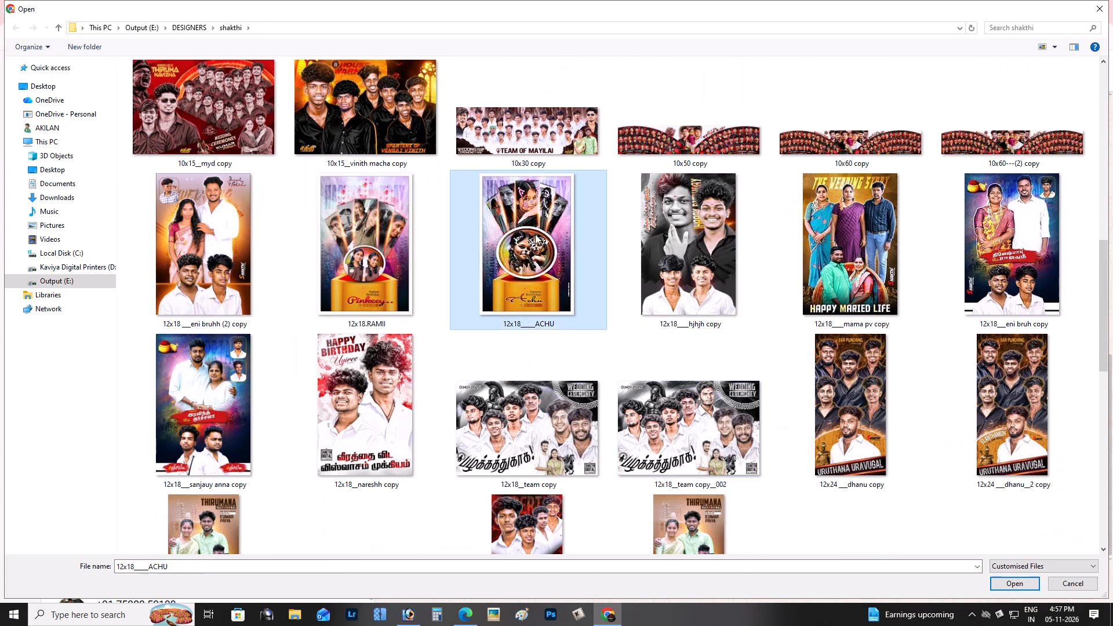
left_click(586, 426)
left_click(797, 425)
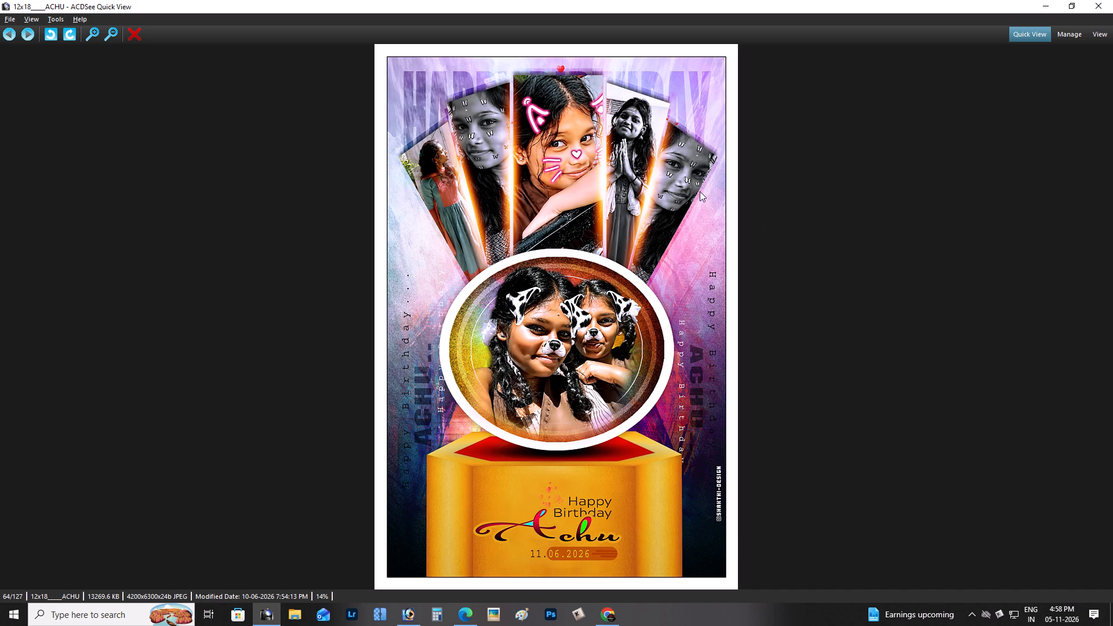
Examine the two faces in the poster's oval portrait at close range, then the poster as a whole.
left_click(89, 34)
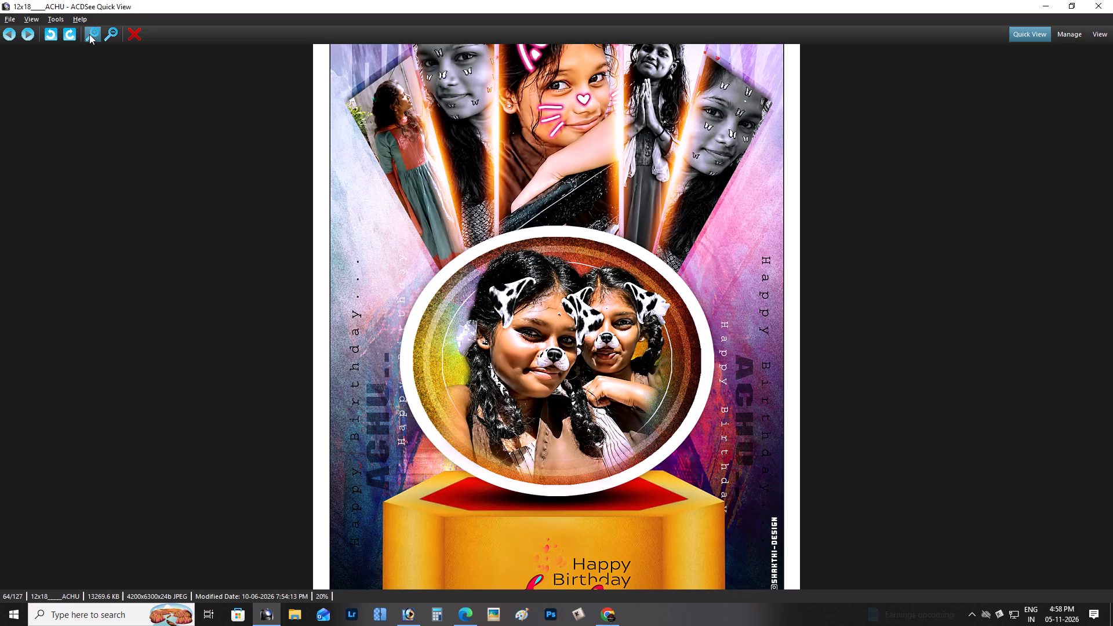
left_click(89, 34)
left_click(89, 34)
left_click(89, 34)
left_click(89, 34)
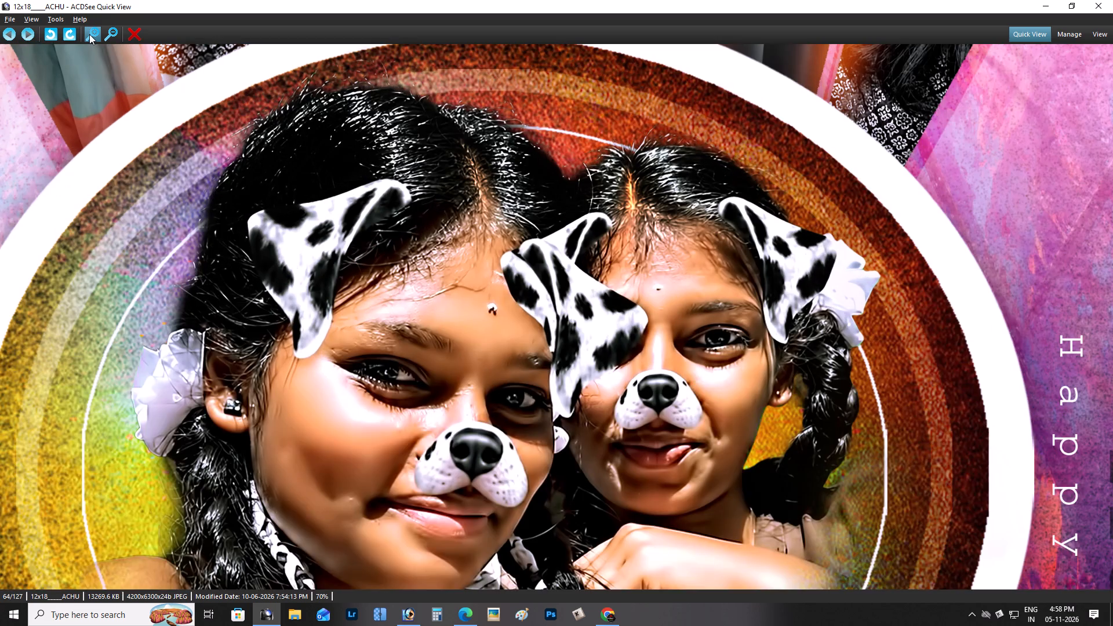
left_click_drag(580, 432, 581, 428)
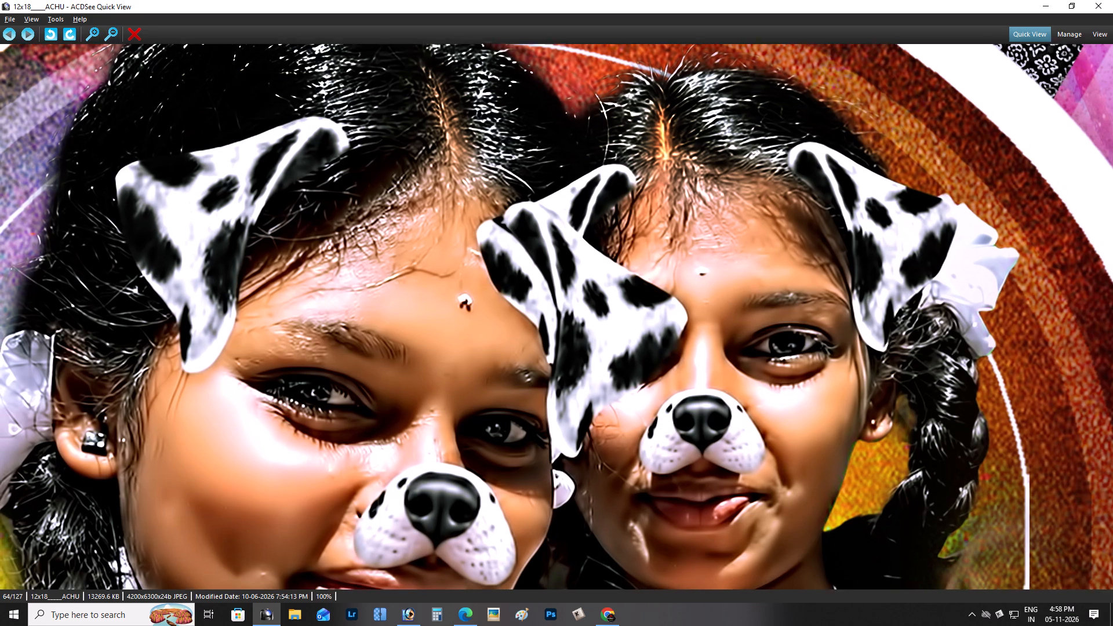
left_click_drag(581, 428, 590, 286)
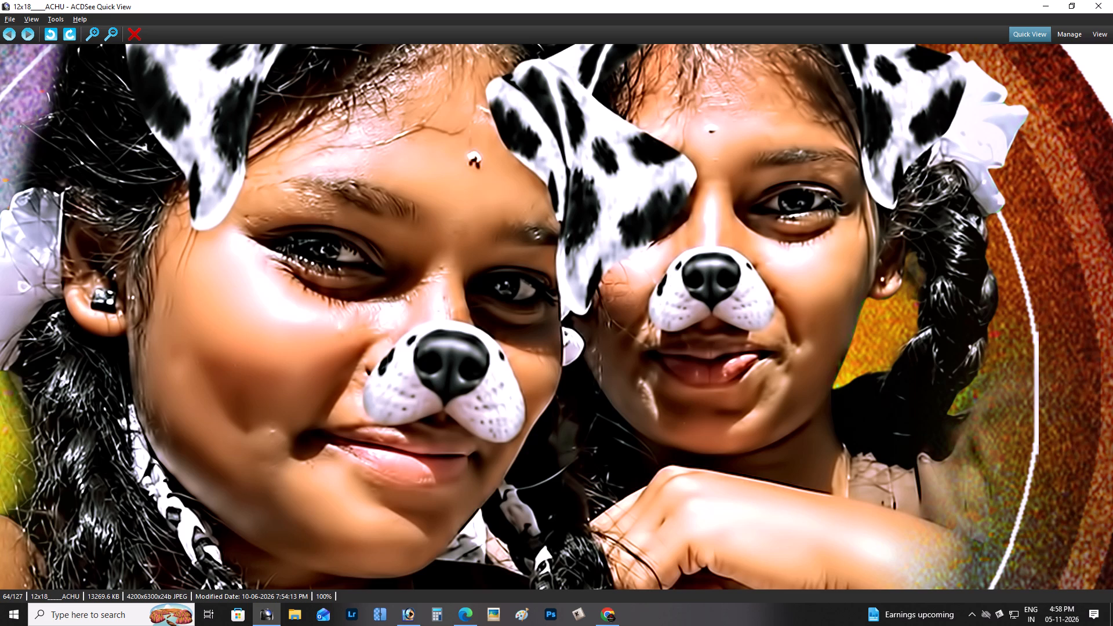
triple_click(115, 34)
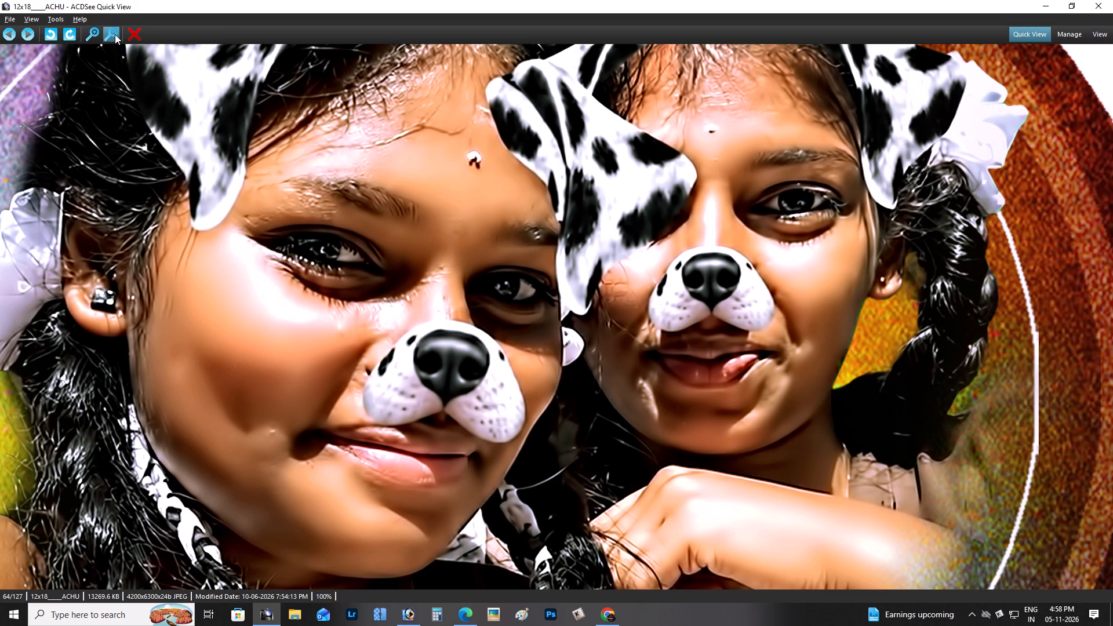
double_click(115, 34)
left_click(114, 34)
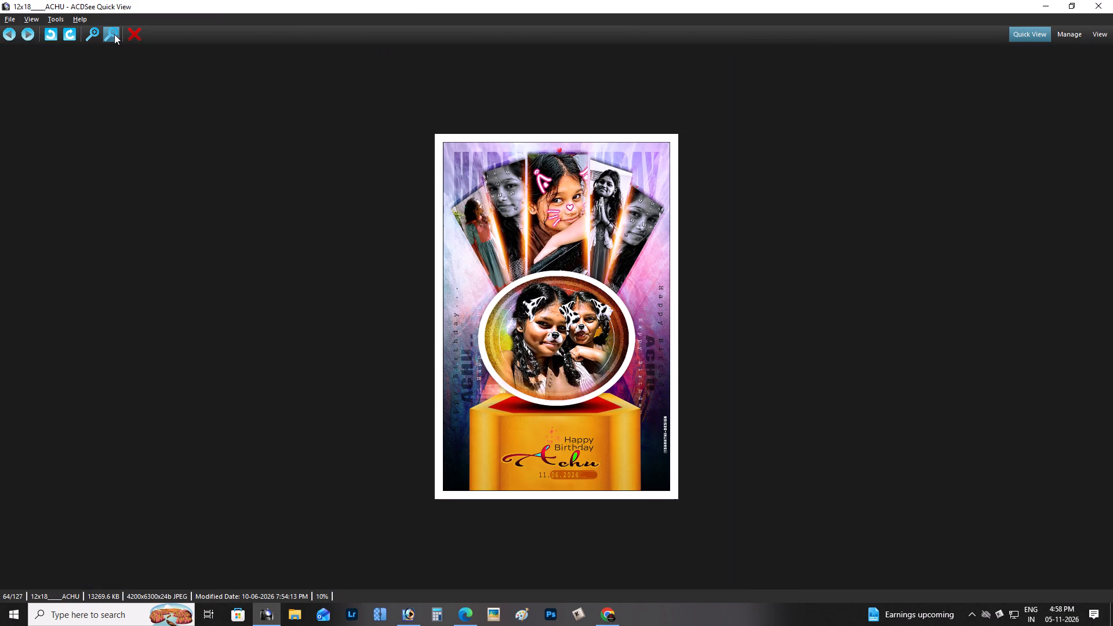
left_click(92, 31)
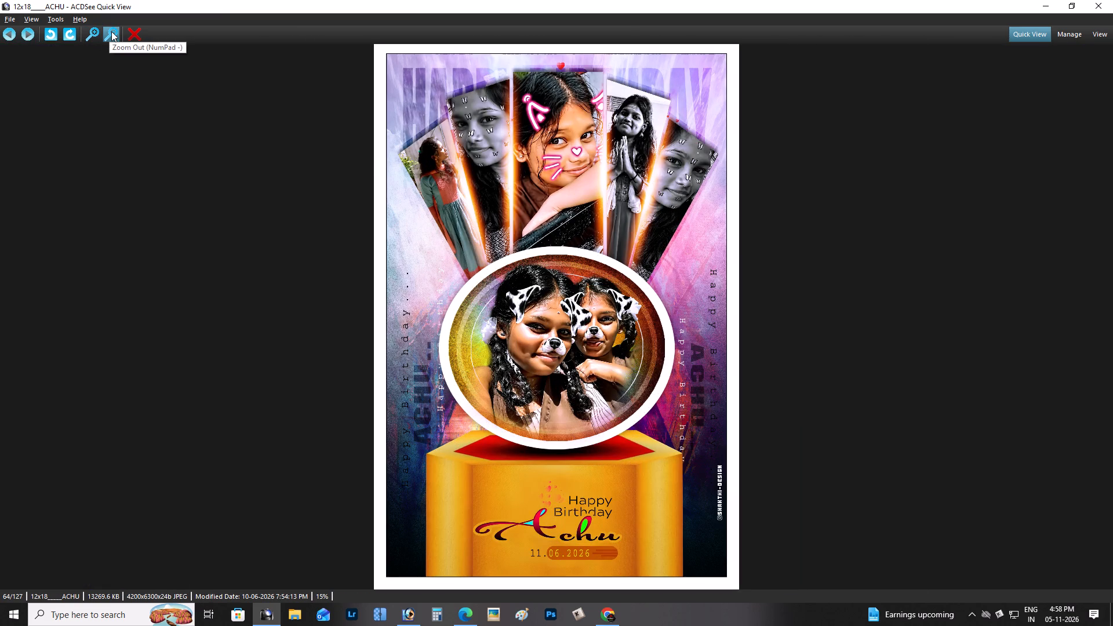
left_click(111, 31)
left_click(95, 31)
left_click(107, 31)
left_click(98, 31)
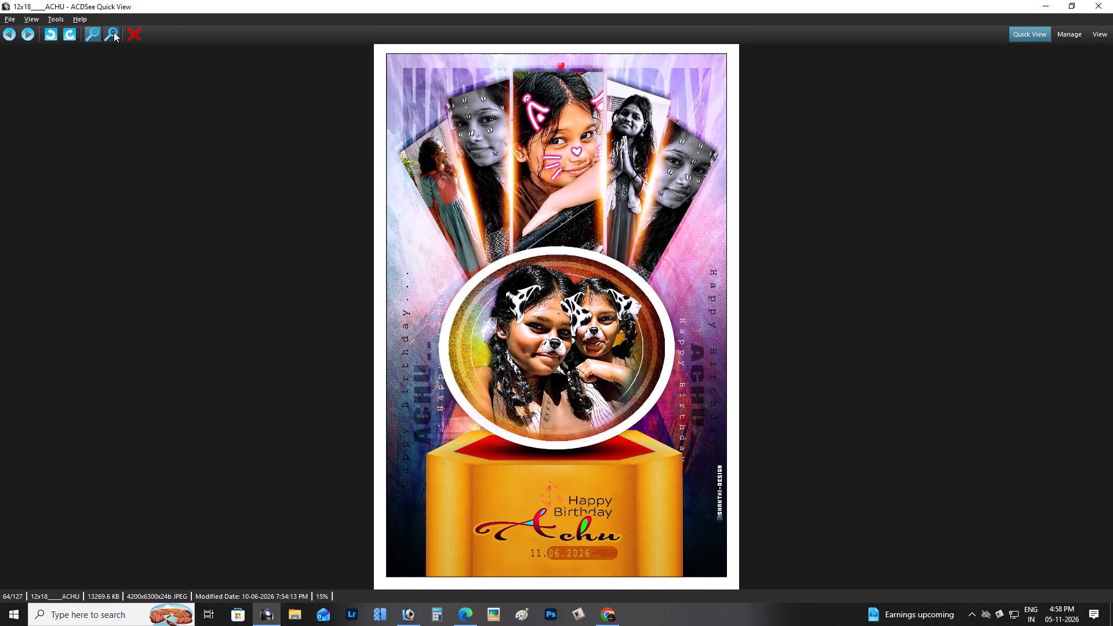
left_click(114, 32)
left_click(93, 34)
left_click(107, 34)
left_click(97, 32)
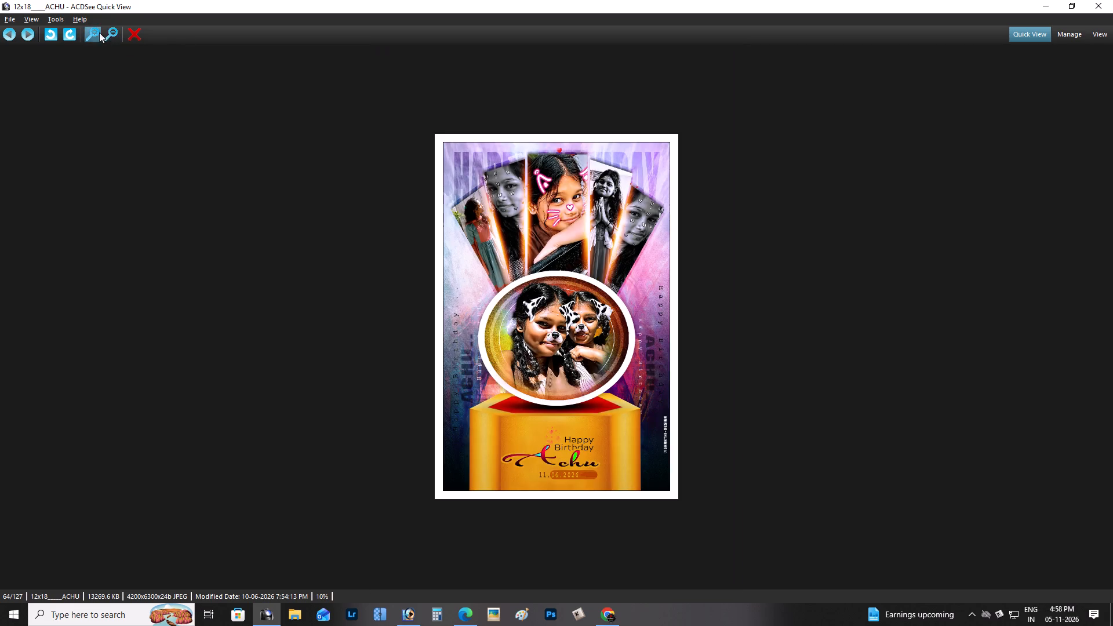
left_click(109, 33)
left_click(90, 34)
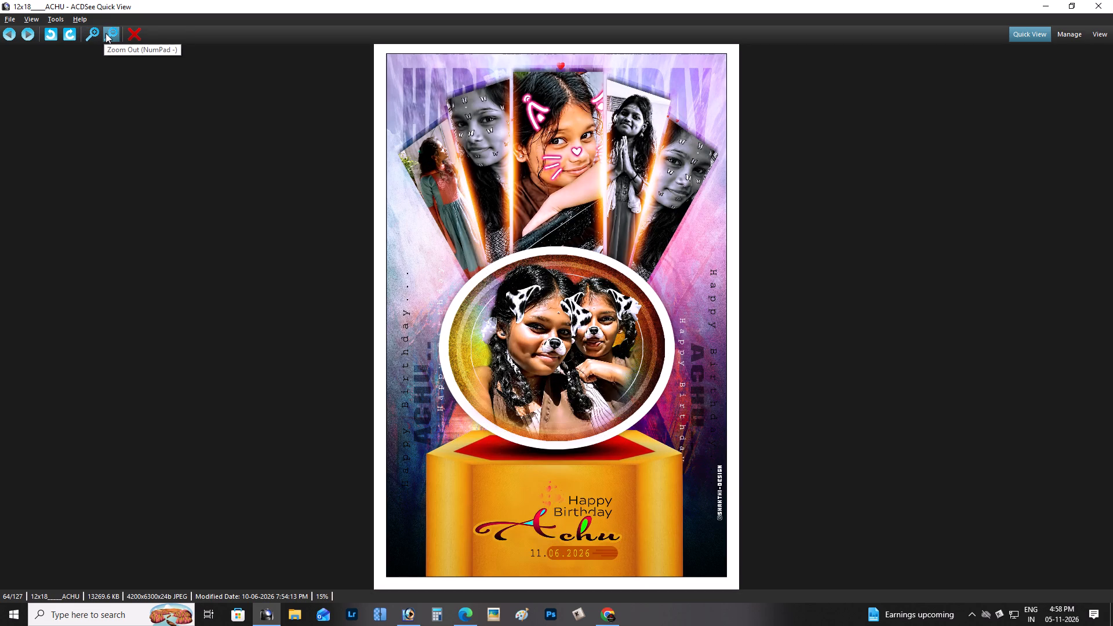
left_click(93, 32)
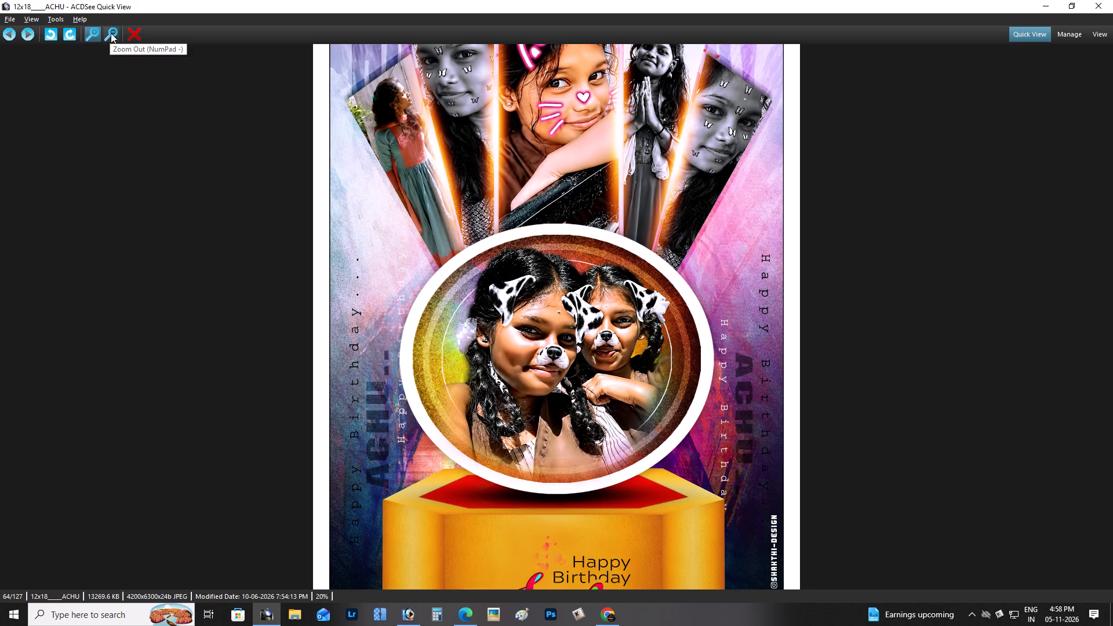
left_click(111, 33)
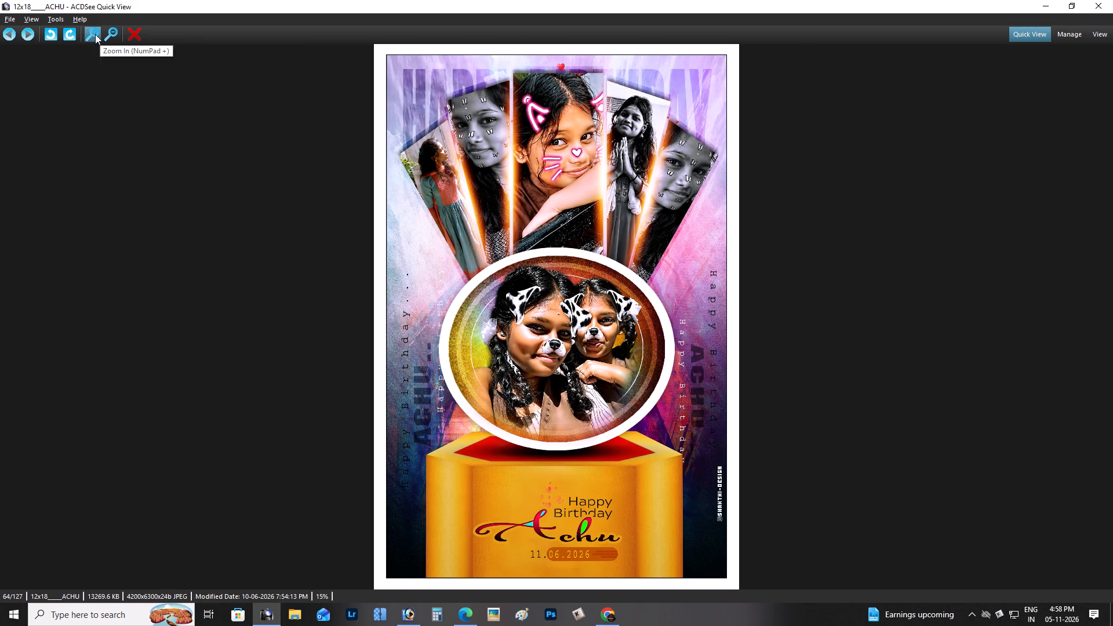
Close the image viewer and return to Chrome's file selection dialog for the shakthi folder.
scroll(542, 311, "up", 3)
scroll(542, 311, "down", 1)
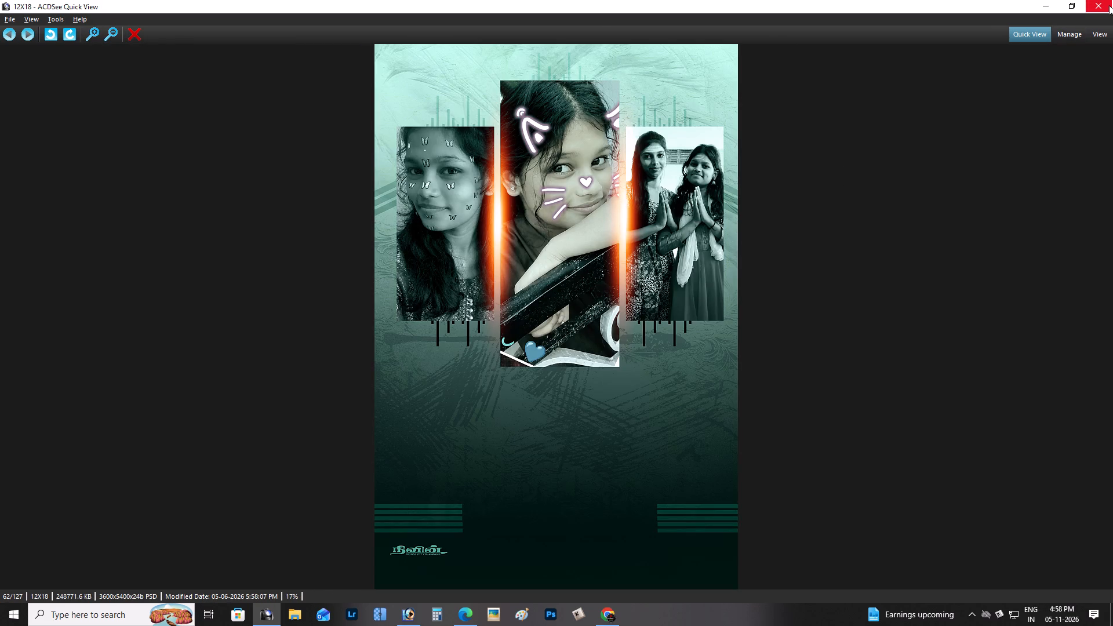
left_click(1109, 5)
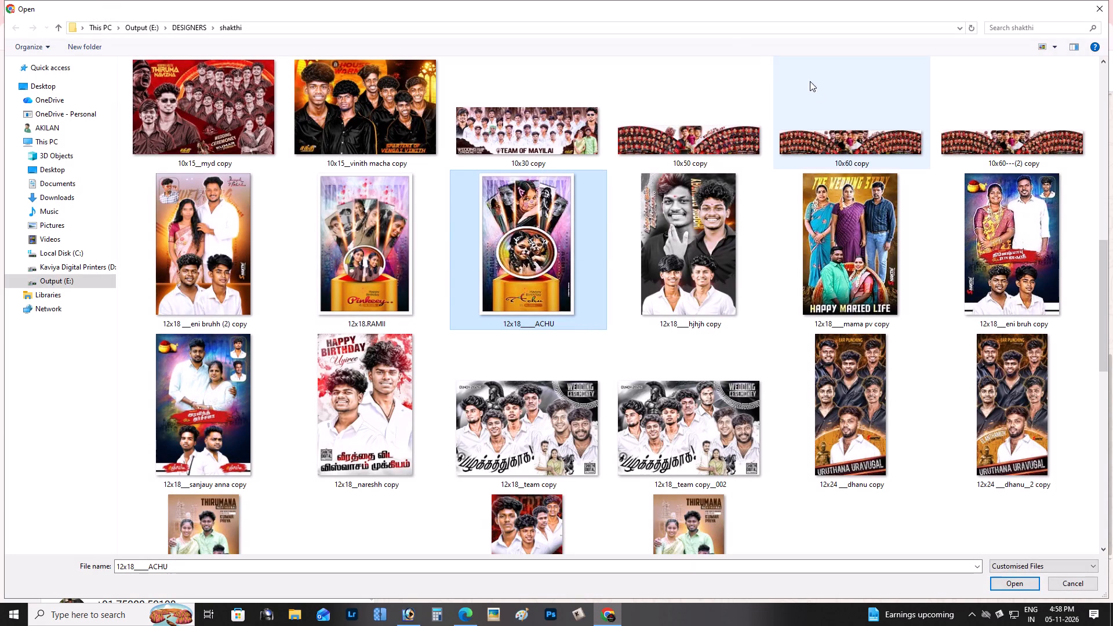
left_click(701, 13)
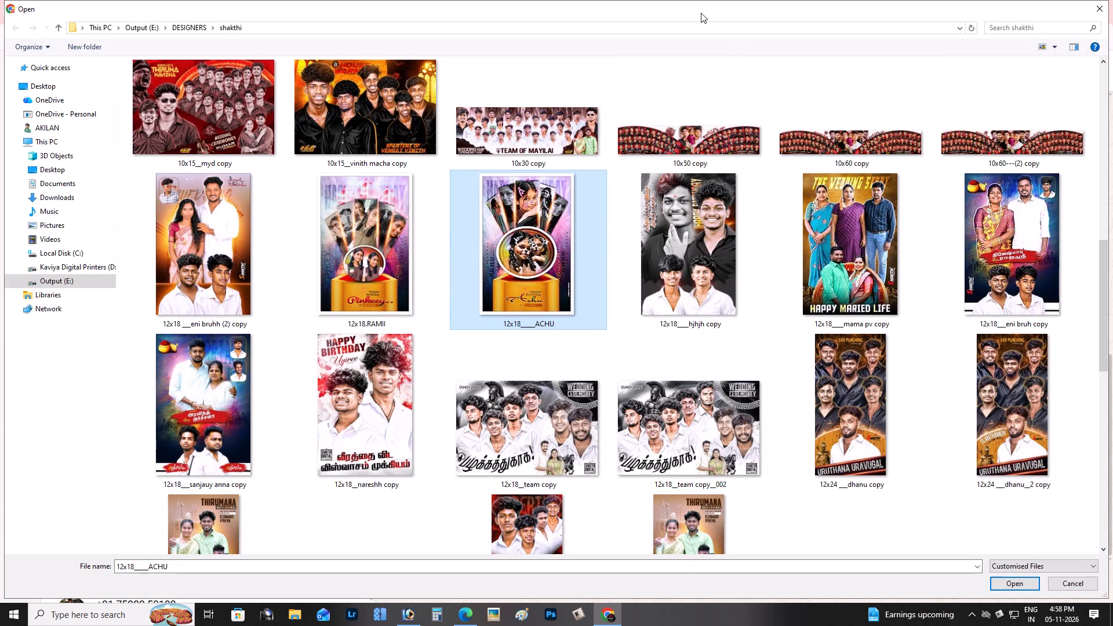